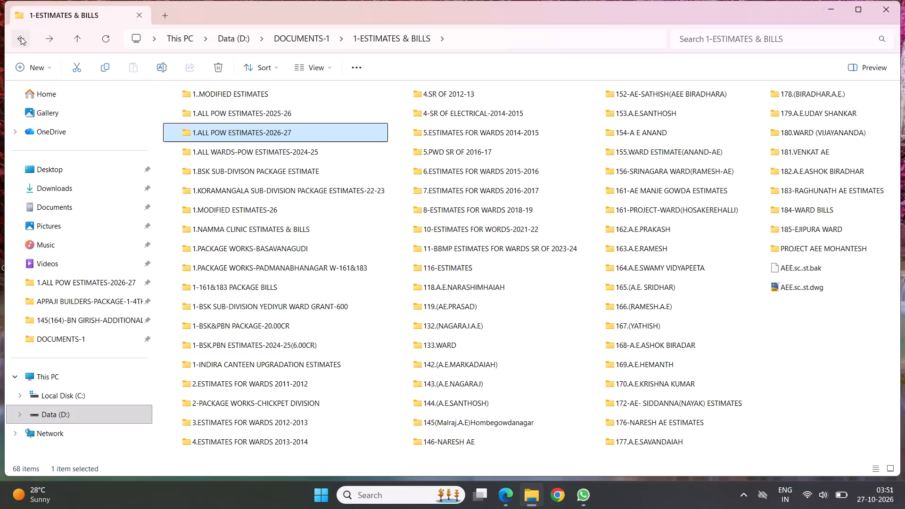
From BILL FORM ITEMS-6, open the 1ST PART BILL workbook in the 200.00L folder under RAGIGUDDA SLUM WORK BILLS-2025-26.
left_click(21, 37)
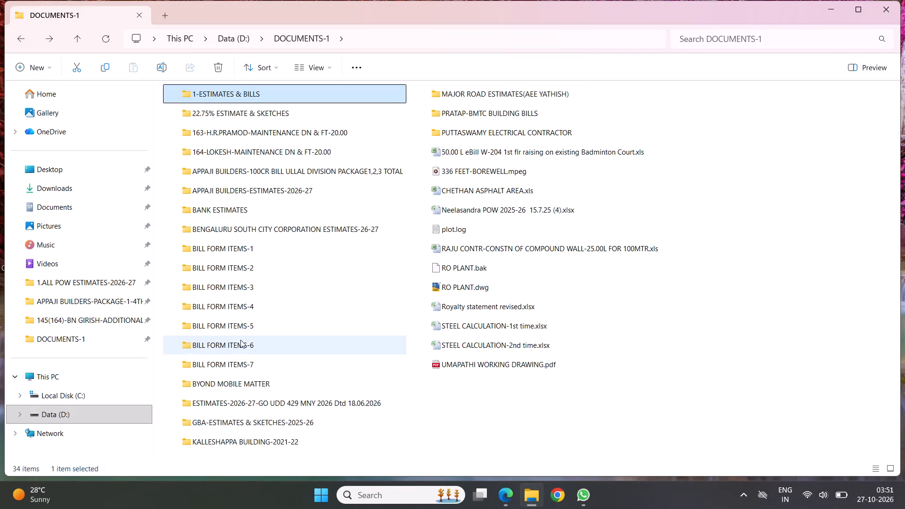
double_click(234, 340)
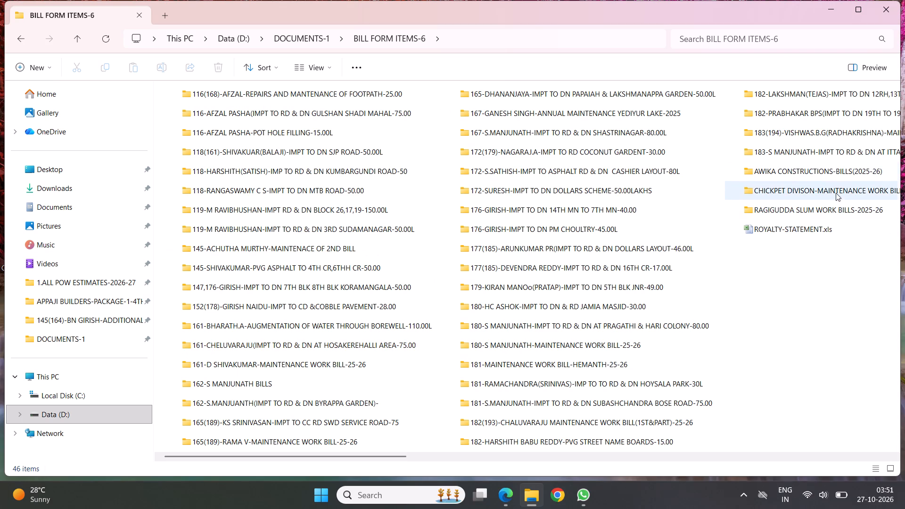
left_click(802, 192)
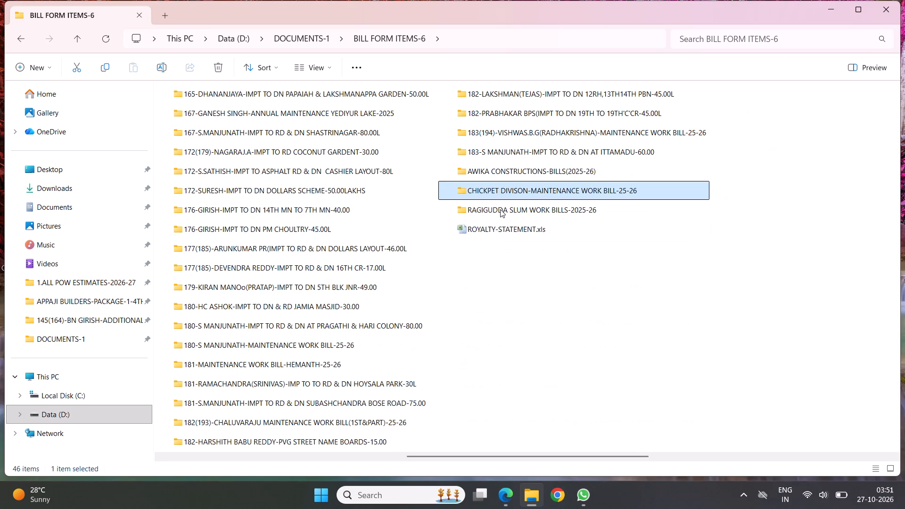
double_click(500, 209)
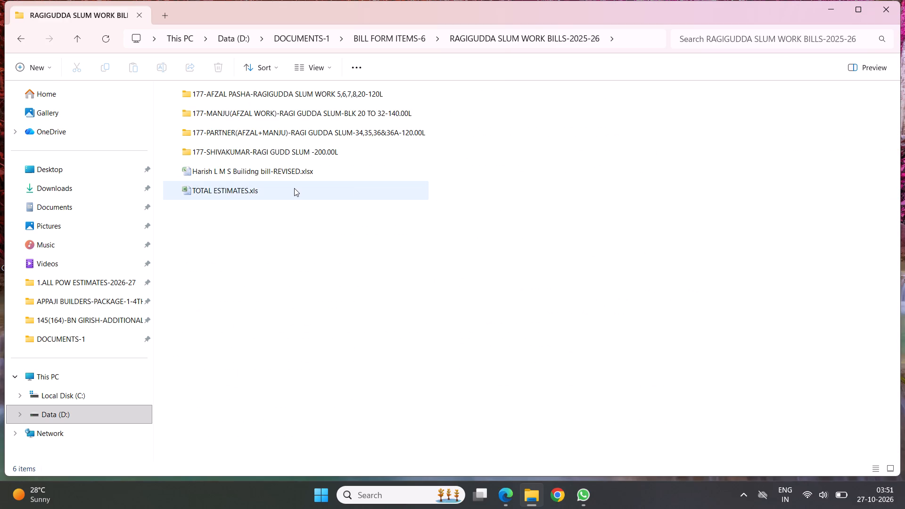
double_click(268, 154)
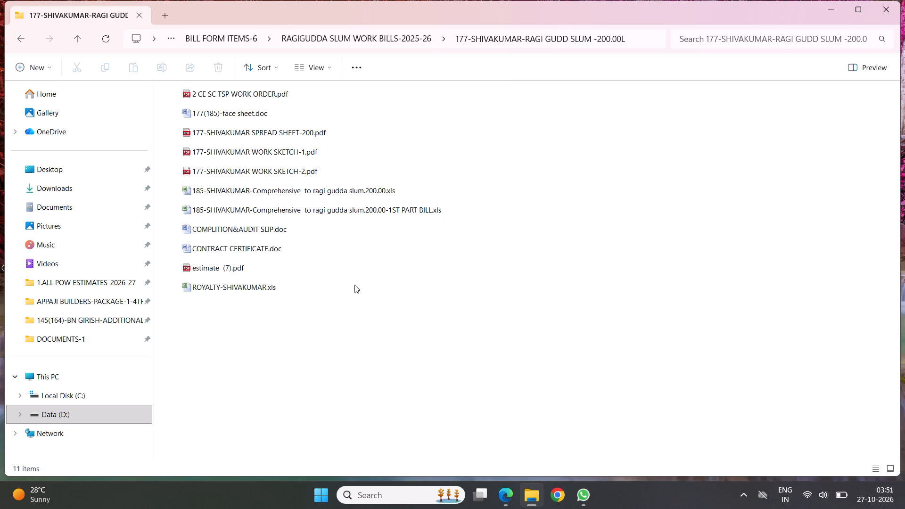
left_click(392, 315)
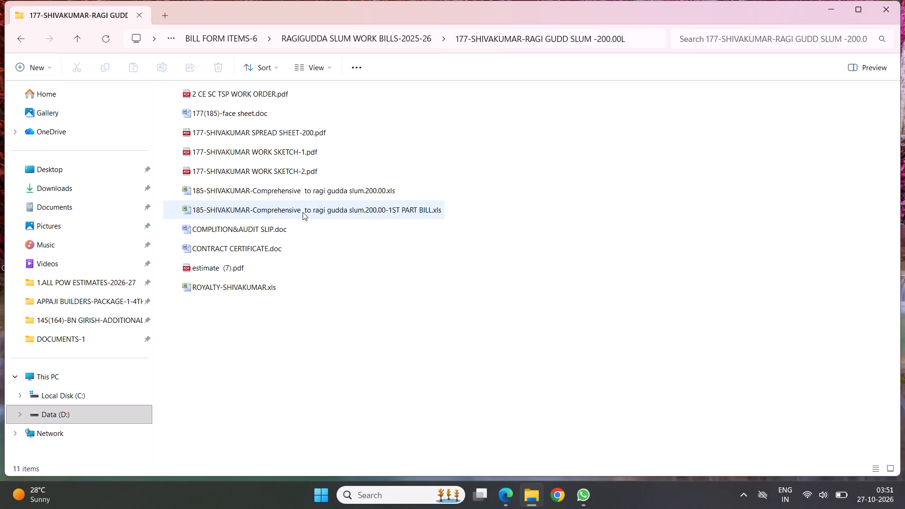
double_click(302, 212)
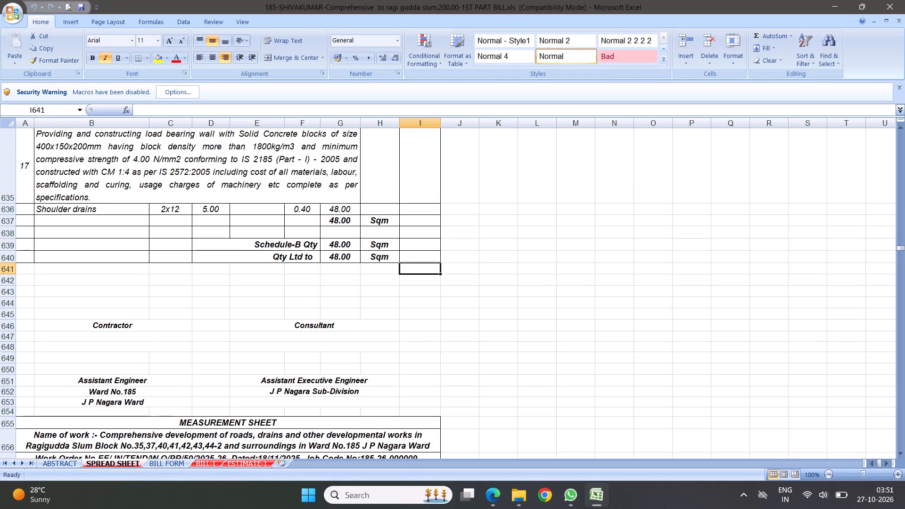
Review the measurement sheets throughout the SPREAD SHEET worksheet, and look at the BILL FORM worksheet.
scroll(362, 207, "up", 4)
scroll(375, 307, "down", 7)
scroll(363, 244, "down", 4)
scroll(465, 292, "down", 5)
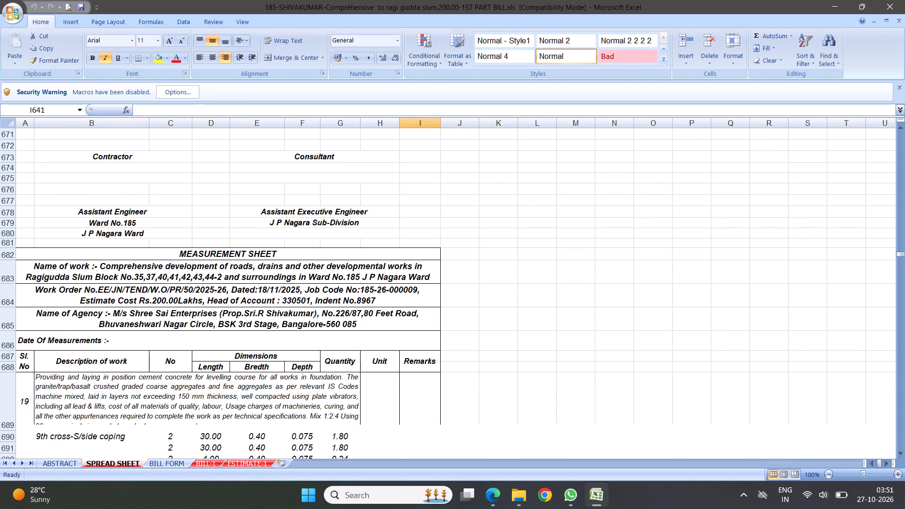
scroll(563, 236, "up", 3)
scroll(625, 263, "down", 7)
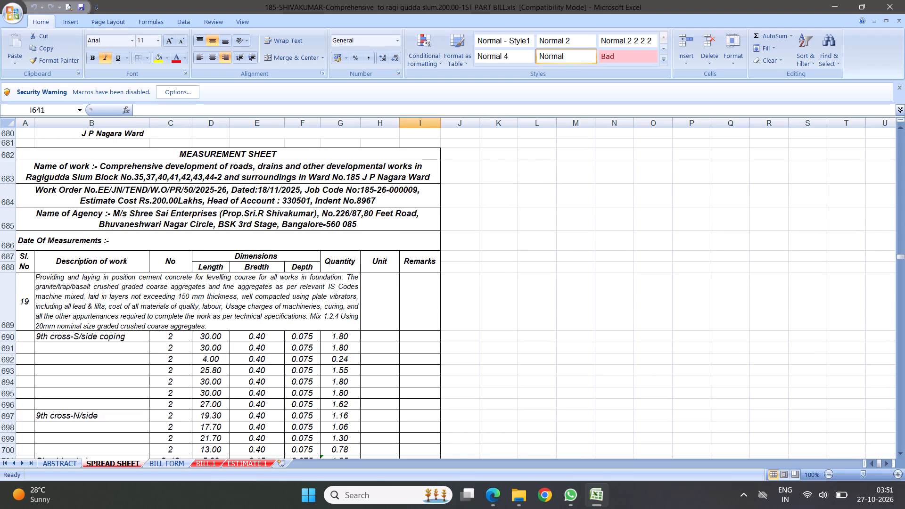
scroll(577, 278, "down", 4)
scroll(467, 270, "up", 3)
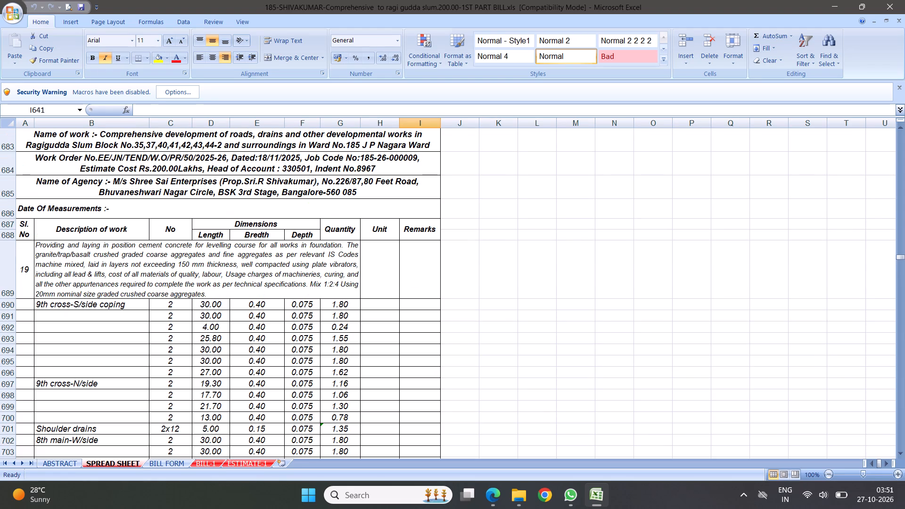
scroll(469, 302, "down", 4)
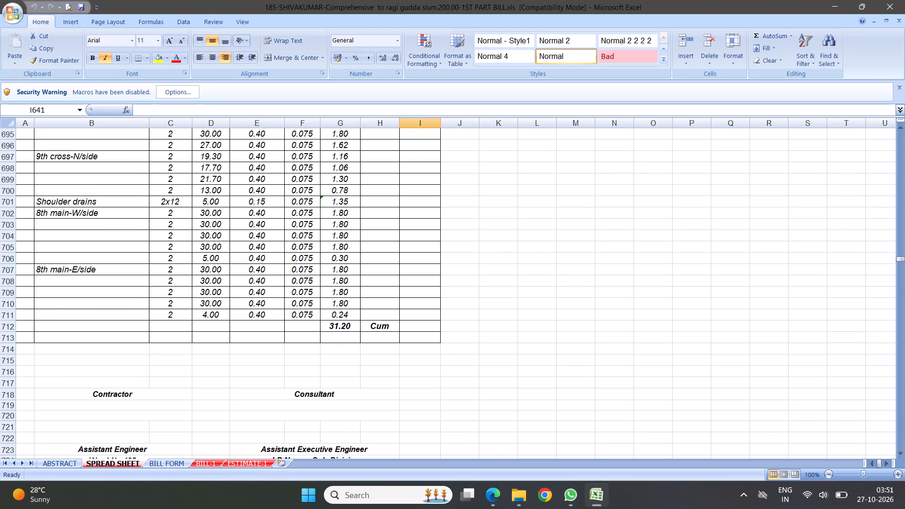
scroll(469, 280, "down", 16)
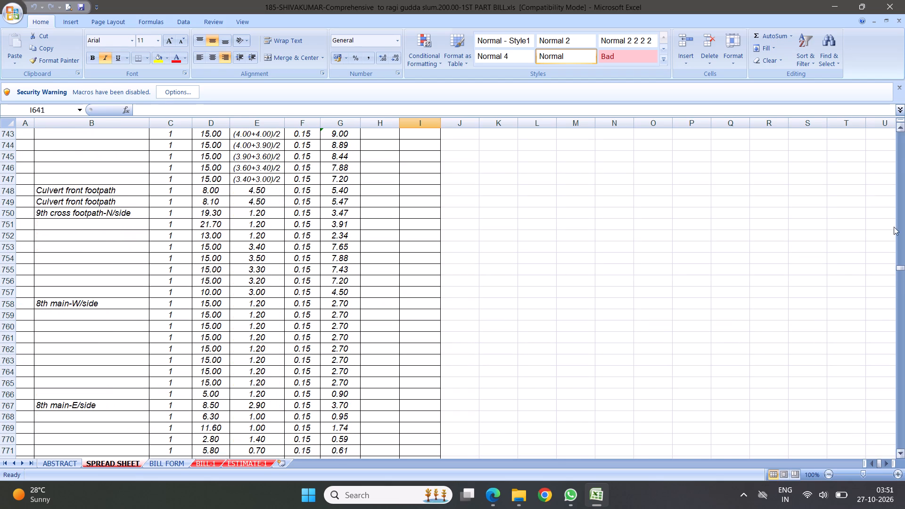
left_click_drag(899, 266, 893, 394)
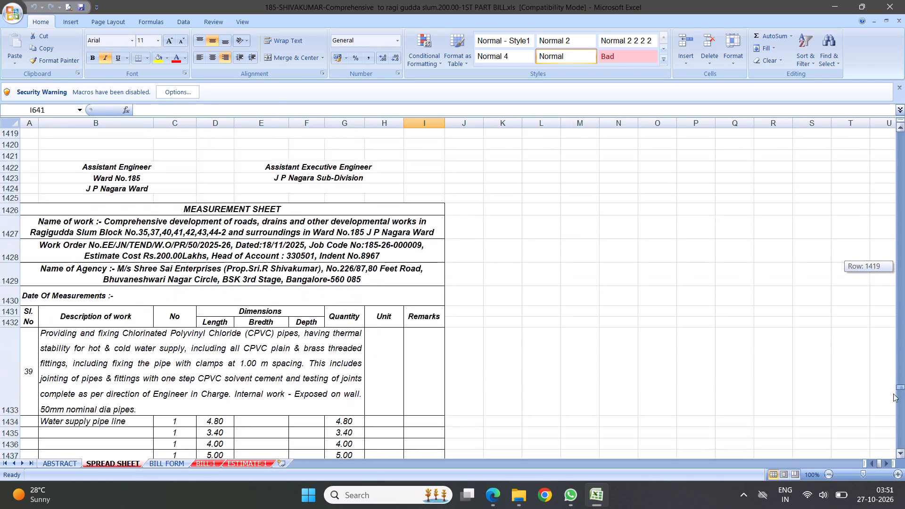
left_click_drag(893, 394, 904, 439)
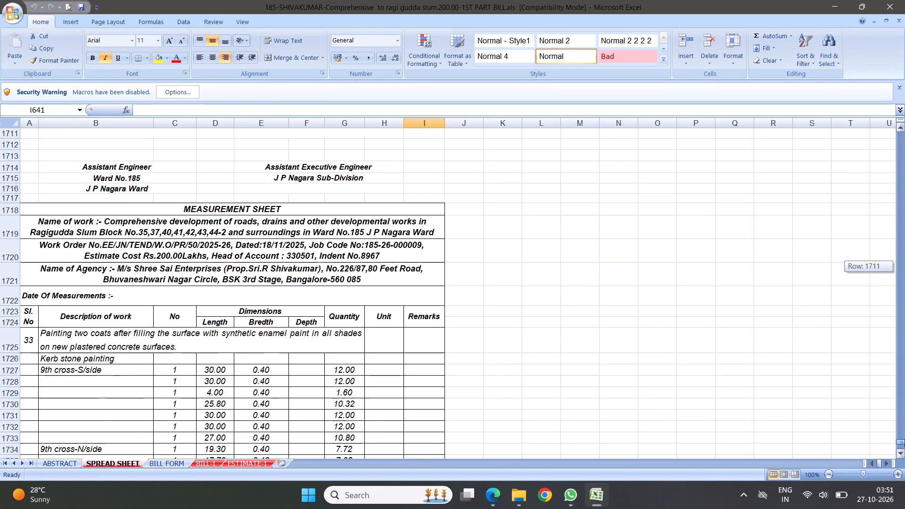
left_click_drag(904, 439, 904, 446)
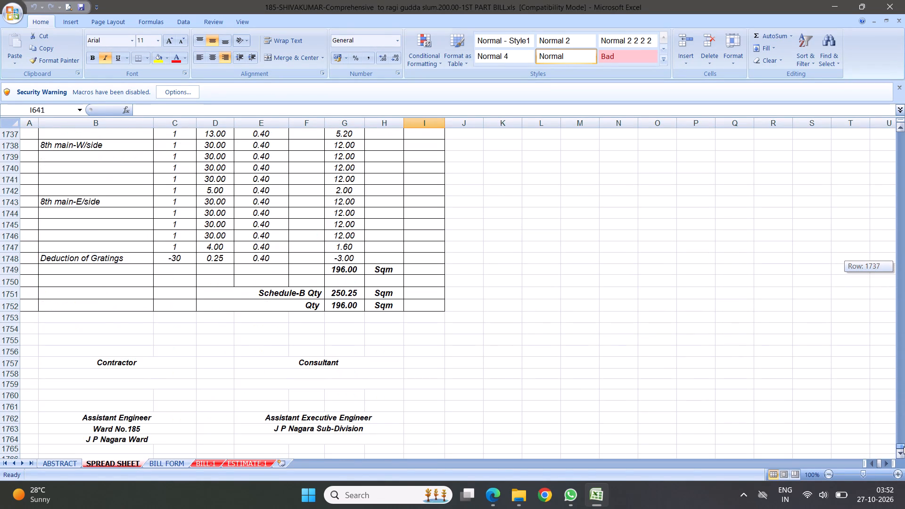
left_click_drag(904, 446, 904, 423)
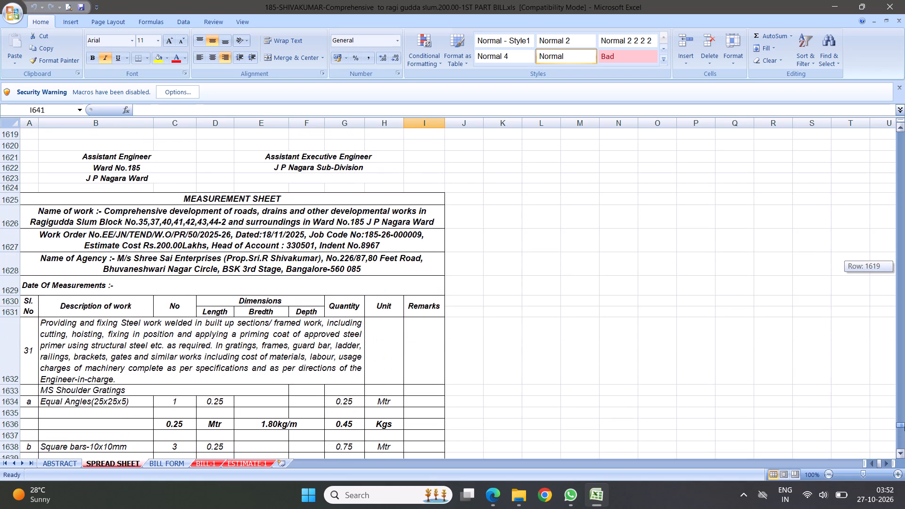
left_click_drag(904, 423, 903, 0)
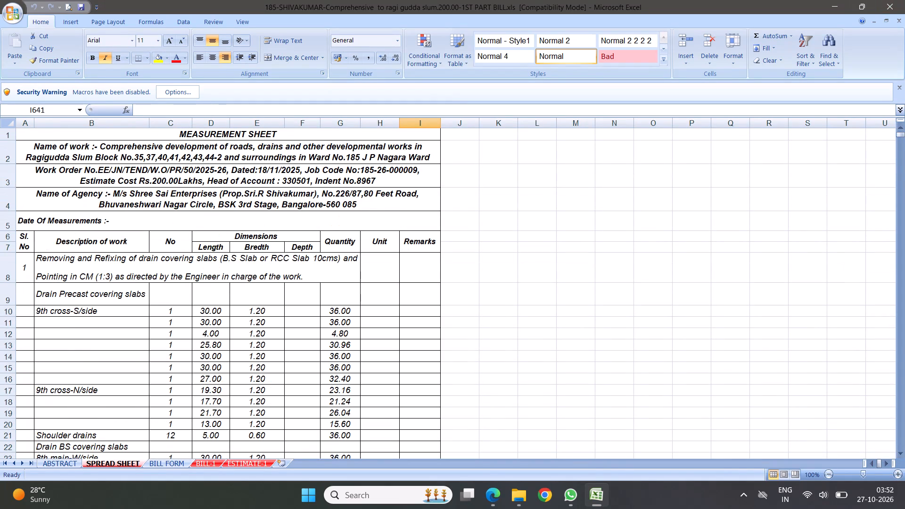
left_click(171, 465)
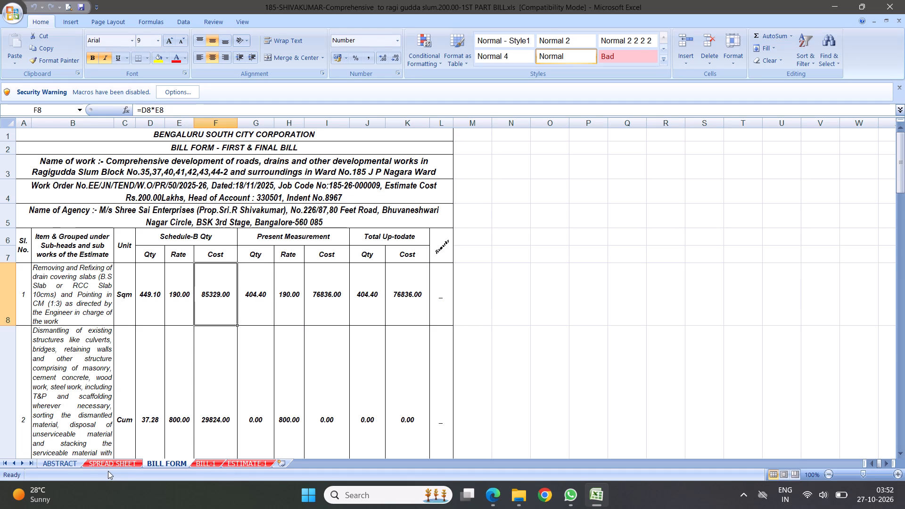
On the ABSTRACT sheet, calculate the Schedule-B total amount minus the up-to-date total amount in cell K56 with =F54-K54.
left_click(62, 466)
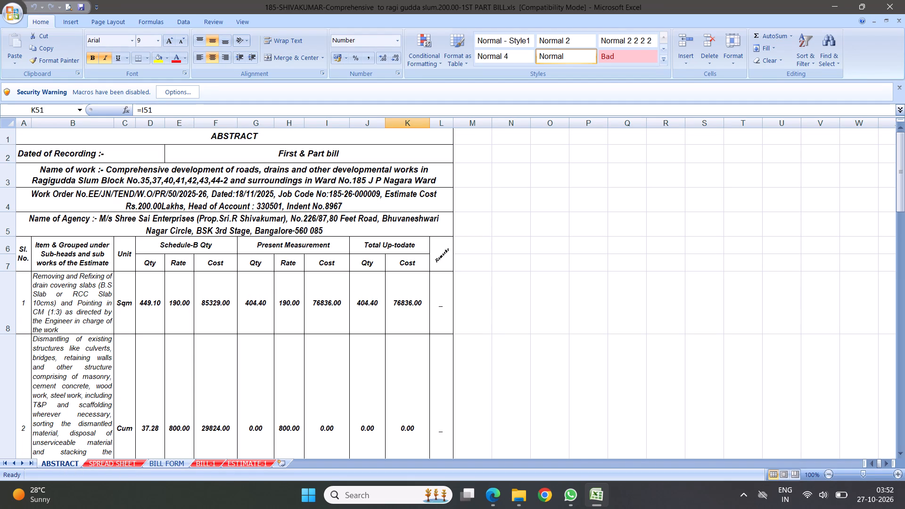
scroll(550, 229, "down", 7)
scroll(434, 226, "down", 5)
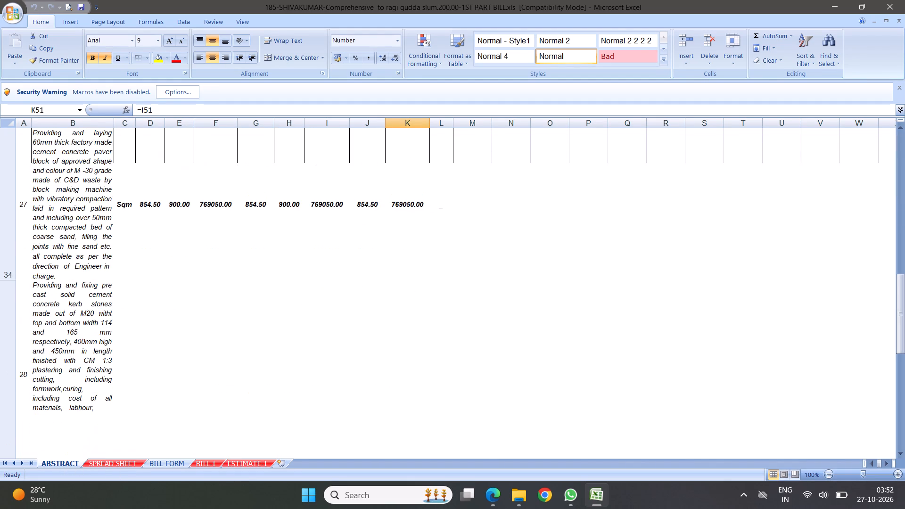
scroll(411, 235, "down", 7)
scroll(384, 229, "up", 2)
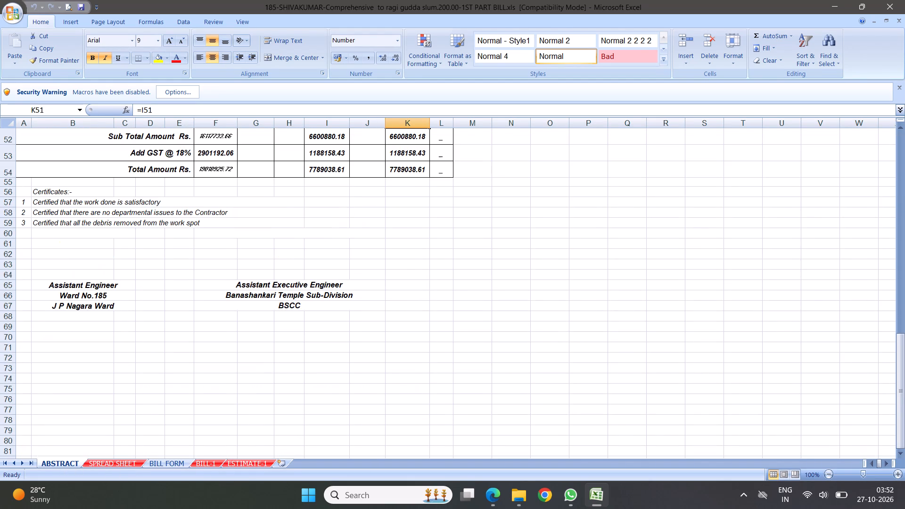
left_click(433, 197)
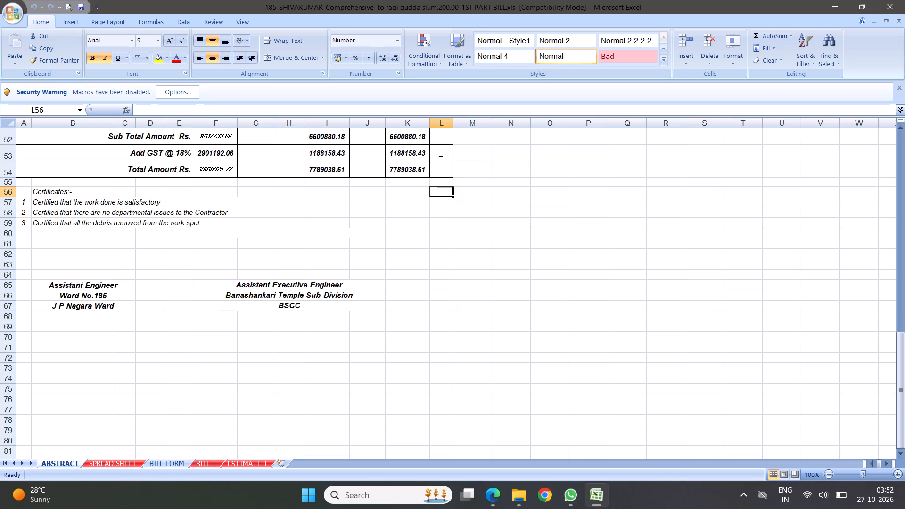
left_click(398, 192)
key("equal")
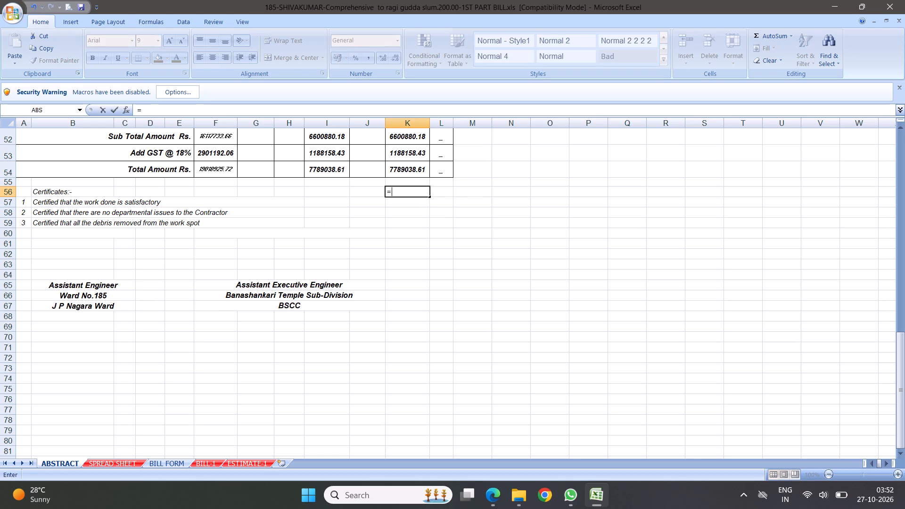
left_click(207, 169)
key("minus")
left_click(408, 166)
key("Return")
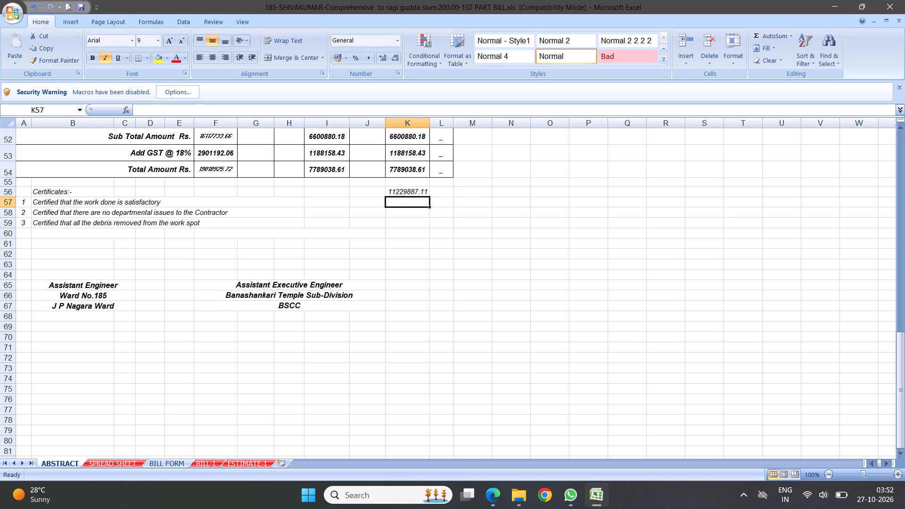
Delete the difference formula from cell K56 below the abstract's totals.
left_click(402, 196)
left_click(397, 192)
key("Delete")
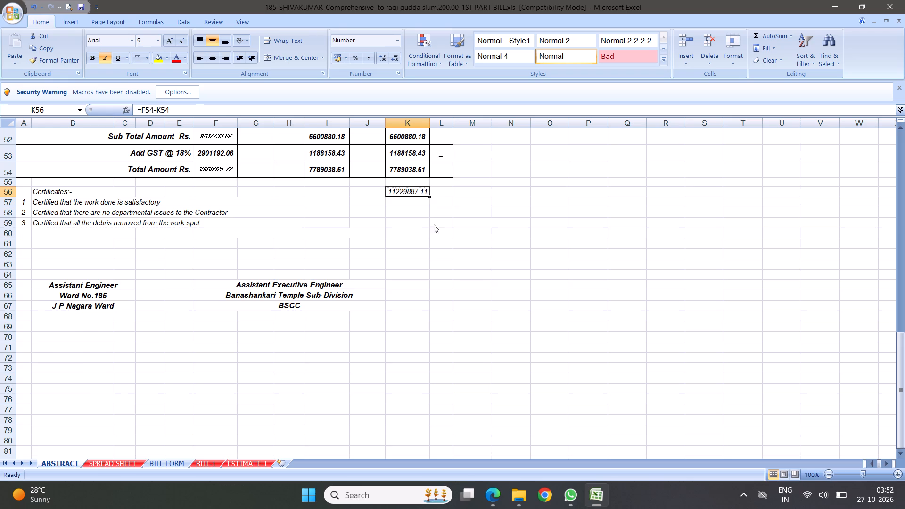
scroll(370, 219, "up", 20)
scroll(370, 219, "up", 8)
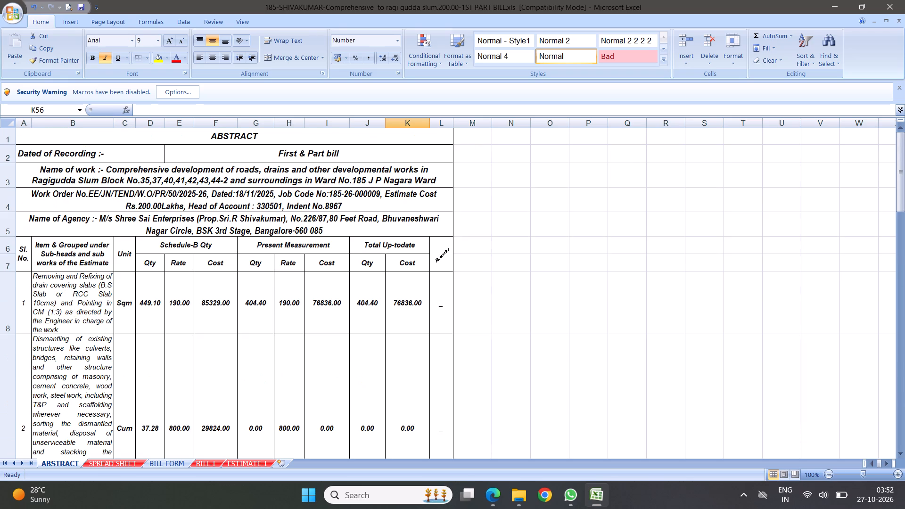
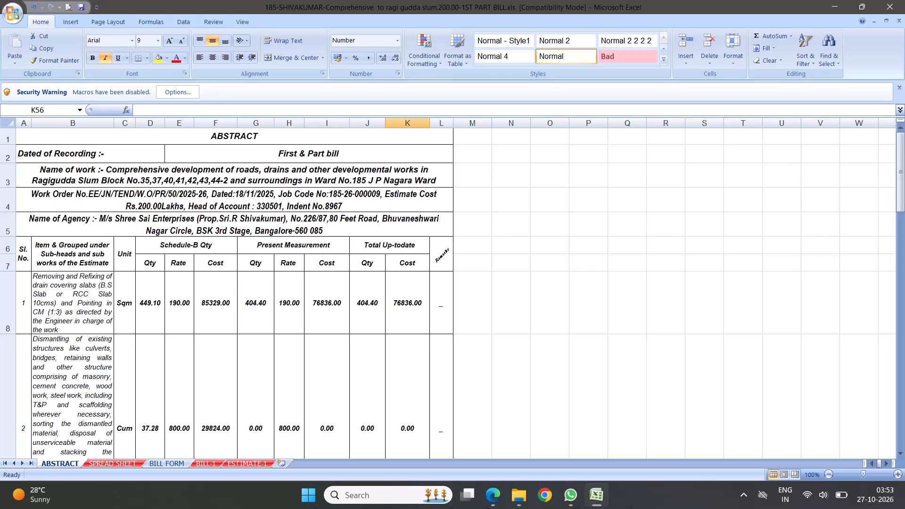
Look over the ABSTRACT sheet again and switch to the SPREAD SHEET worksheet.
scroll(361, 279, "down", 4)
scroll(396, 256, "up", 9)
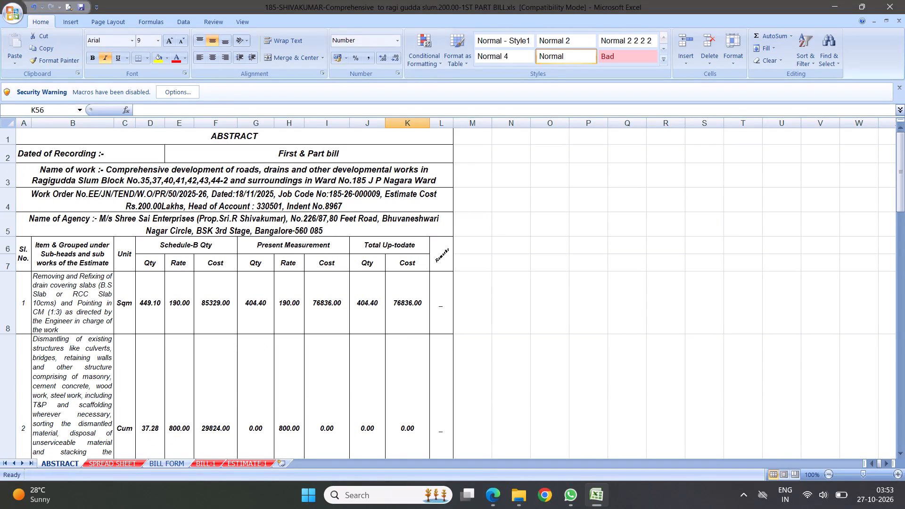
left_click(120, 465)
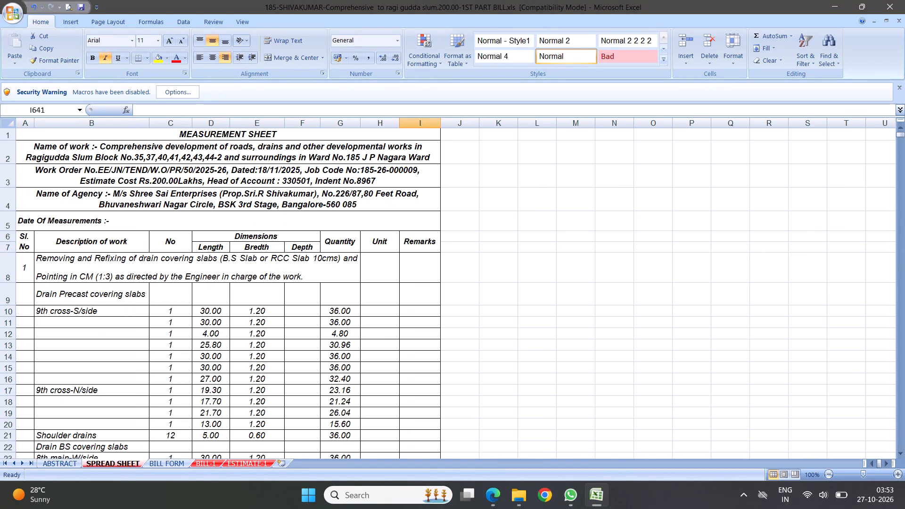
Examine the BILL sheet of the ragi gudda slum.200.00.xls workbook in the 200.00L folder down to its grand total, and close the workbook.
left_click(517, 495)
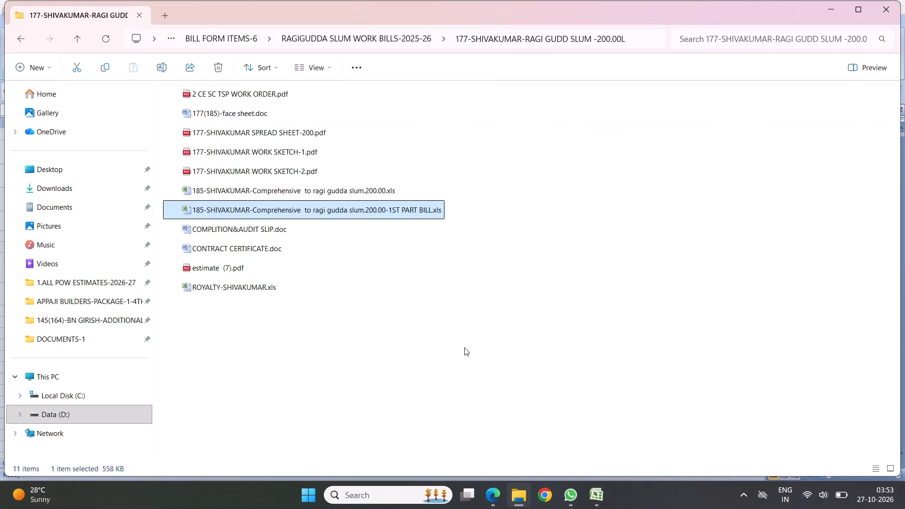
double_click(341, 191)
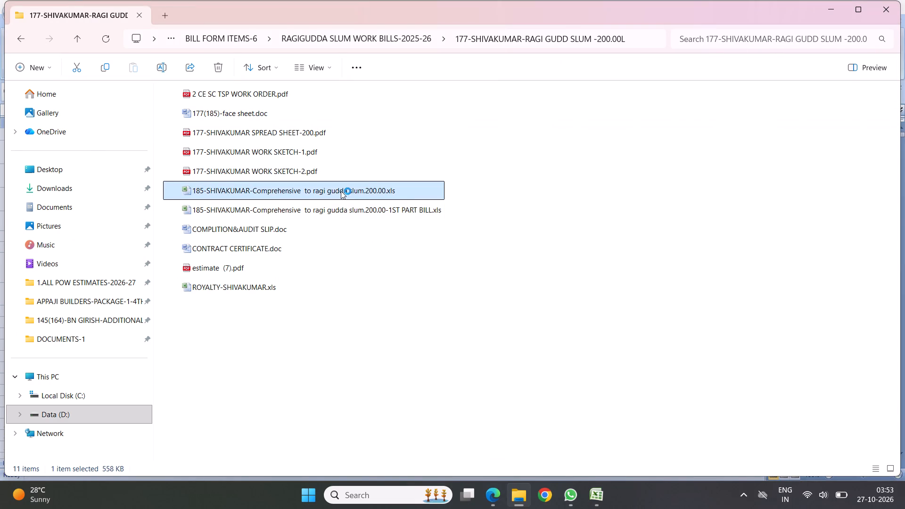
scroll(263, 335, "down", 6)
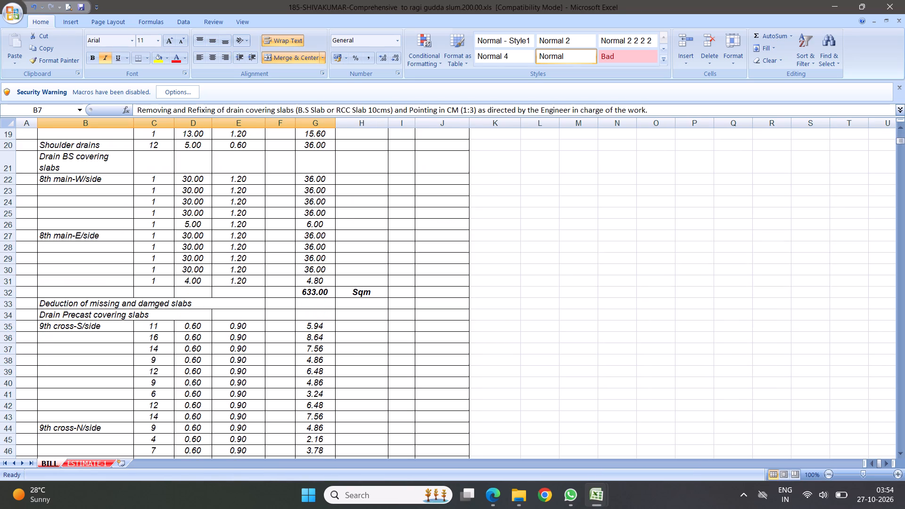
scroll(452, 286, "down", 6)
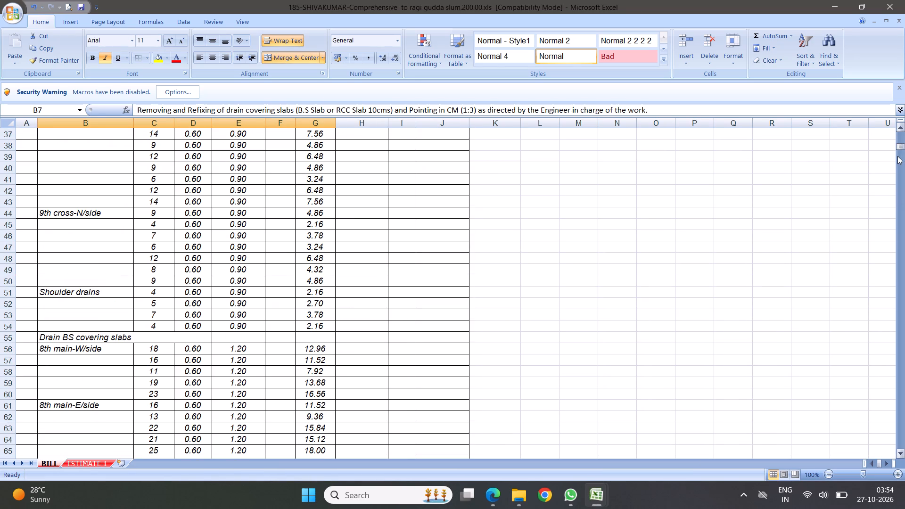
left_click_drag(901, 146, 904, 502)
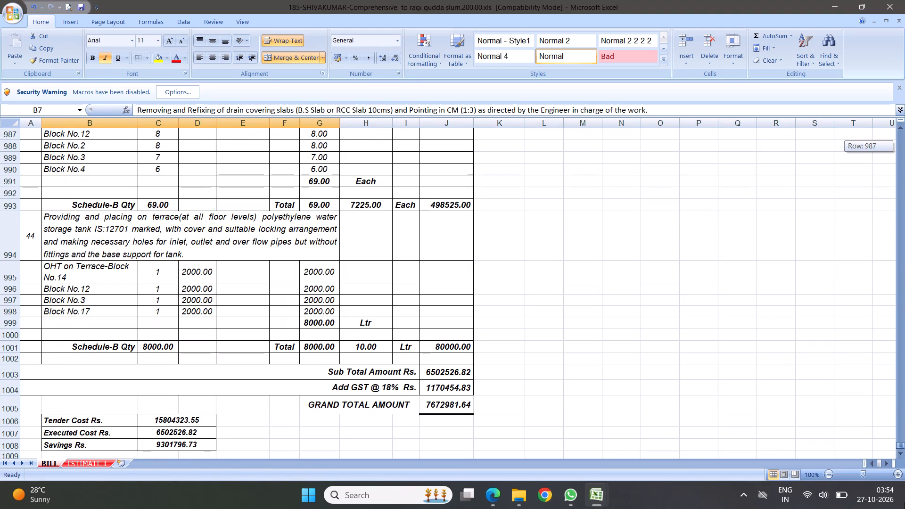
left_click_drag(904, 502, 904, 496)
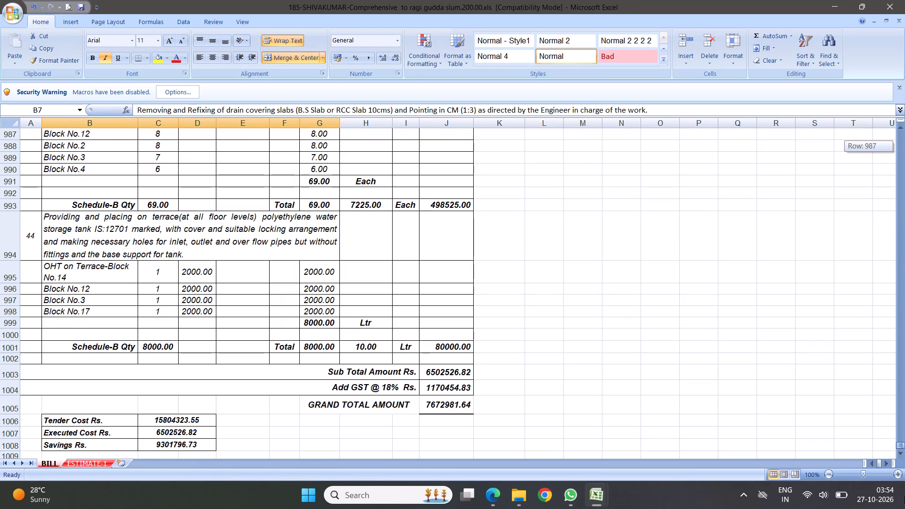
left_click_drag(904, 496, 904, 475)
scroll(365, 265, "up", 4)
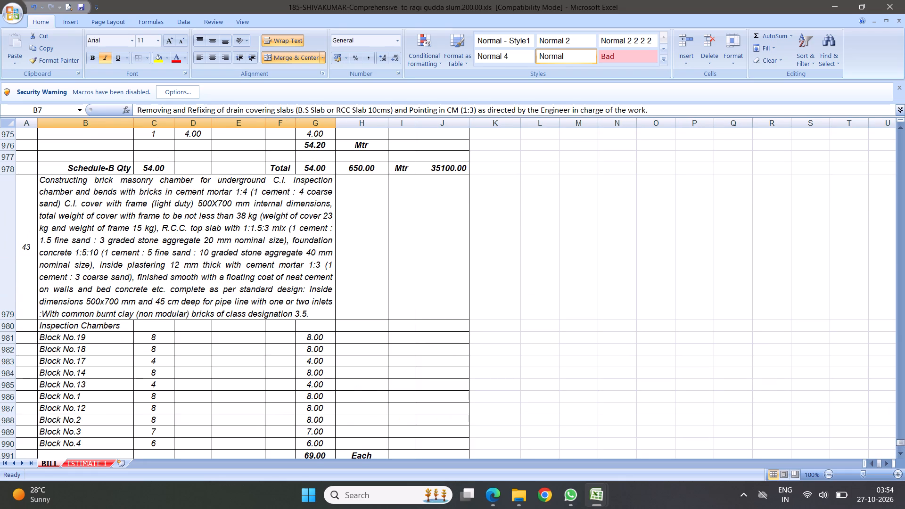
left_click(188, 224)
scroll(448, 196, "up", 5)
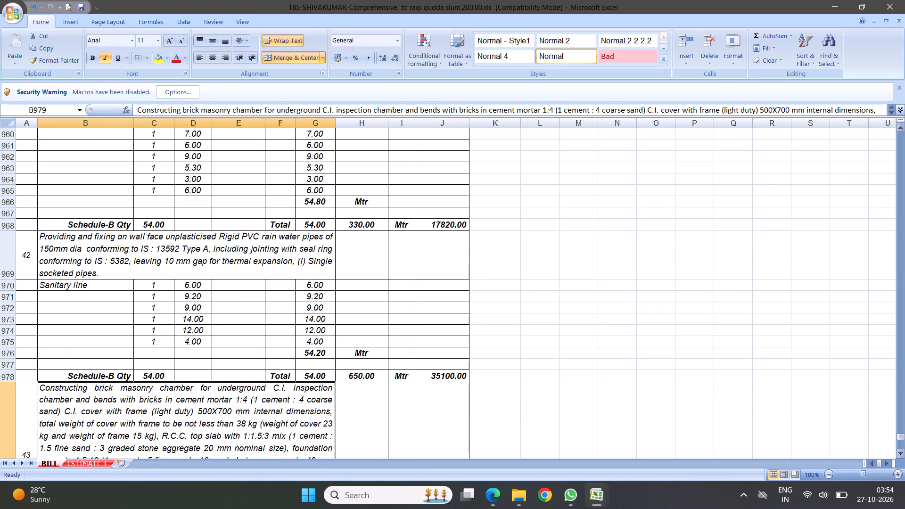
left_click_drag(902, 435, 904, 0)
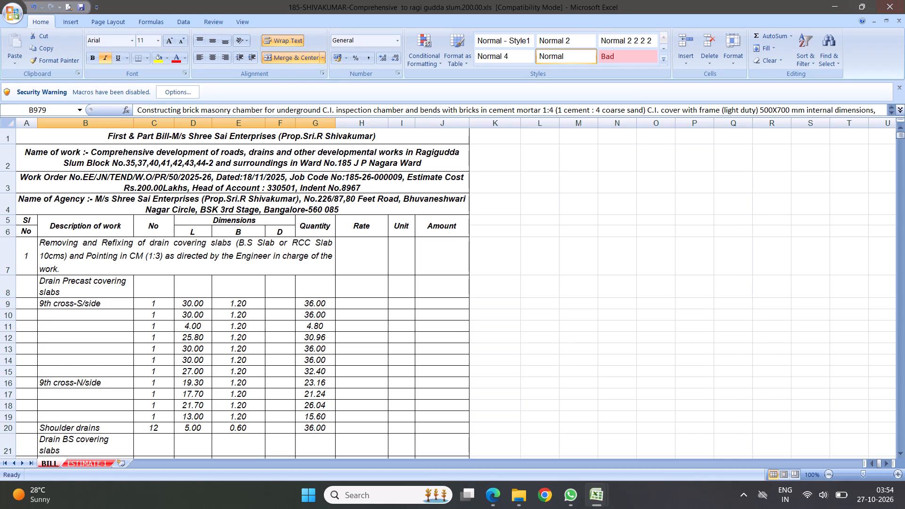
left_click(277, 236)
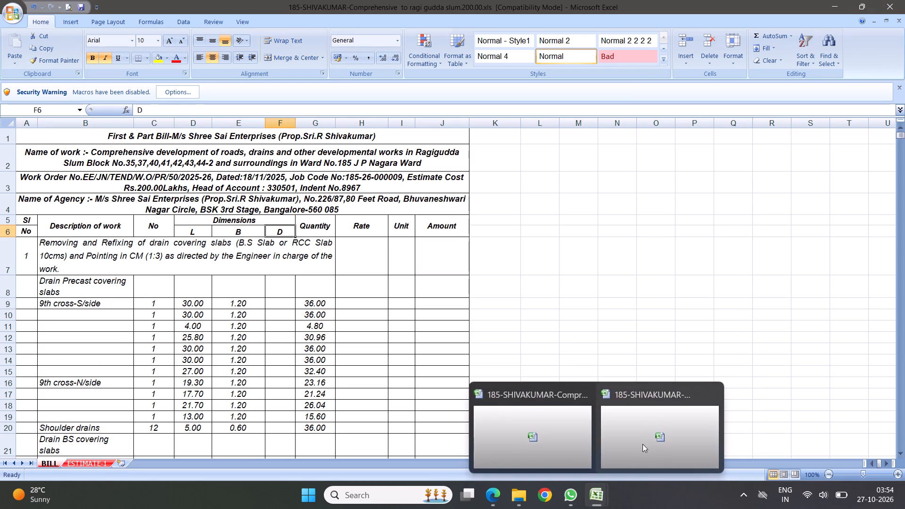
left_click(651, 413)
left_click(585, 238)
left_click(898, 17)
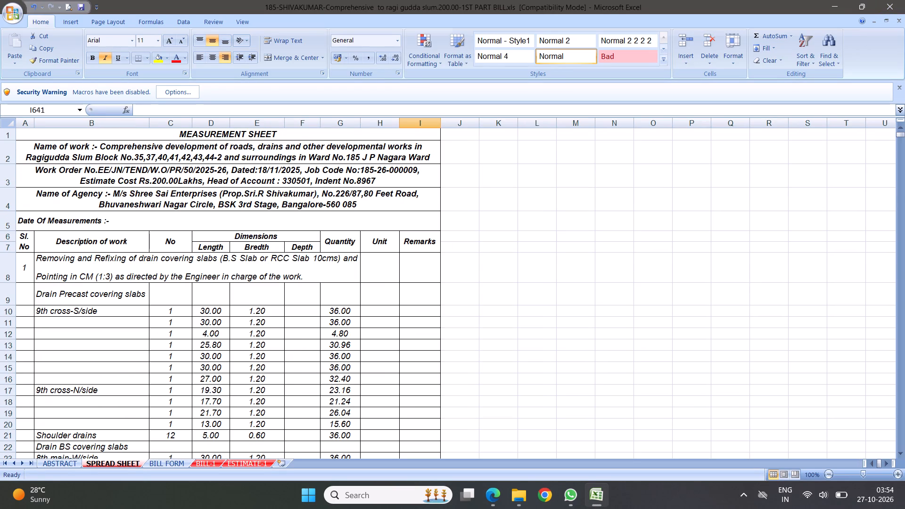
View the WORK SKETCH-1 PDF from the 200.00L folder, and close it.
left_click(523, 491)
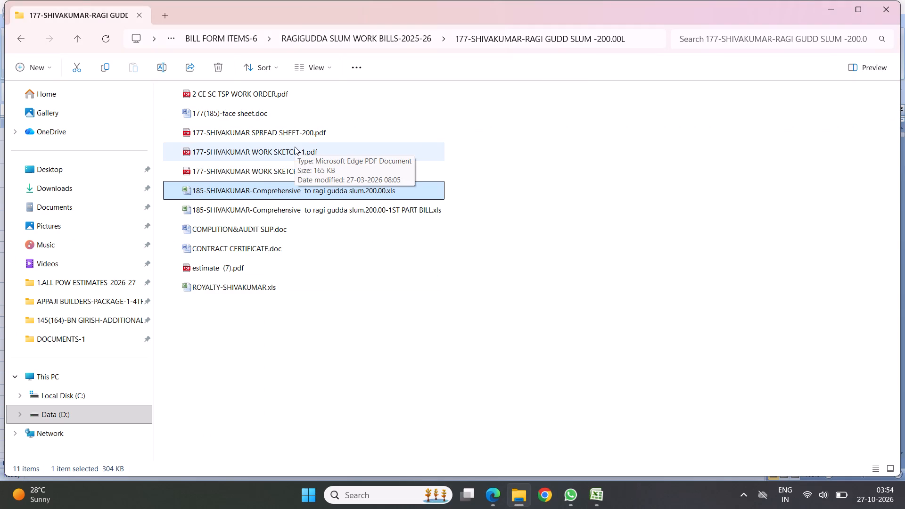
left_click(274, 364)
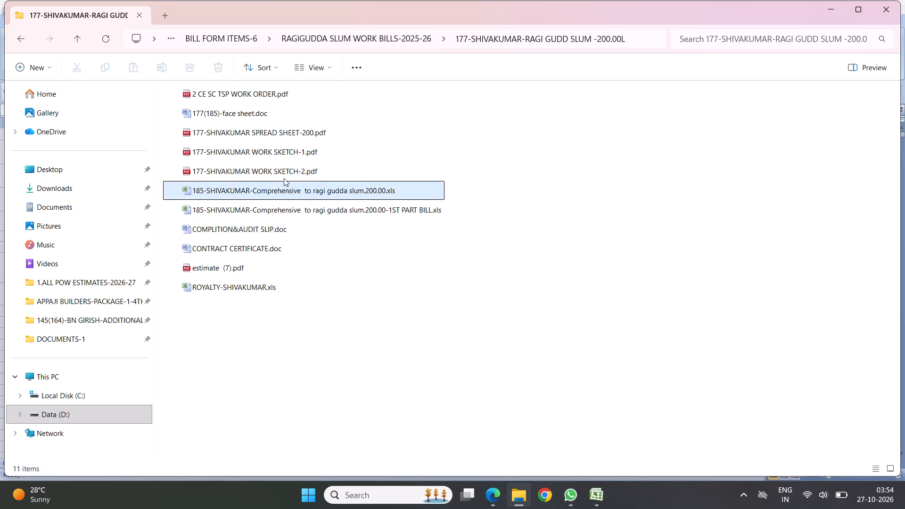
double_click(273, 153)
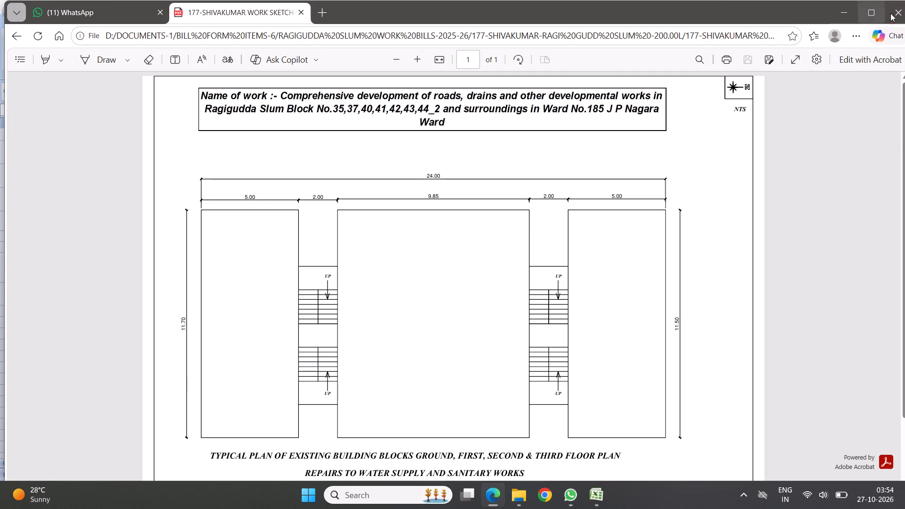
left_click(896, 8)
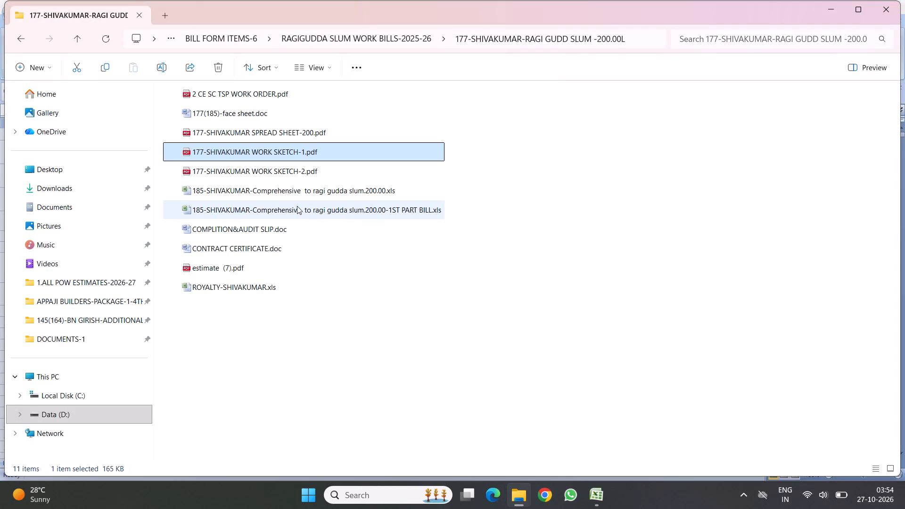
View the WORK SKETCH-2 PDF of the drain, culvert and footpath improvements, and close it.
double_click(231, 170)
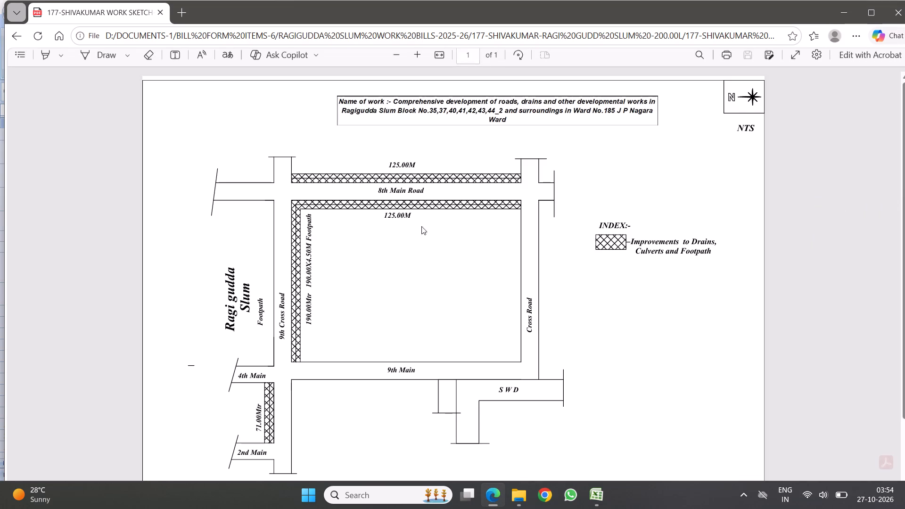
scroll(438, 304, "down", 3)
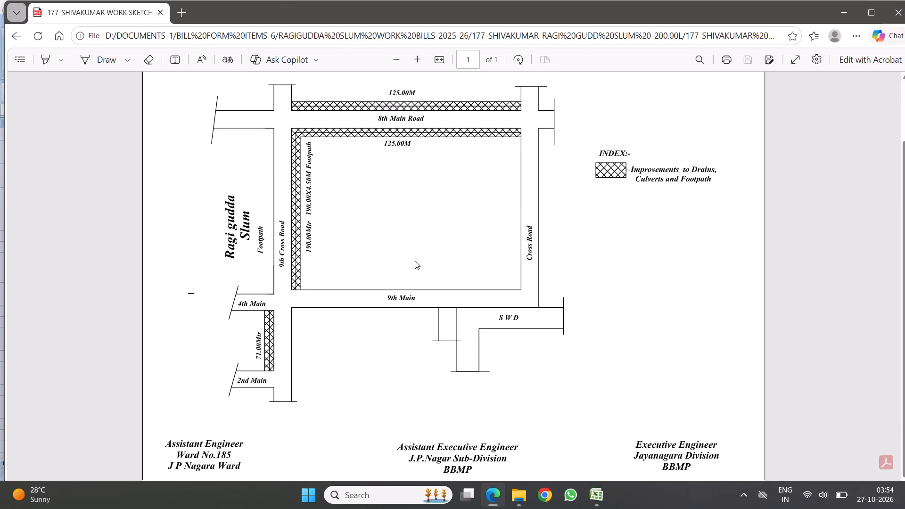
left_click(400, 250)
left_click(426, 244)
left_click(893, 12)
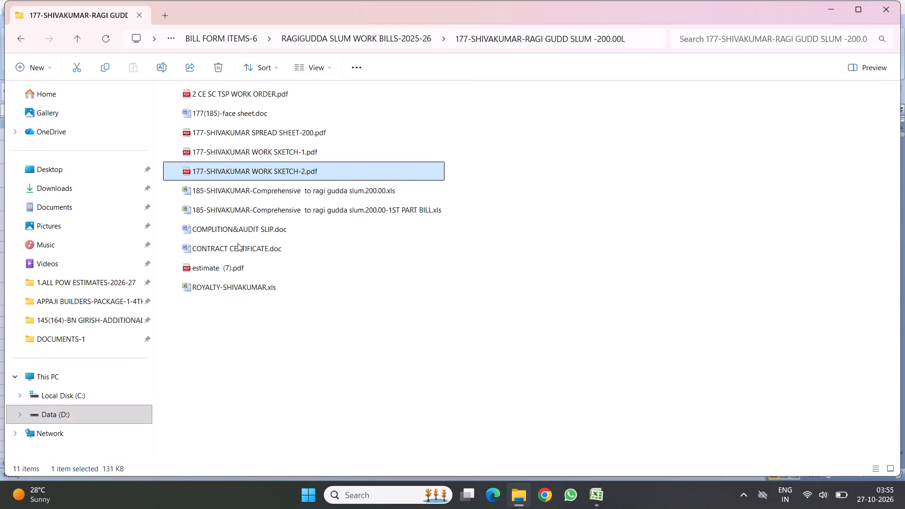
Return to the RAGIGUDDA SLUM WORK BILLS-2025-26 folder and look inside the BLK 20 TO 32-140.00L folder.
left_click(22, 37)
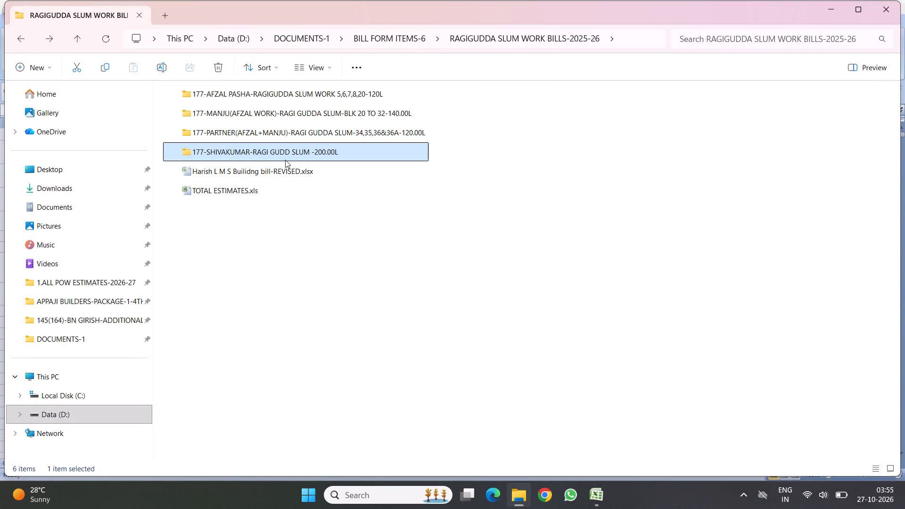
left_click(264, 114)
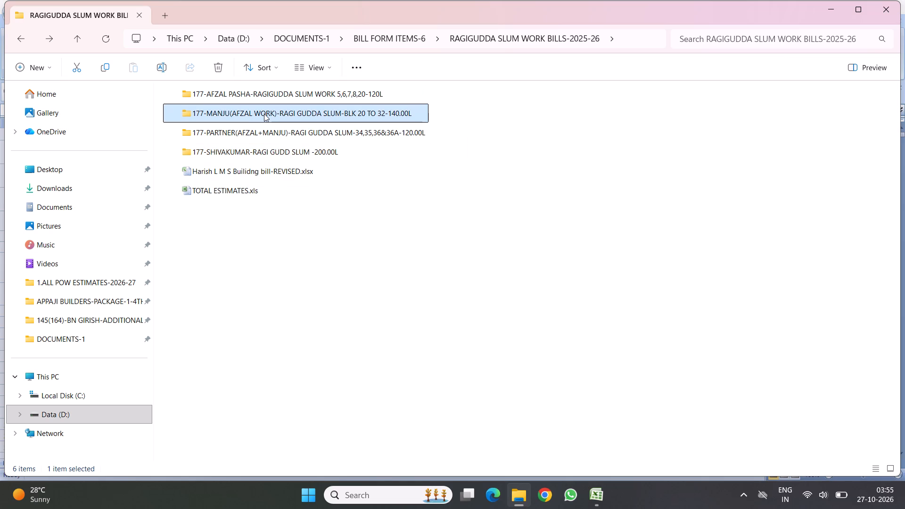
double_click(264, 114)
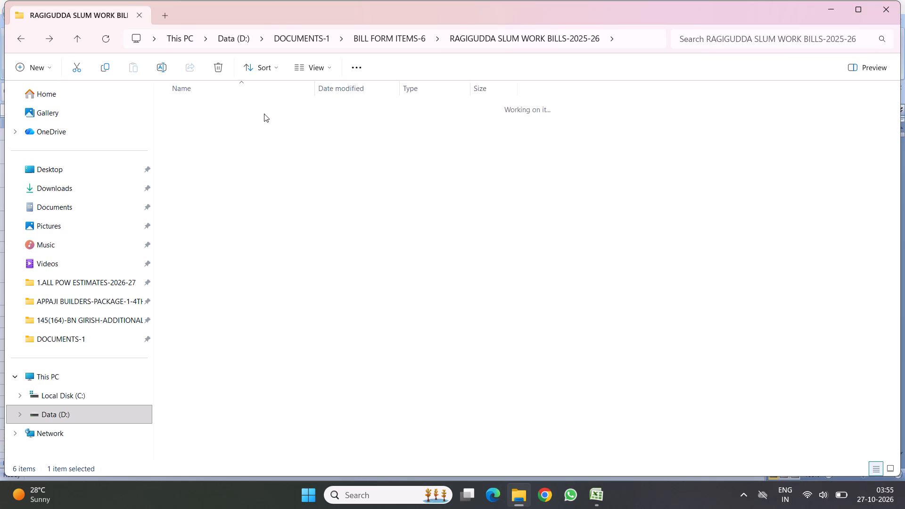
left_click(25, 40)
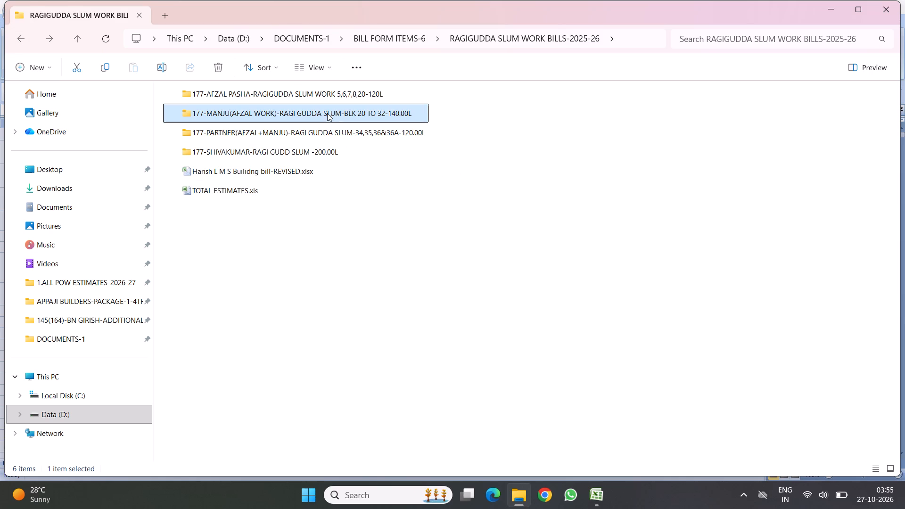
Open the 120 SECOND FINAL workbook from the 34,35,36&36A-120.00L folder and examine the ABSTRACT-2 sheet's items and totals.
double_click(275, 134)
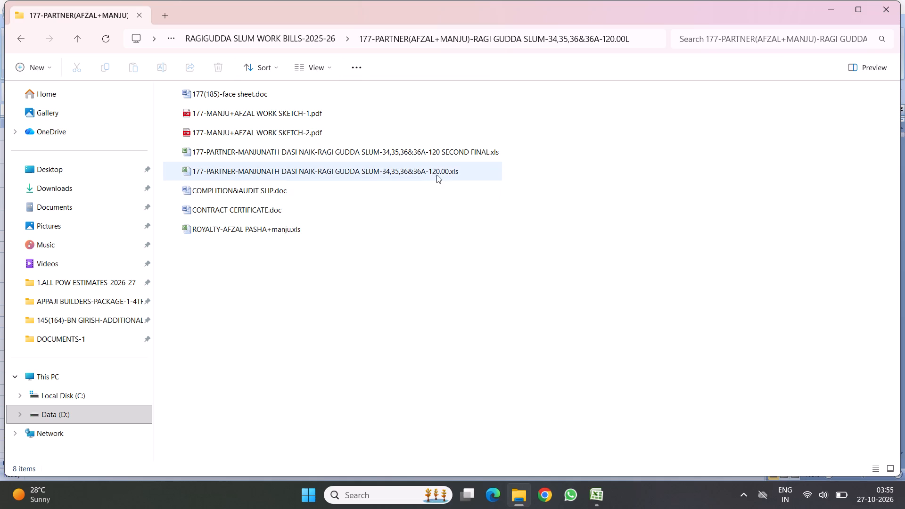
double_click(346, 152)
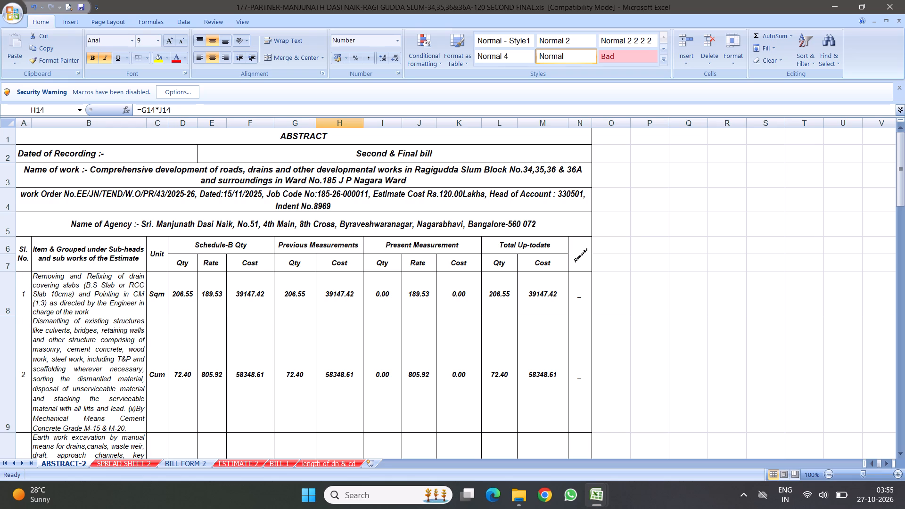
scroll(176, 319, "down", 10)
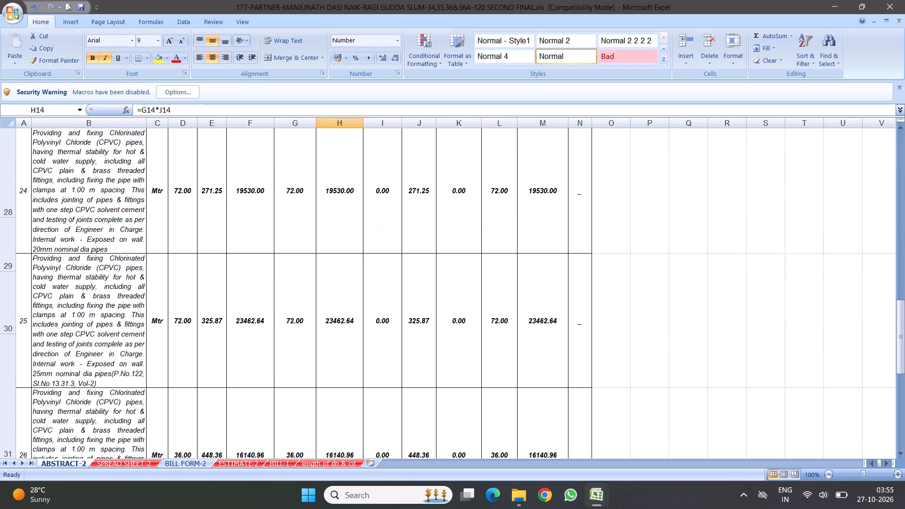
scroll(243, 332, "down", 5)
scroll(220, 311, "up", 3)
scroll(172, 323, "down", 2)
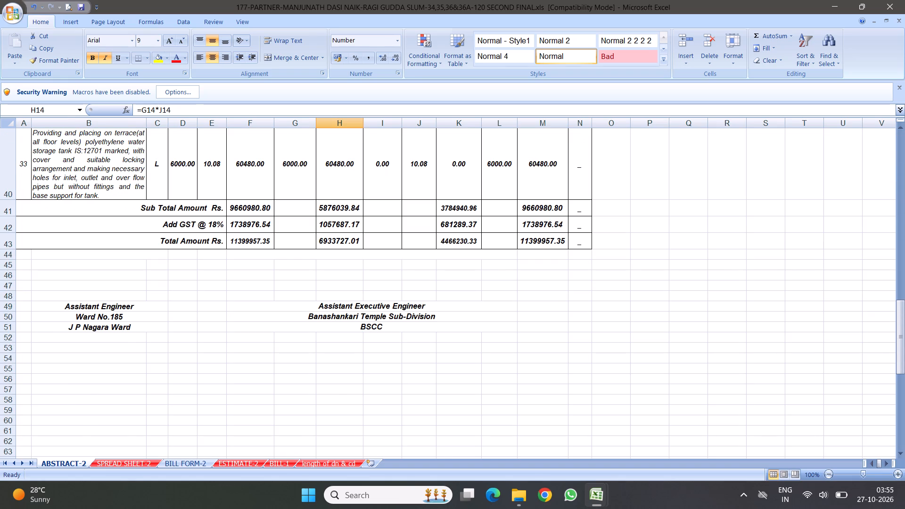
scroll(157, 250, "up", 2)
left_click(98, 265)
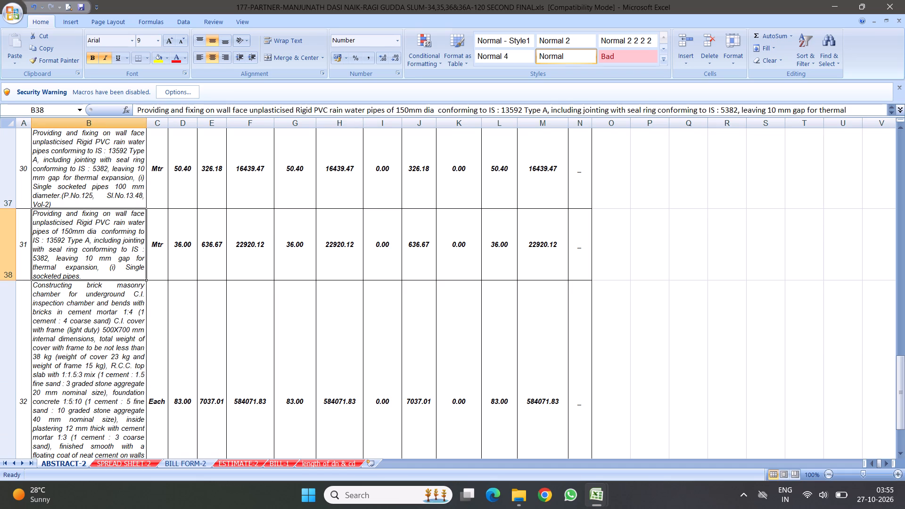
key("Down")
key("Down")
key("Down")
key("Down")
key("Up")
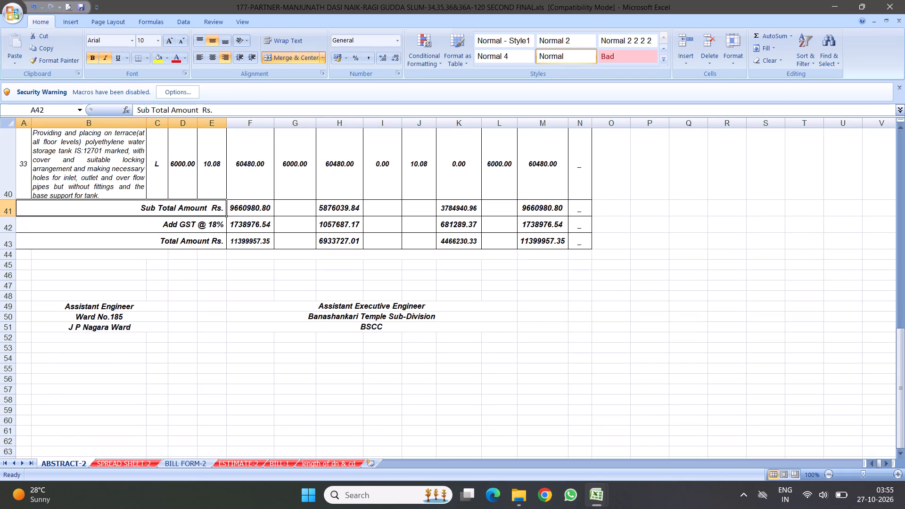
scroll(539, 279, "up", 20)
scroll(539, 279, "up", 1)
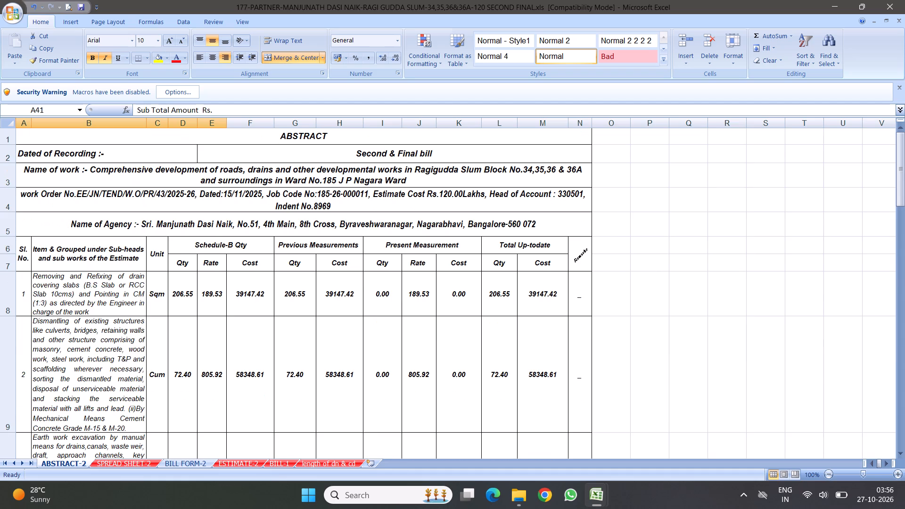
left_click(898, 17)
Open the 140.00L-SECOND FINAL workbook from the BLK 20 TO 32-140.00L folder, examine the ABSTRACT sheet's items and totals, and close it.
left_click(515, 490)
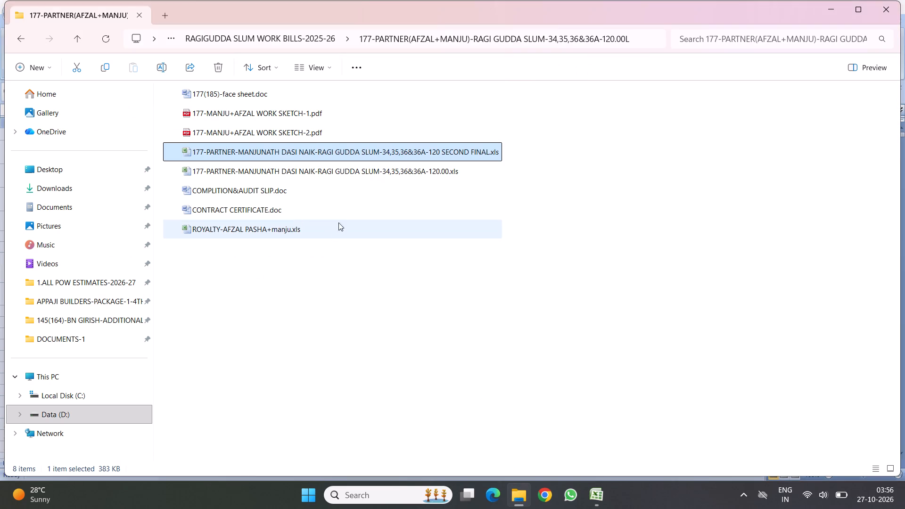
left_click(25, 31)
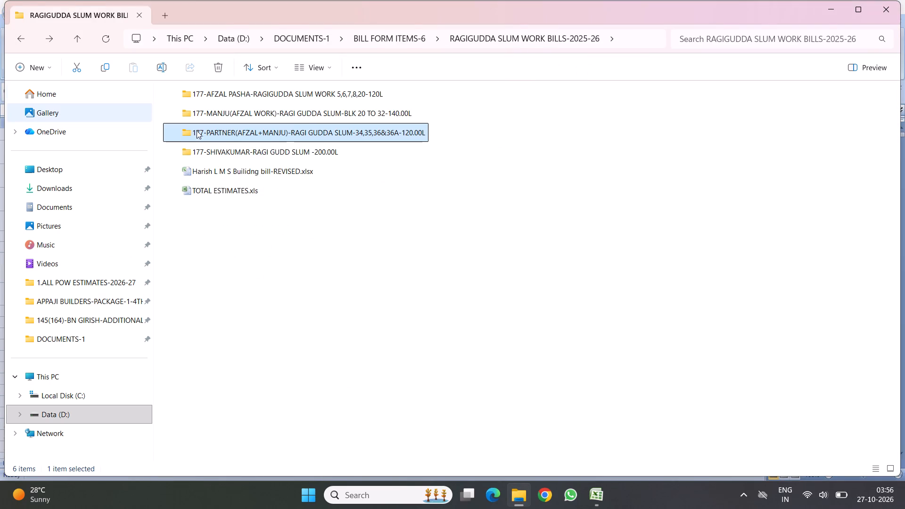
double_click(296, 114)
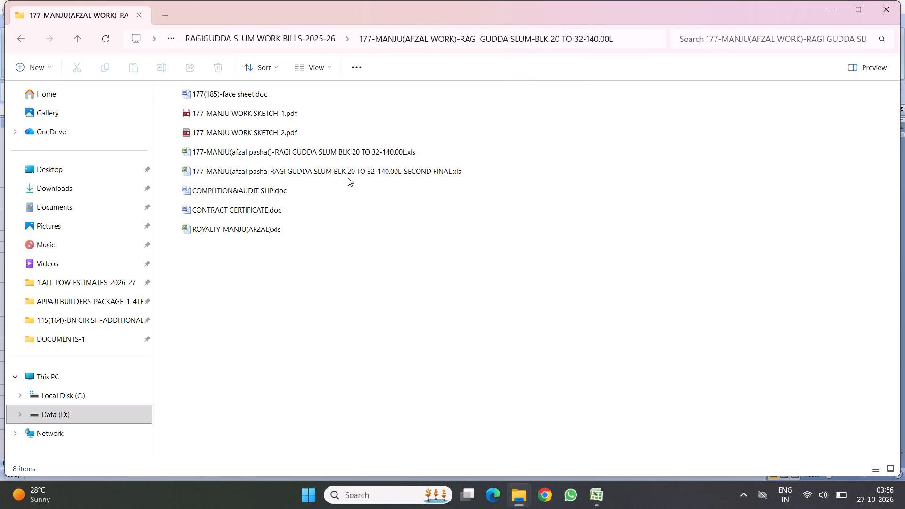
double_click(346, 176)
scroll(258, 337, "down", 3)
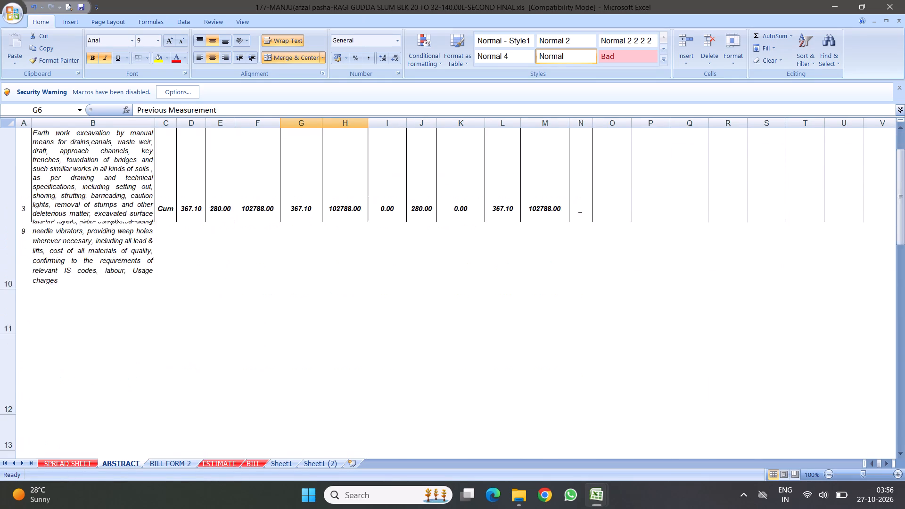
scroll(264, 332, "down", 10)
scroll(288, 289, "down", 6)
scroll(227, 329, "up", 2)
scroll(158, 234, "up", 2)
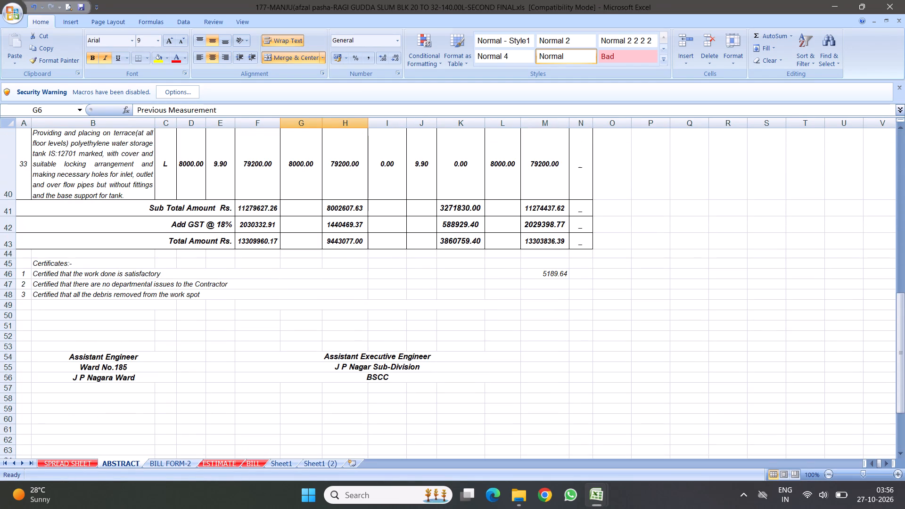
left_click(896, 21)
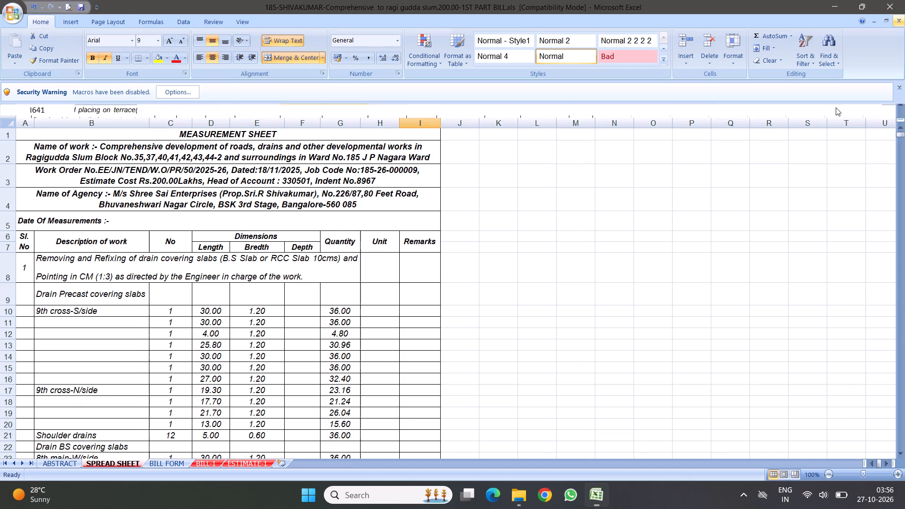
Open the 120.00L-2ND & FINAL BILL workbook from the 5,6,7,8,20-120L folder, examine its ABSTRACT-2 sheet, and close it.
left_click(525, 492)
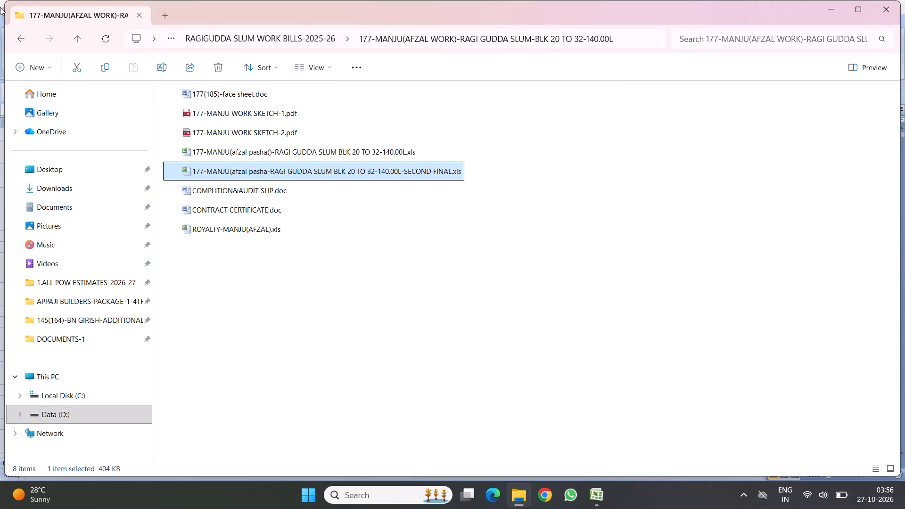
left_click(19, 34)
double_click(252, 97)
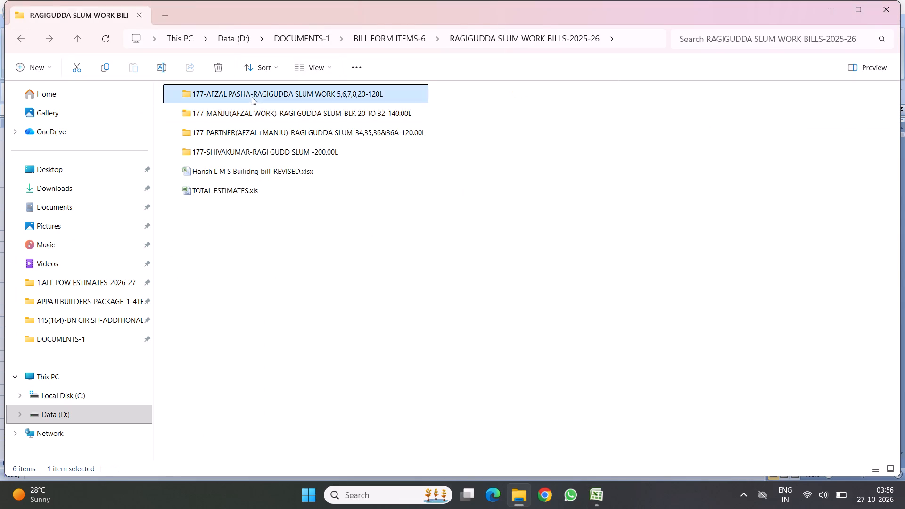
double_click(269, 131)
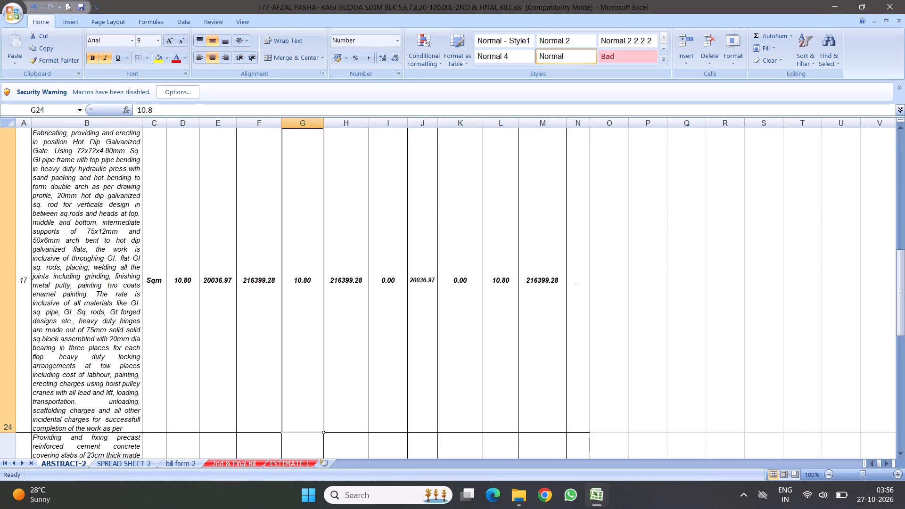
scroll(194, 346, "down", 7)
scroll(249, 307, "down", 3)
scroll(222, 291, "up", 2)
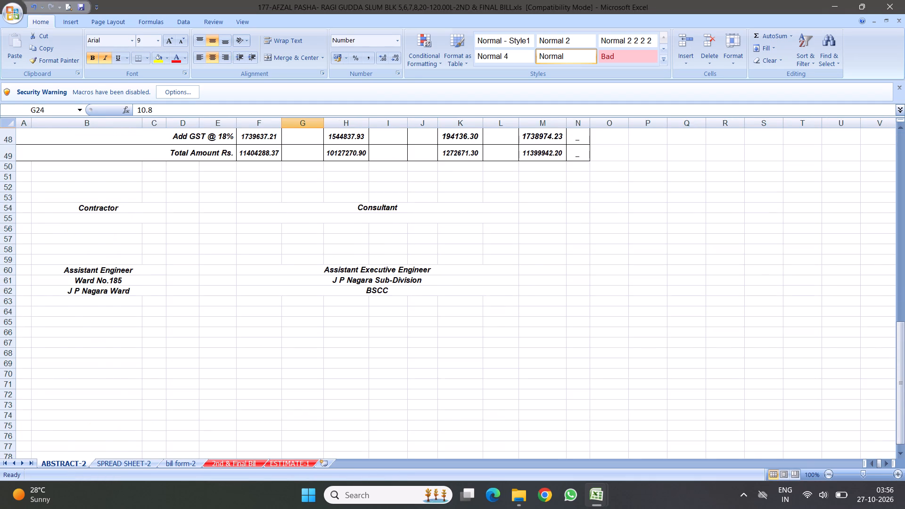
scroll(222, 279, "up", 1)
left_click(108, 322)
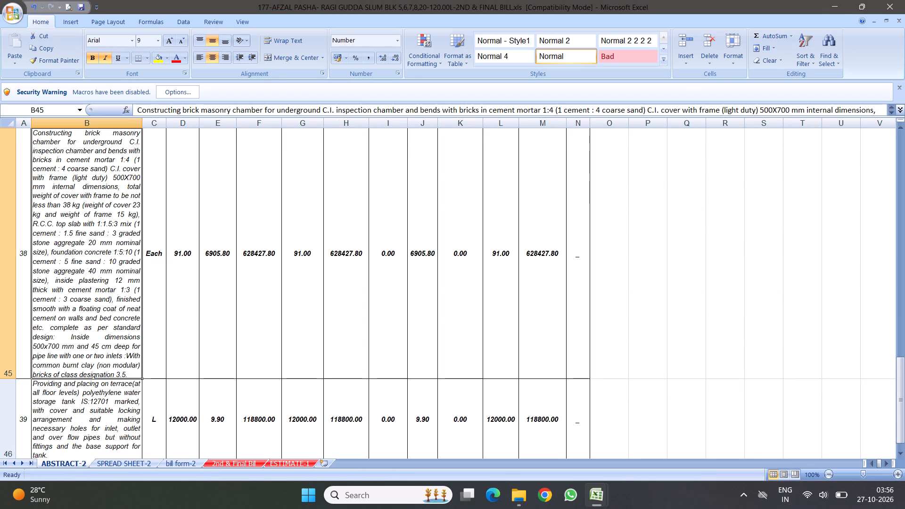
left_click(349, 278)
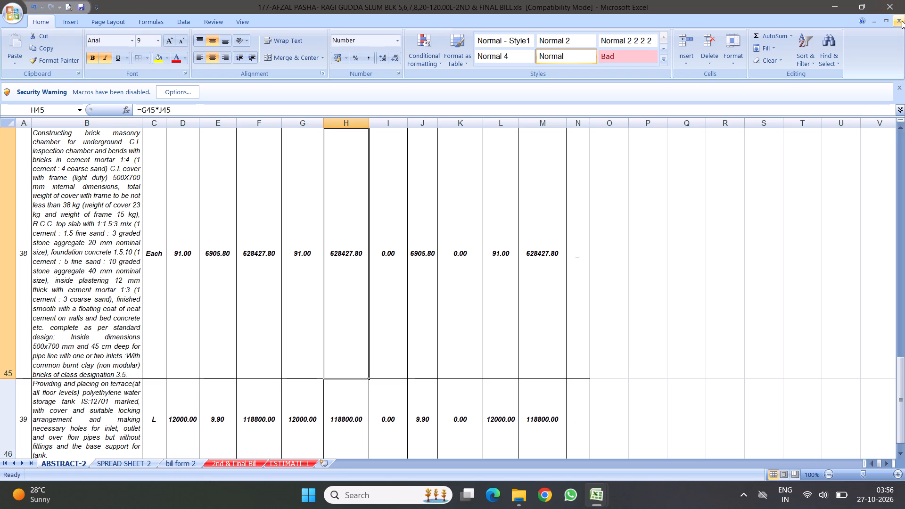
left_click(902, 21)
Return to the RAGIGUDDA SLUM WORK BILLS-2025-26 folder and look inside the 34,35,36&36A-120.00L folder.
left_click(517, 489)
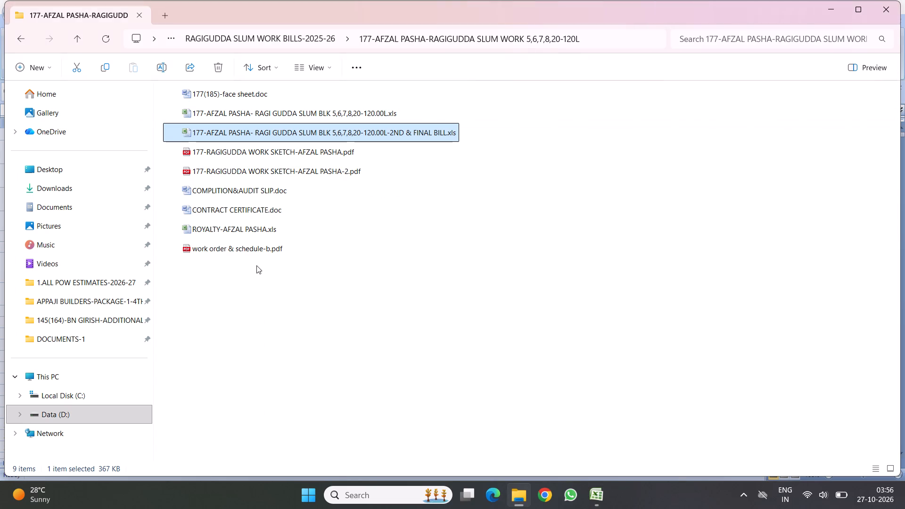
left_click(22, 36)
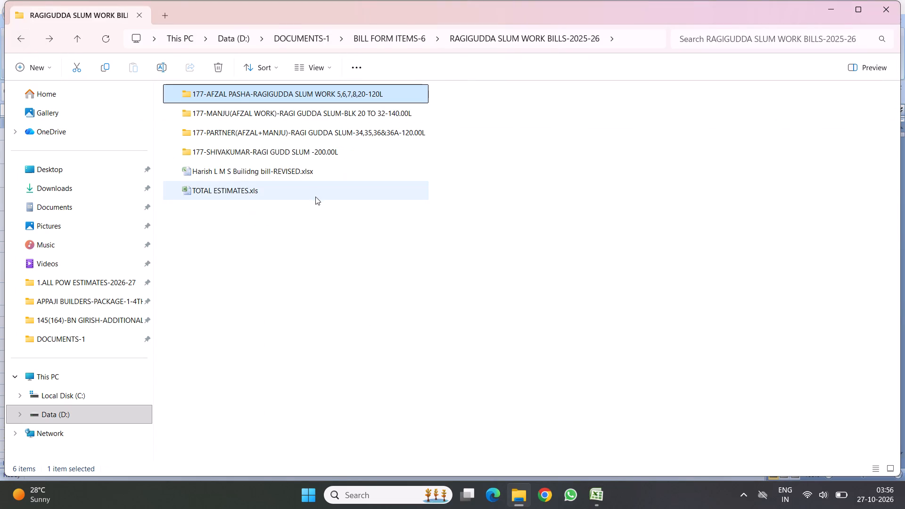
double_click(332, 131)
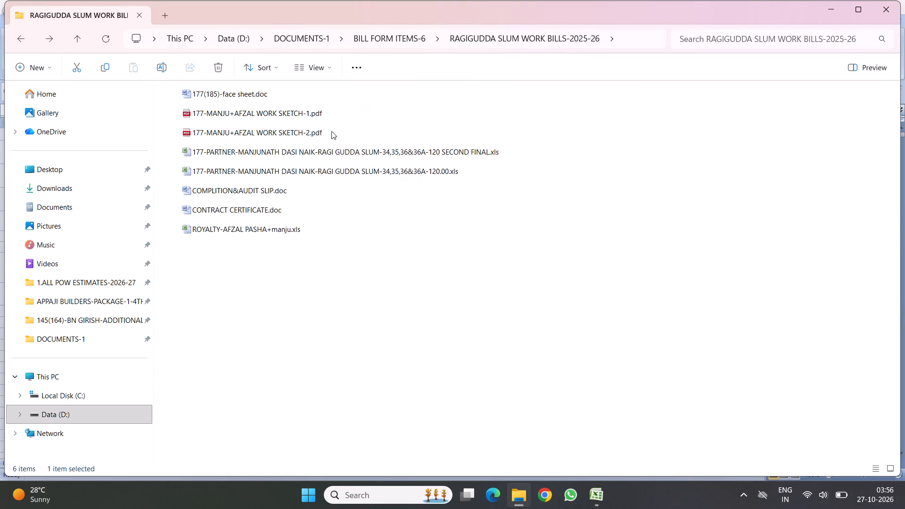
left_click(431, 256)
Switch to Excel and close the 200.00-1ST PART BILL workbook without saving its changes.
left_click(604, 490)
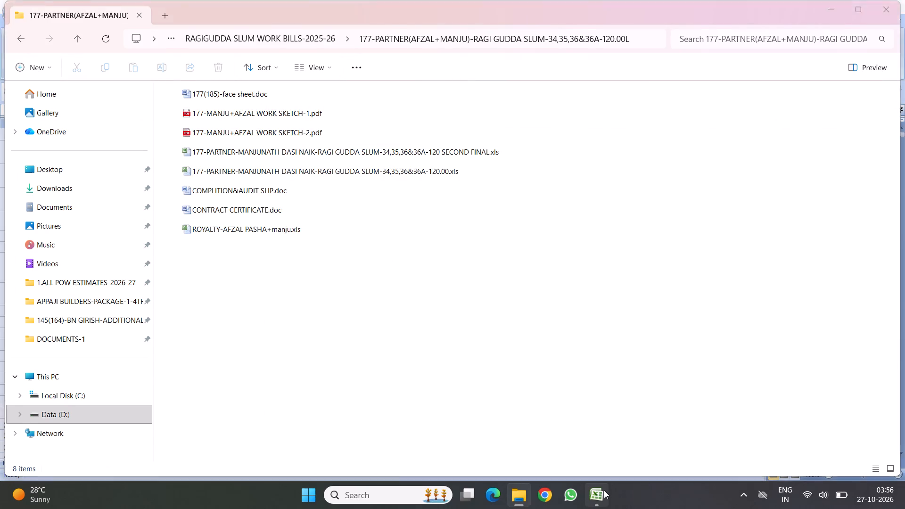
left_click(469, 227)
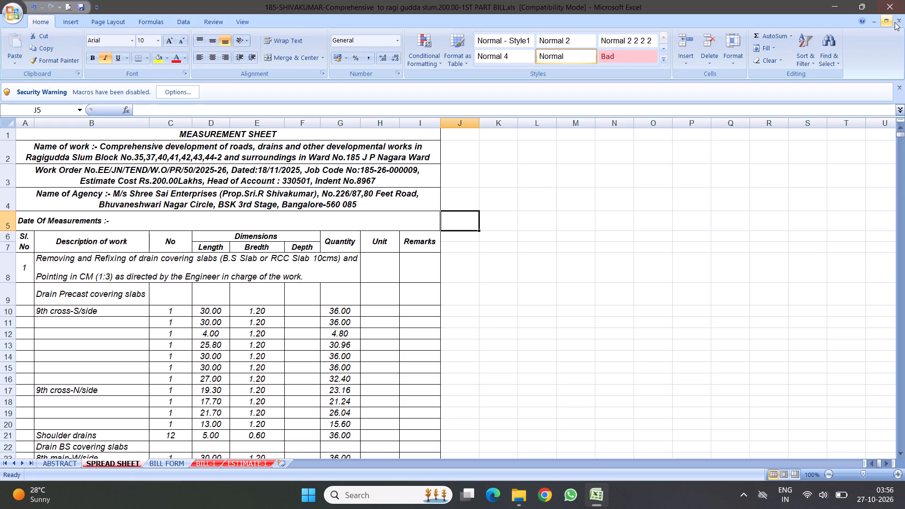
left_click(899, 19)
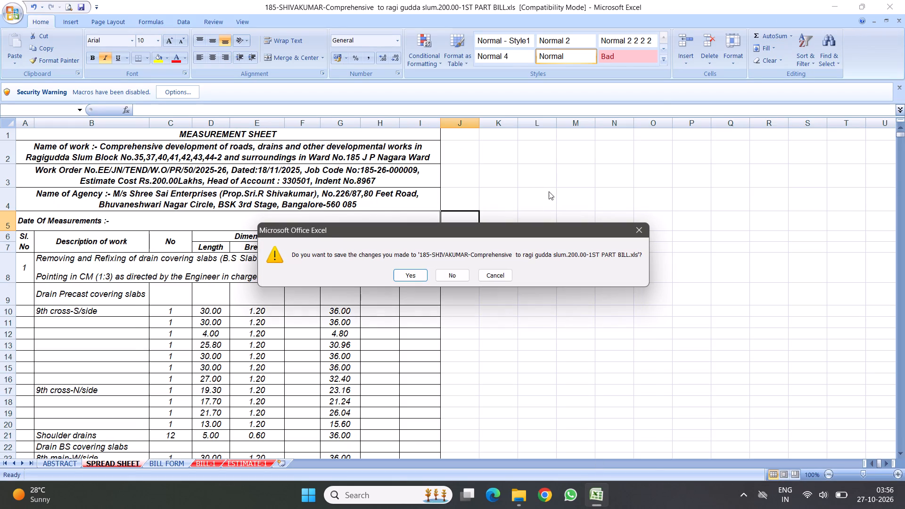
left_click(452, 277)
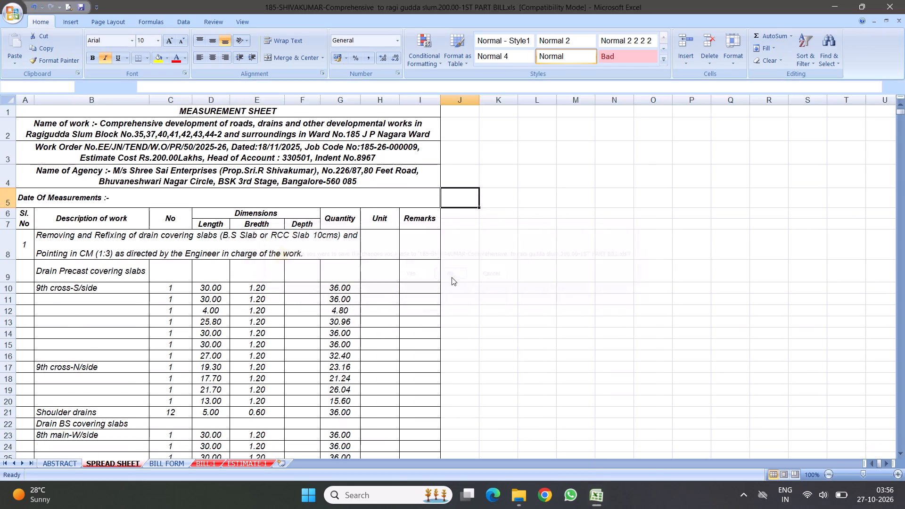
Duplicate the 200.00-1ST PART BILL workbook within the RAGI GUDD SLUM -200.00L folder.
left_click(519, 491)
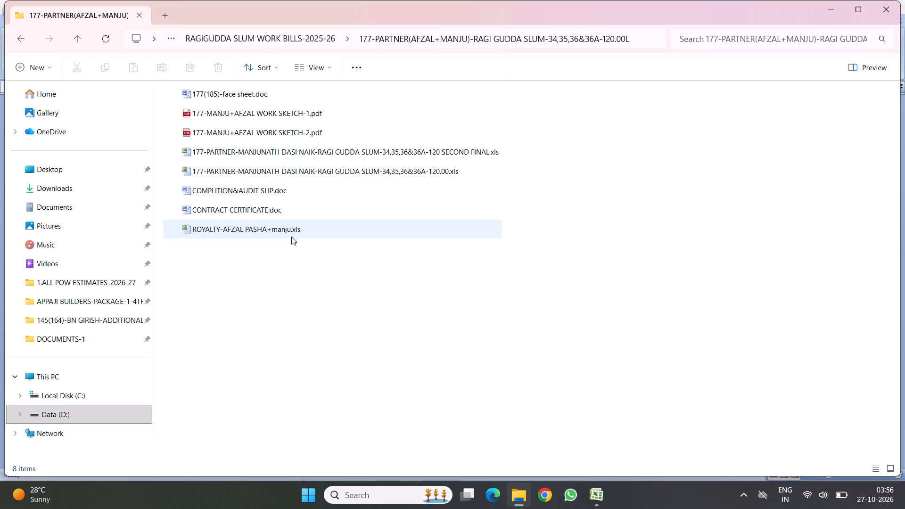
left_click(20, 37)
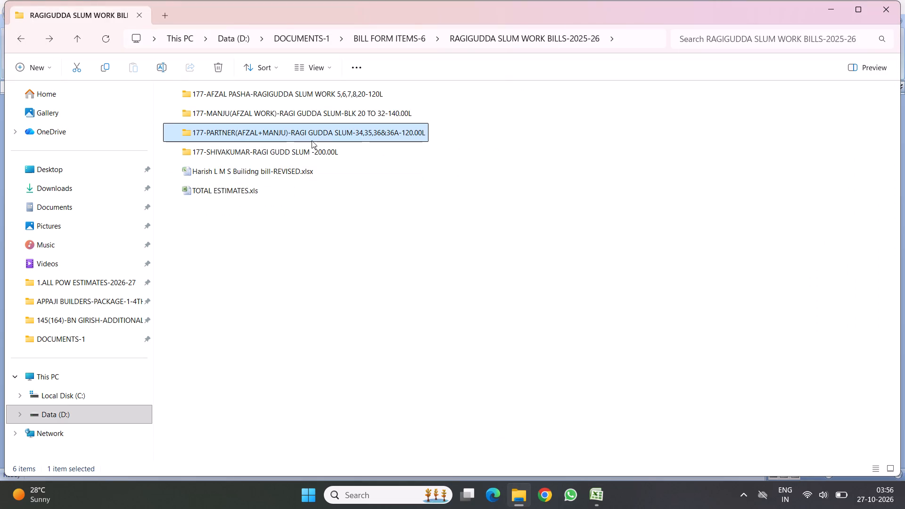
double_click(277, 153)
left_click(385, 277)
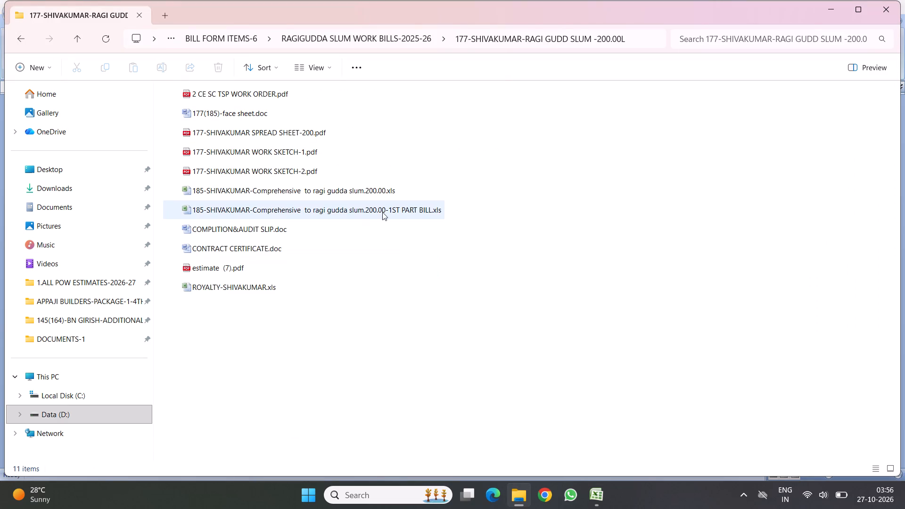
right_click(371, 211)
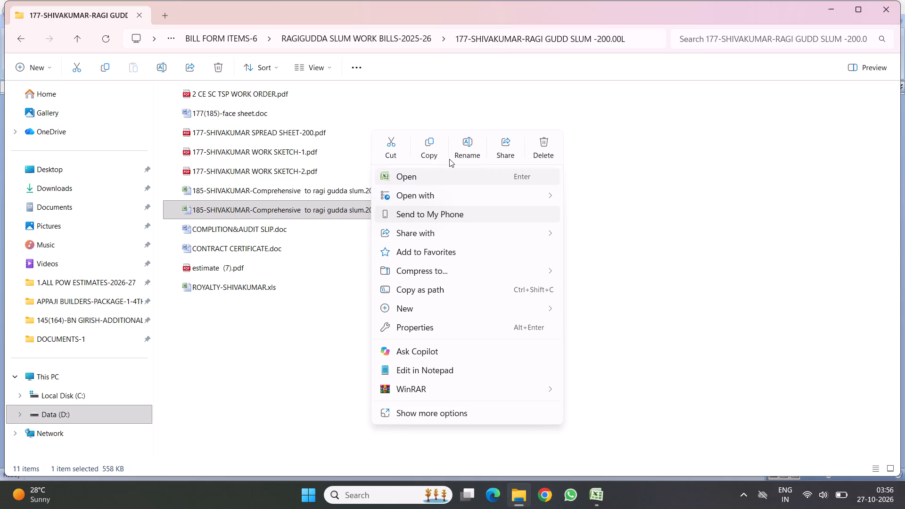
left_click(430, 147)
right_click(397, 290)
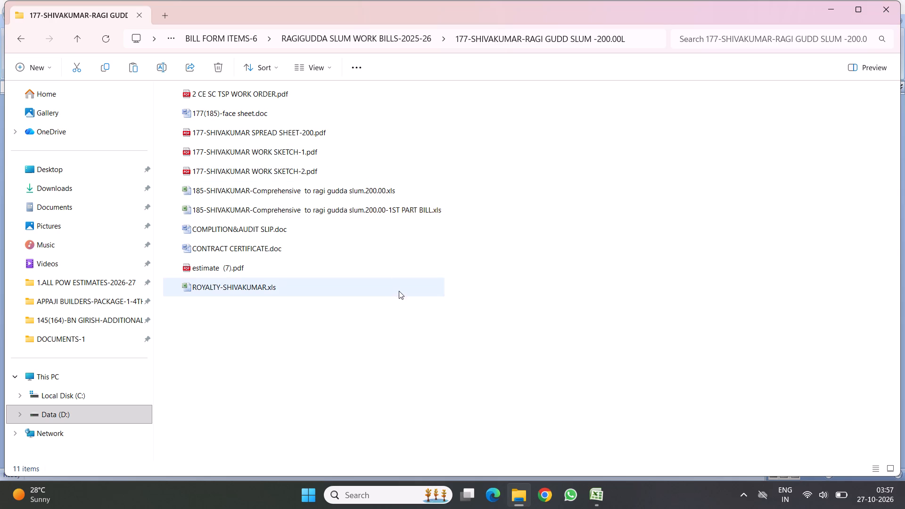
left_click(417, 300)
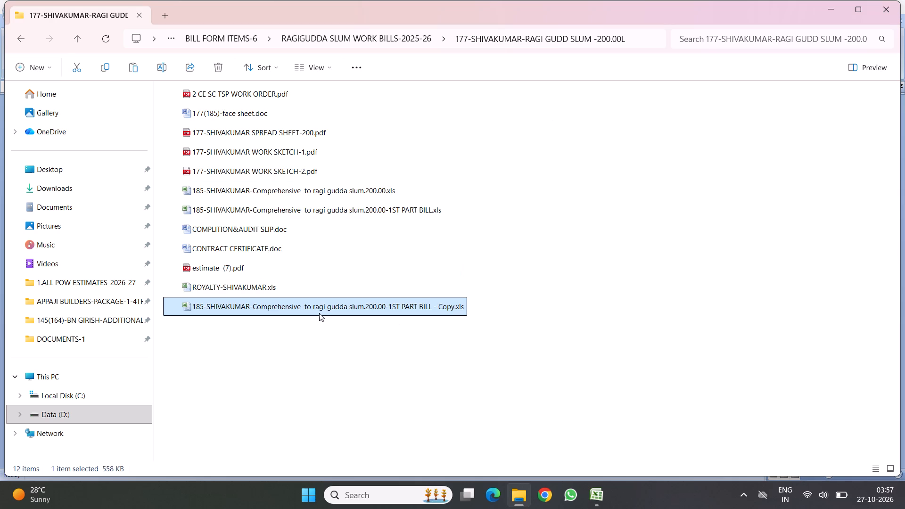
Rename the copied part bill workbook so its name ends in "200.00-2nd& PART BILL", without the copy suffix.
right_click(309, 306)
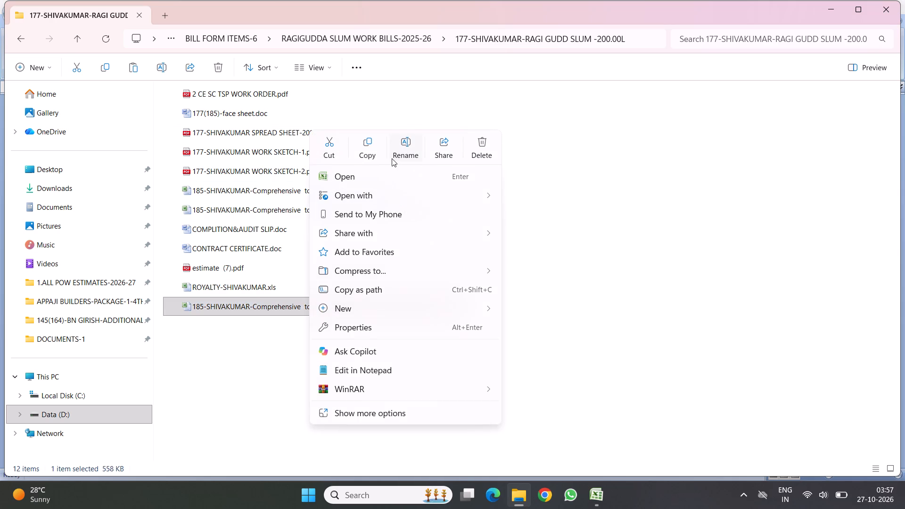
left_click(398, 150)
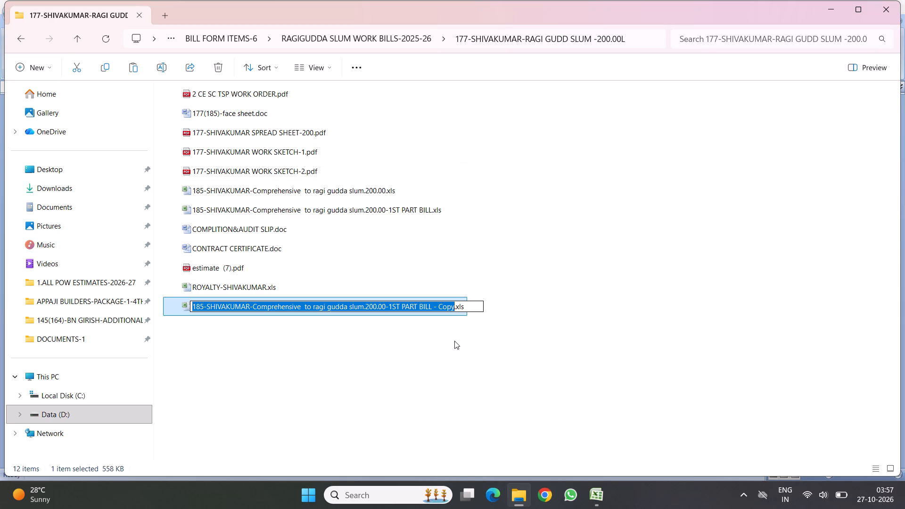
left_click(448, 305)
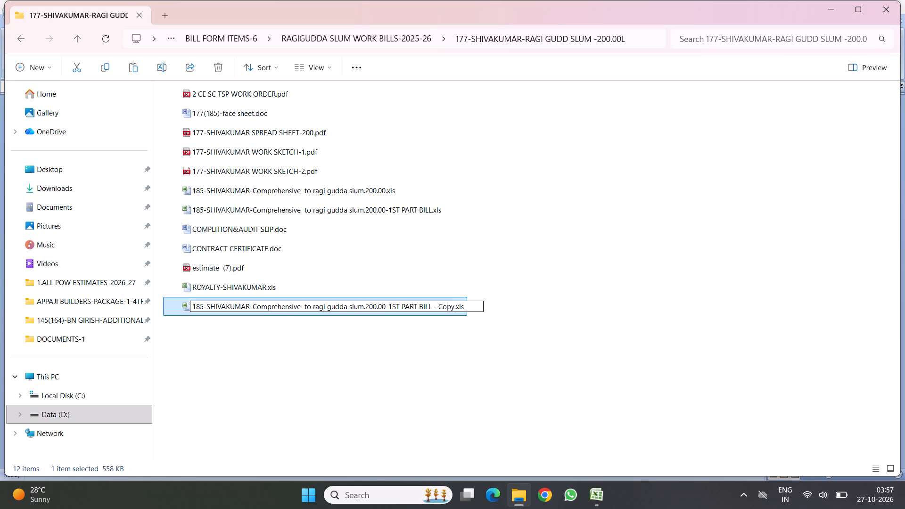
key("Right")
key("Right")
key("BackSpace")
key("BackSpace")
key("BackSpace")
key("BackSpace")
key("BackSpace")
key("BackSpace")
key("BackSpace")
left_click(400, 304)
key("BackSpace")
key("BackSpace")
key("BackSpace")
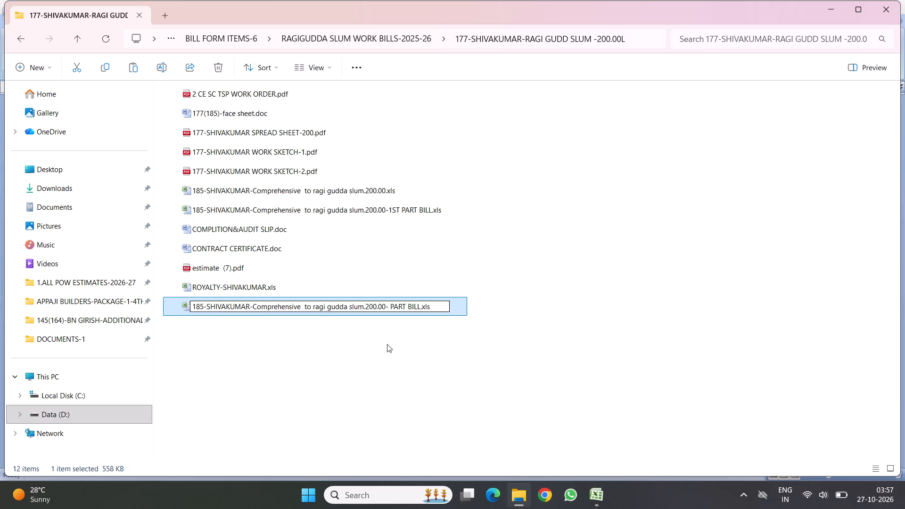
type("2nd")
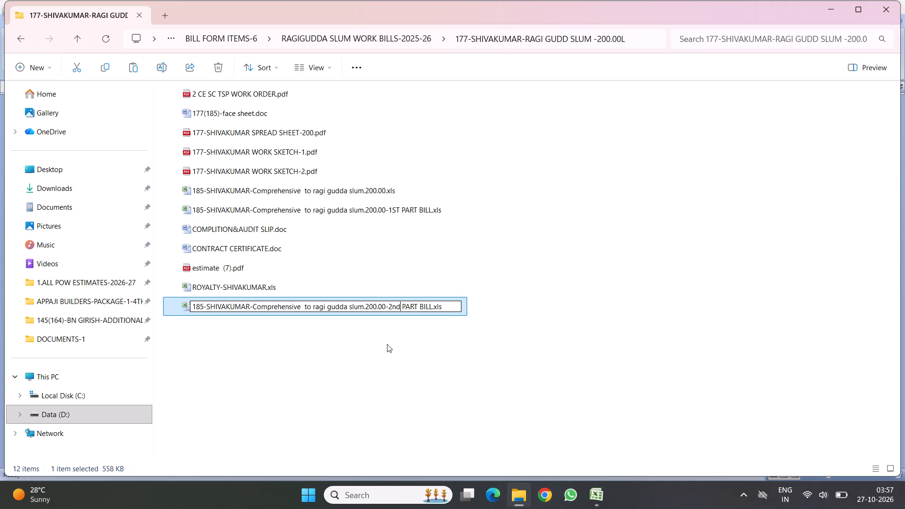
key("shift+ampersand")
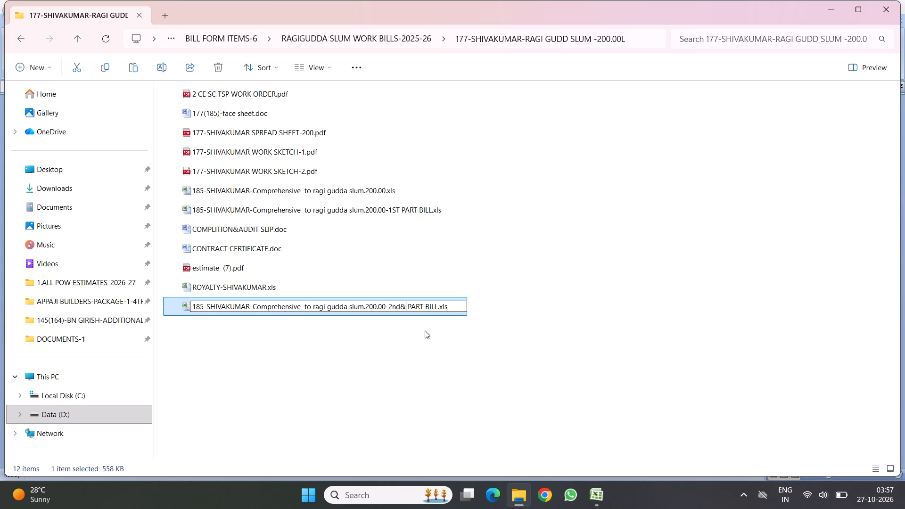
left_click(304, 351)
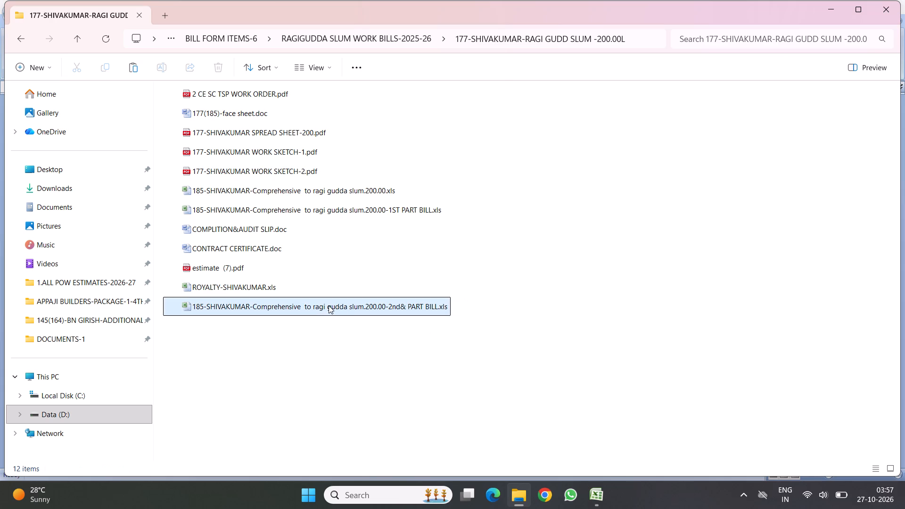
Open the renamed 200.00-2nd& PART BILL workbook from the RAGI GUDD SLUM -200.00L folder.
double_click(329, 305)
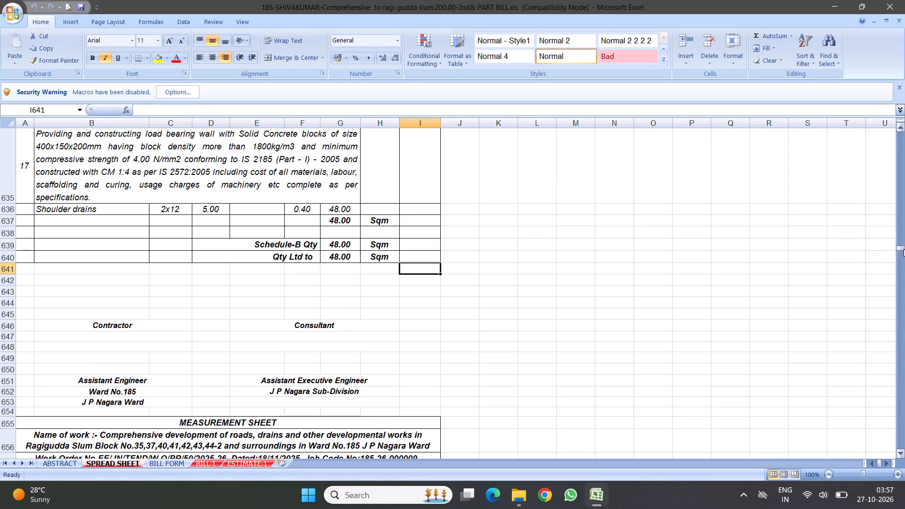
Review the SPREAD SHEET measurements from the first item, drain covering slabs, through item 3, manual earth work excavation for drains.
left_click_drag(898, 248, 904, 63)
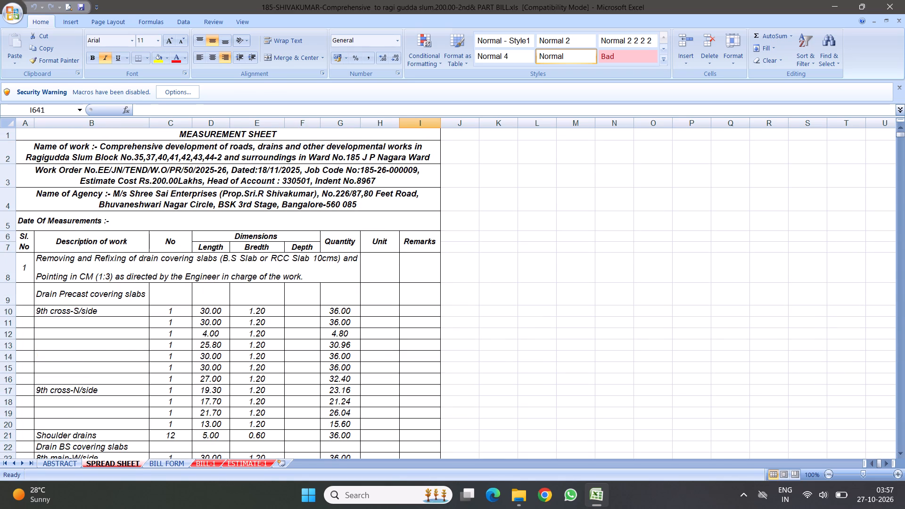
scroll(327, 391, "down", 5)
scroll(353, 348, "up", 2)
scroll(353, 348, "down", 11)
scroll(447, 306, "down", 6)
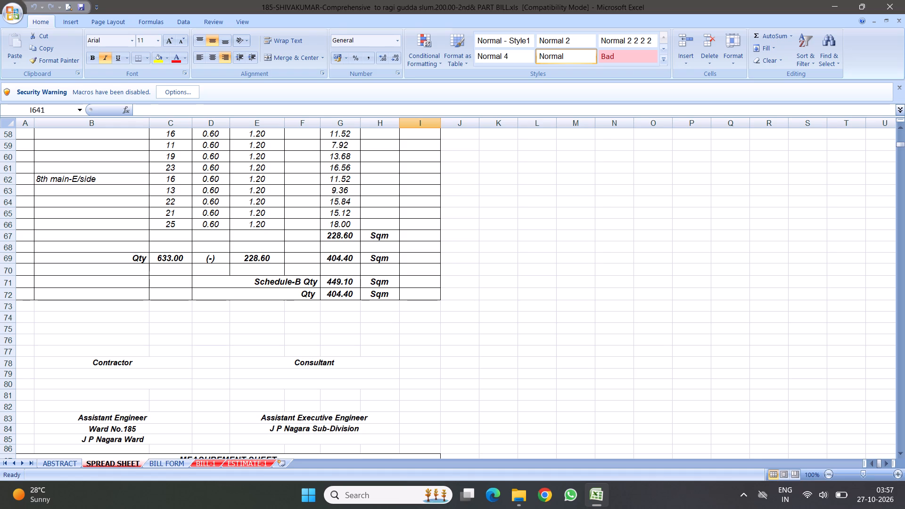
scroll(398, 322, "down", 6)
scroll(350, 315, "down", 7)
scroll(417, 285, "down", 11)
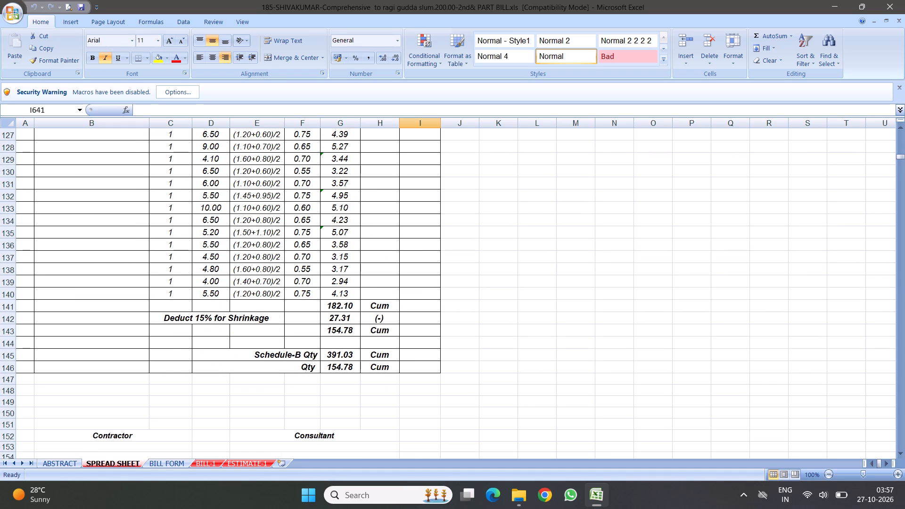
scroll(277, 243, "up", 20)
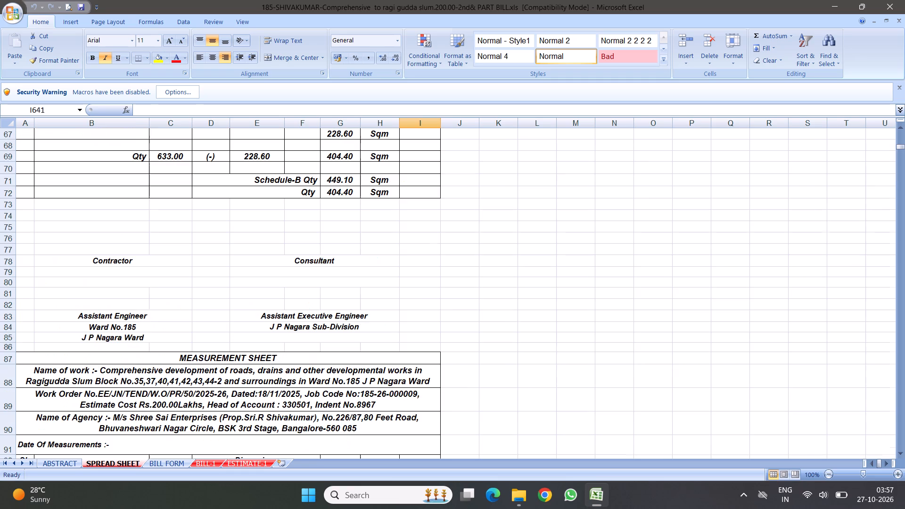
scroll(275, 263, "down", 4)
left_click(229, 360)
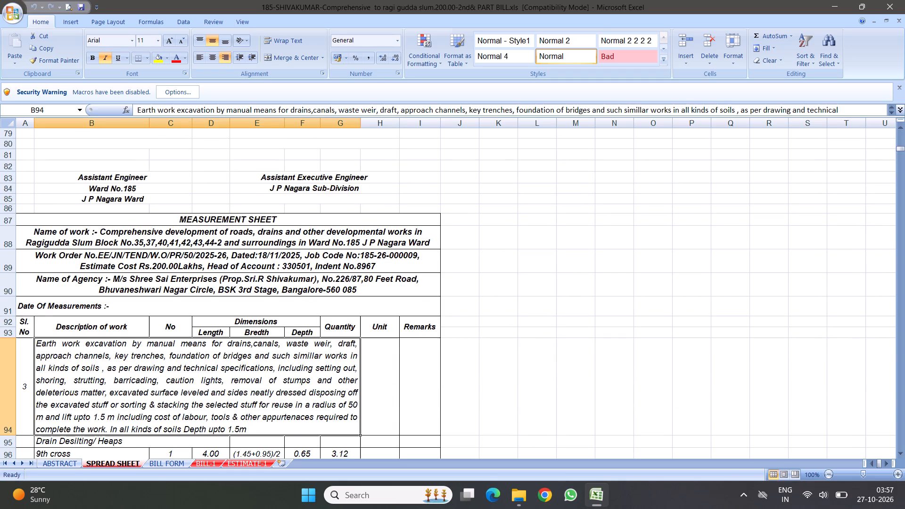
scroll(230, 333, "down", 7)
scroll(306, 287, "down", 6)
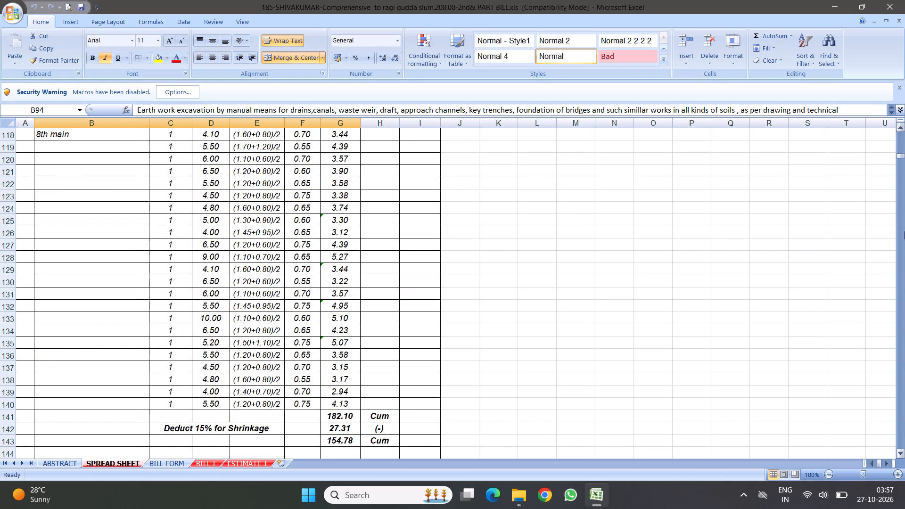
Examine the measurement sheets for surface excavation, stone masonry dismantling, earth disposal lead and the 1:4:8 levelling concrete, items 5 to 9.
left_click_drag(902, 157, 899, 183)
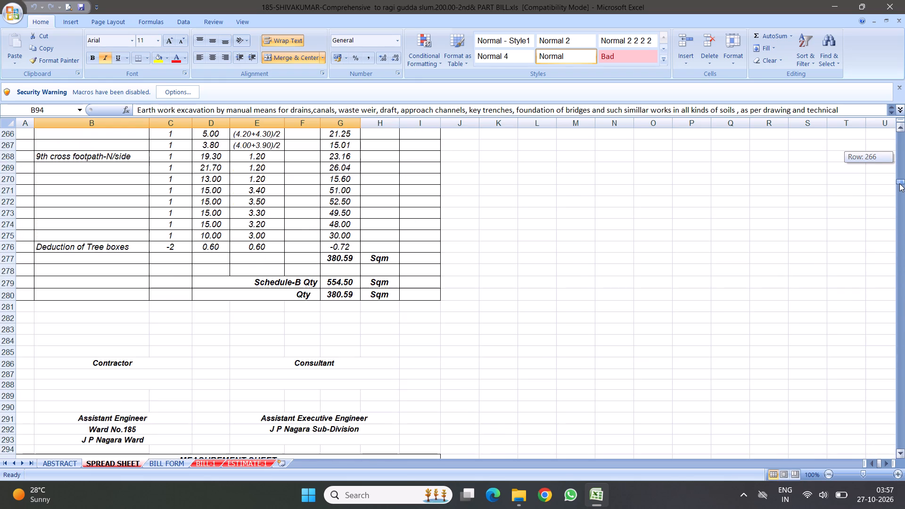
left_click_drag(899, 183, 904, 186)
scroll(175, 206, "up", 2)
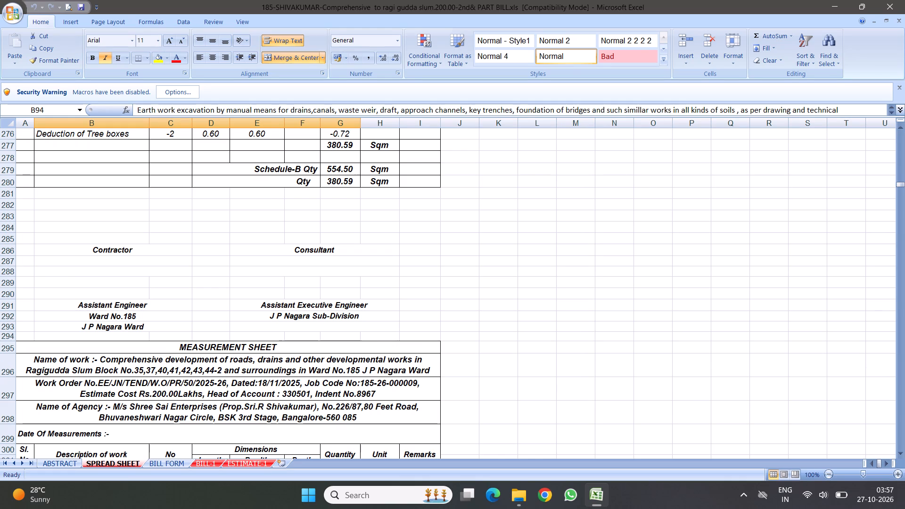
scroll(295, 279, "down", 8)
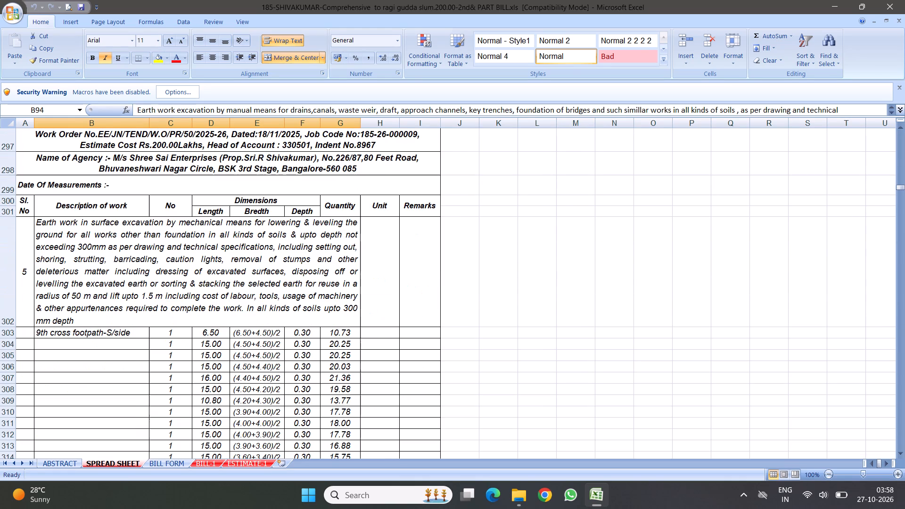
left_click(257, 283)
scroll(355, 280, "down", 13)
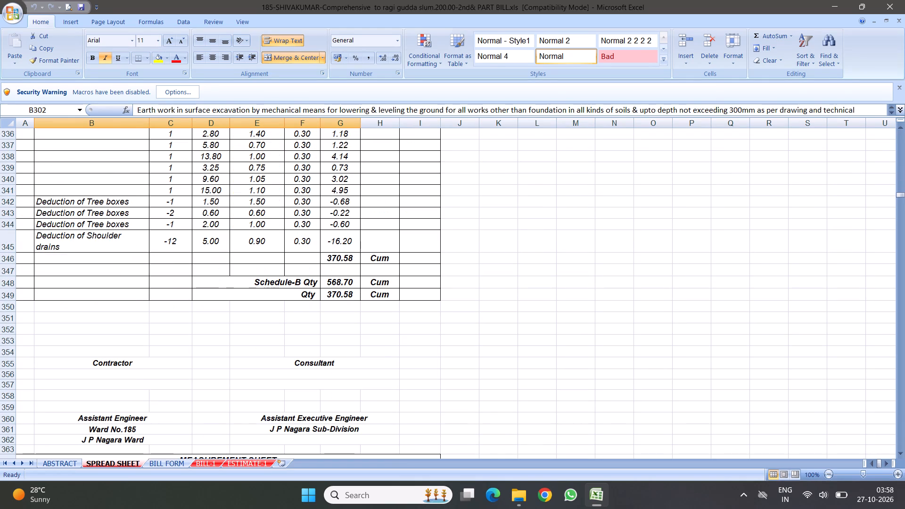
scroll(358, 276, "down", 7)
scroll(409, 293, "down", 3)
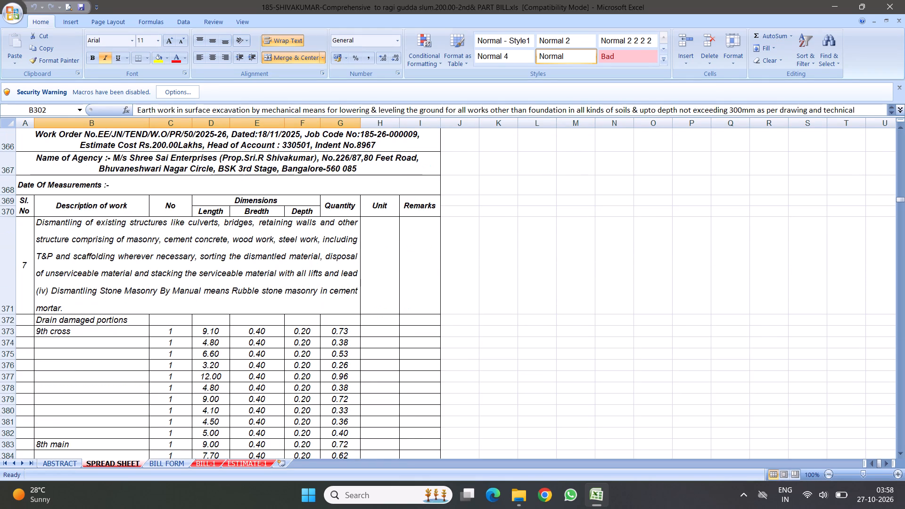
left_click(271, 256)
scroll(345, 285, "down", 8)
scroll(452, 264, "down", 8)
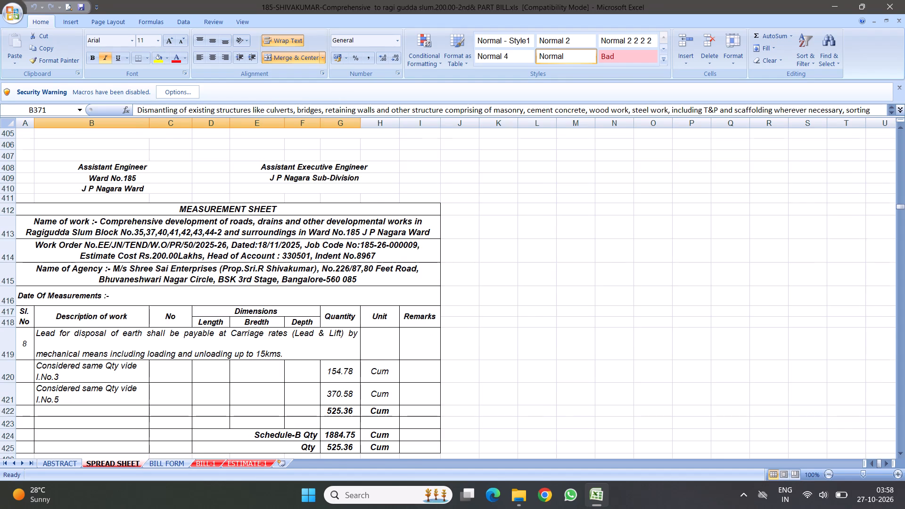
scroll(411, 239, "down", 3)
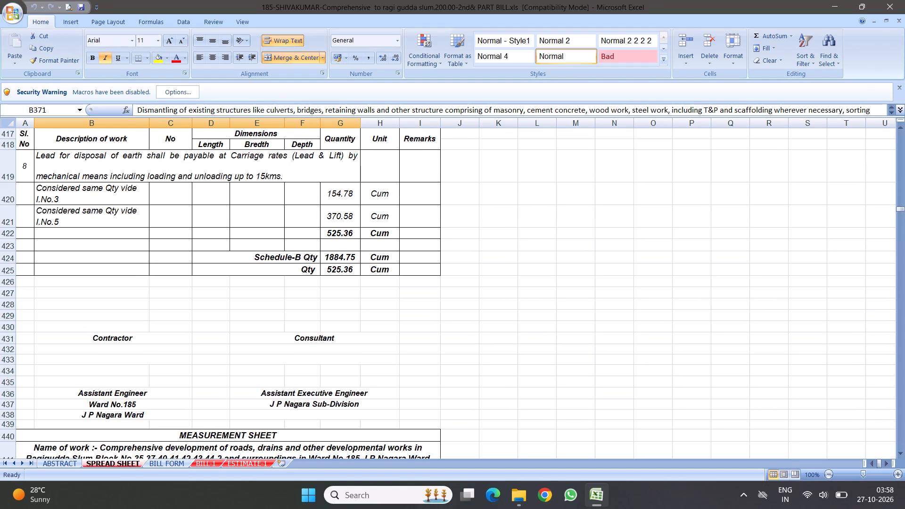
scroll(356, 295, "down", 6)
scroll(404, 302, "down", 4)
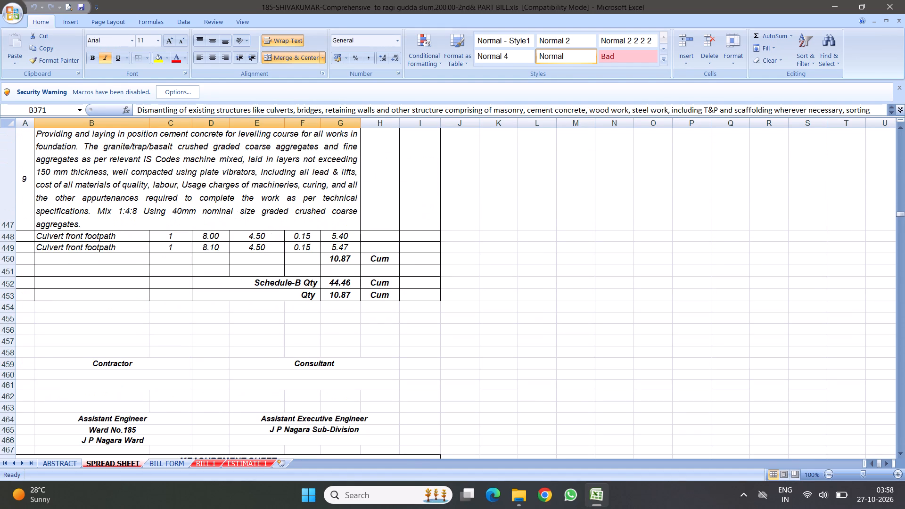
left_click(259, 183)
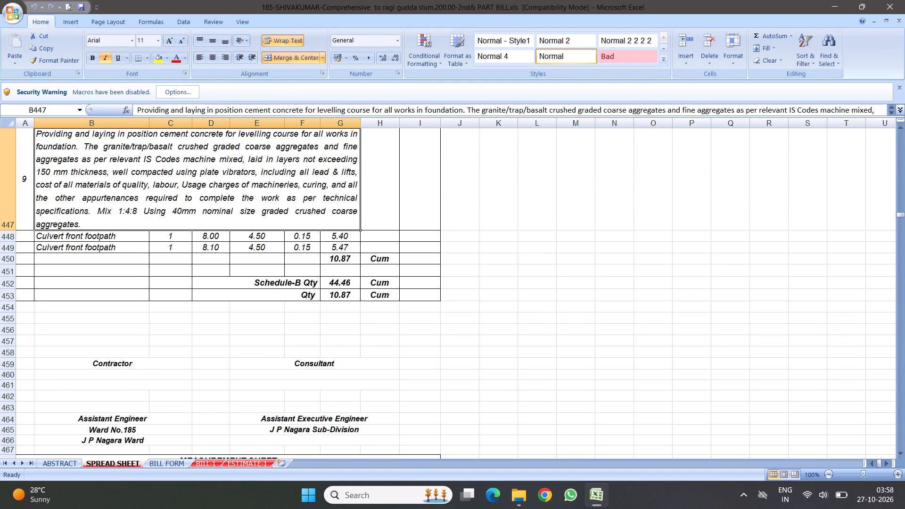
Examine the measurement sheets for size stone masonry, solid block wall, cement plaster and the 1:2:4 coping concrete, items 15 to 19.
scroll(359, 317, "down", 8)
scroll(405, 311, "down", 16)
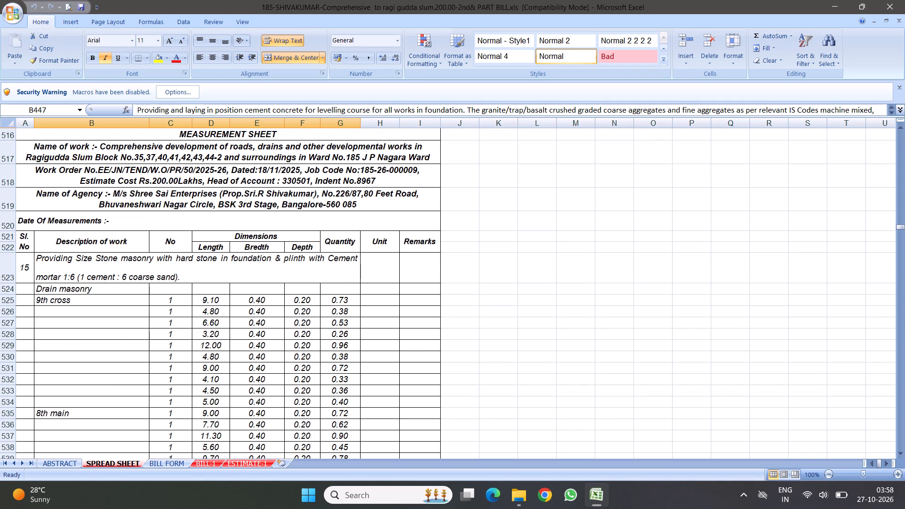
scroll(310, 270, "down", 5)
scroll(367, 276, "down", 9)
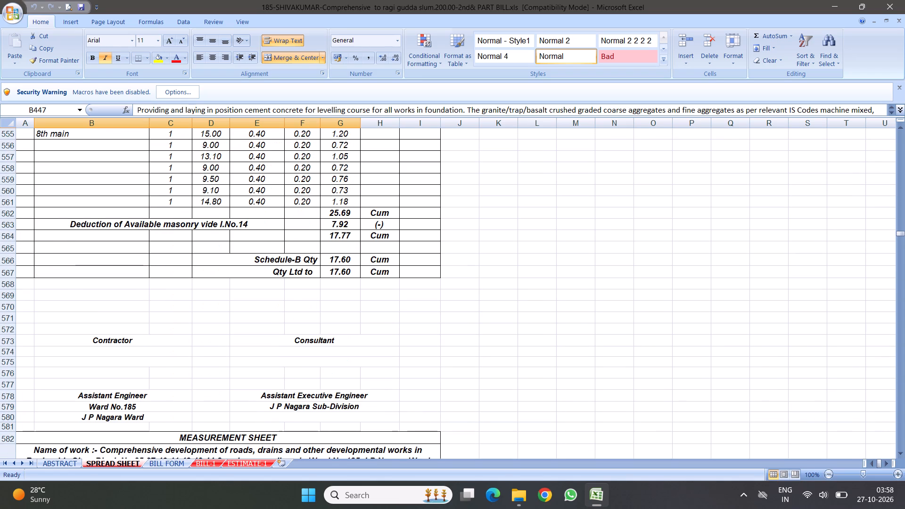
scroll(389, 274, "down", 11)
scroll(419, 304, "down", 13)
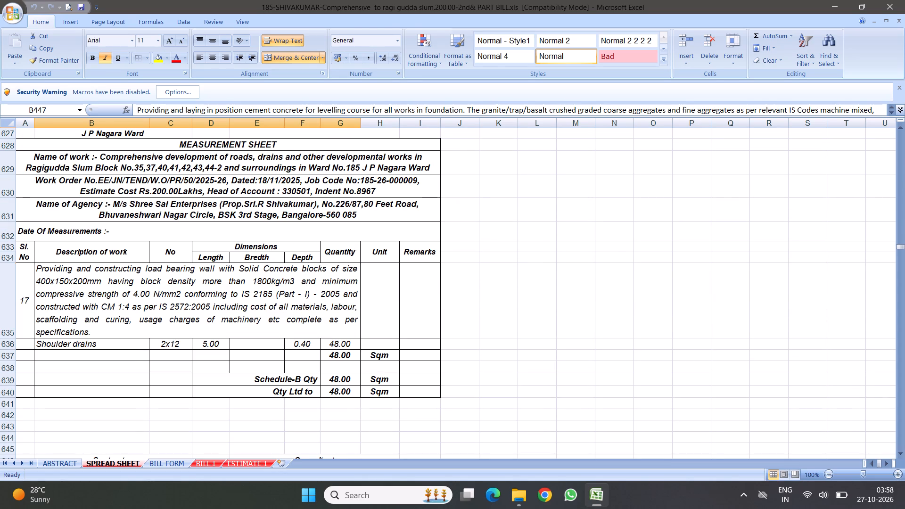
left_click(276, 301)
scroll(347, 314, "down", 1)
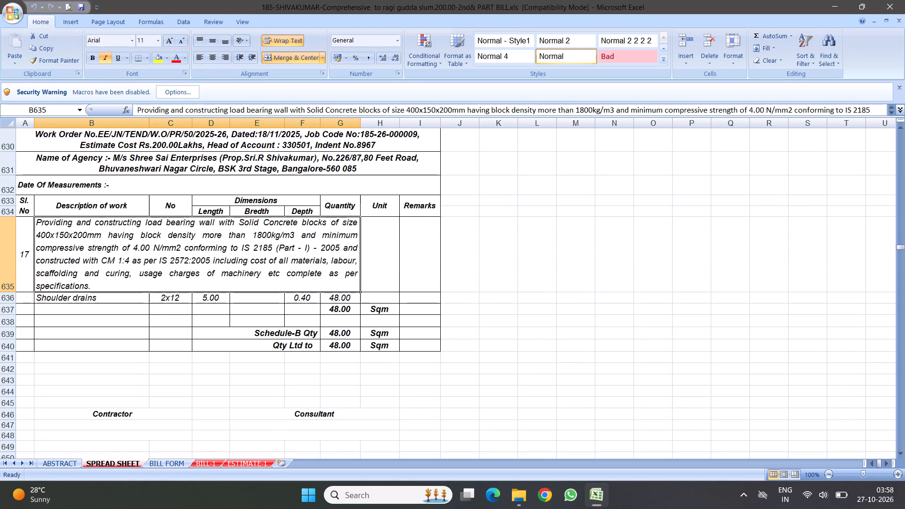
scroll(349, 313, "down", 8)
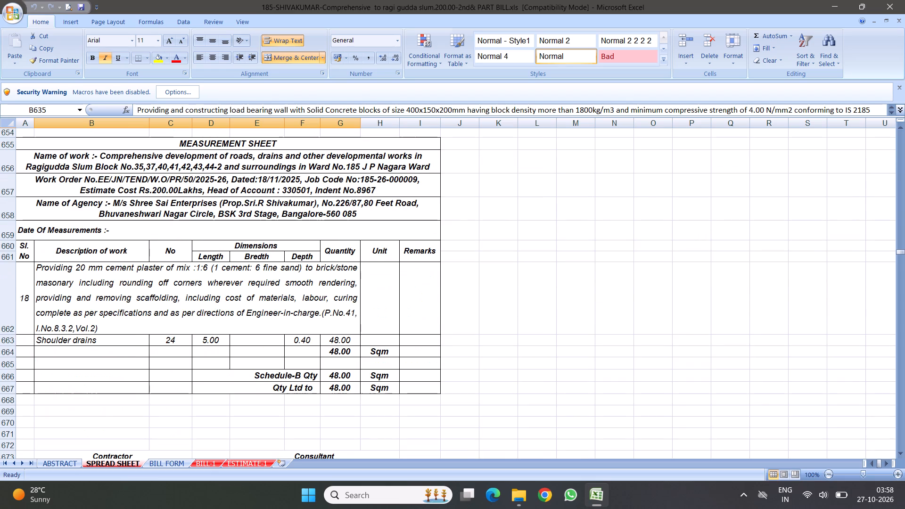
left_click(282, 280)
scroll(434, 273, "down", 7)
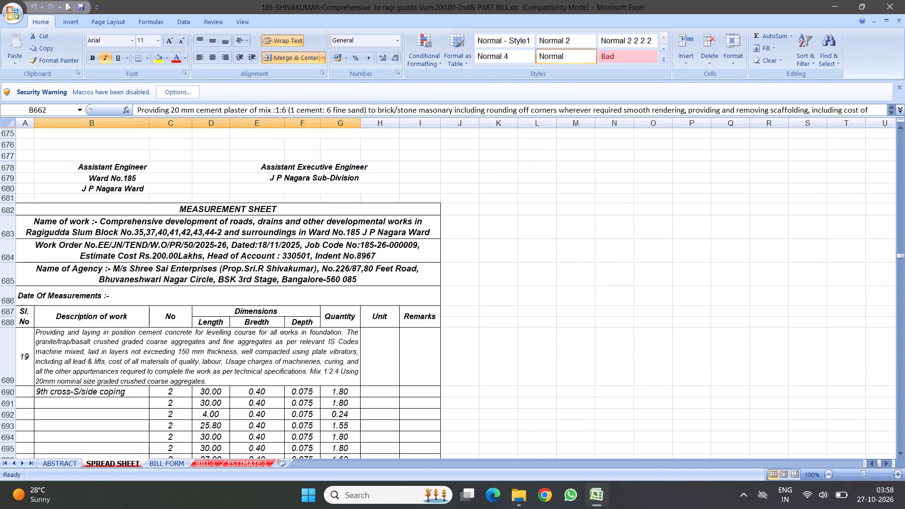
left_click(317, 281)
scroll(334, 283, "down", 2)
left_click(297, 279)
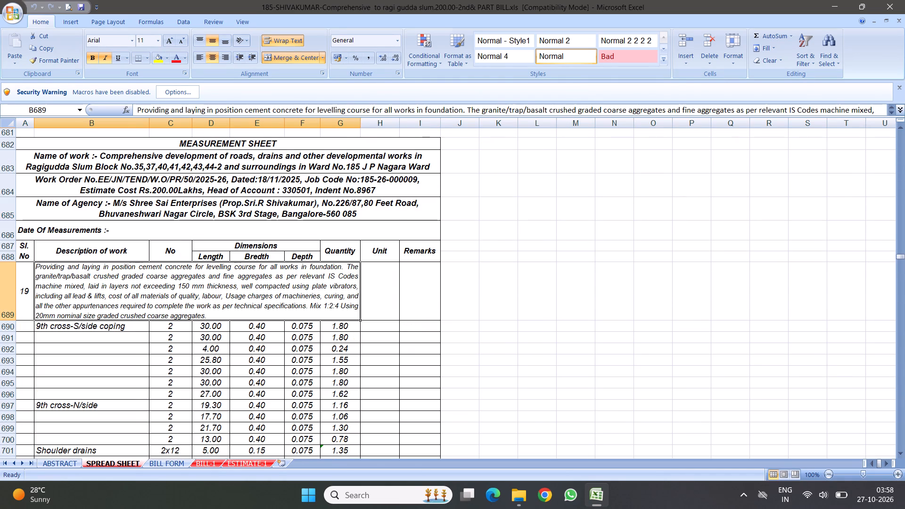
Examine the measurement sheets for item 26, wet mix macadam, and the following item 19 sheet for the kerb base concrete.
scroll(461, 326, "down", 13)
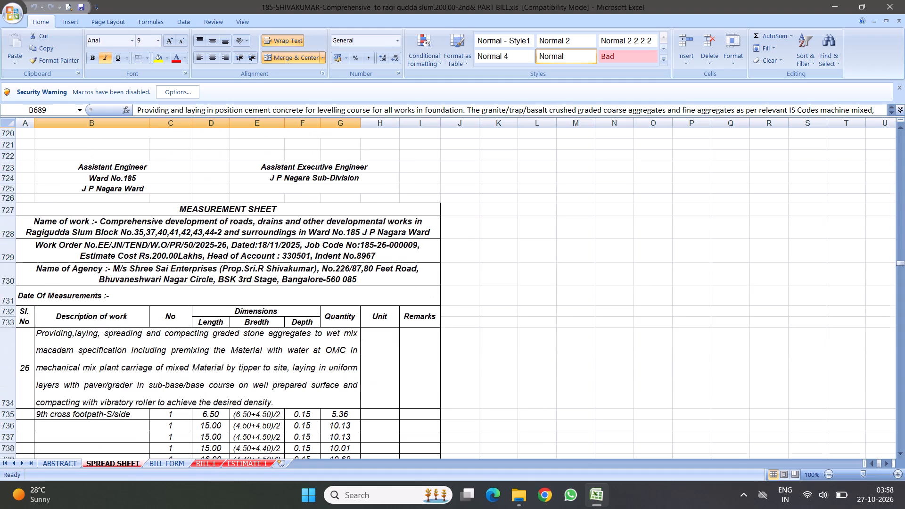
scroll(456, 306, "down", 2)
left_click(224, 295)
scroll(409, 296, "down", 6)
scroll(447, 292, "down", 5)
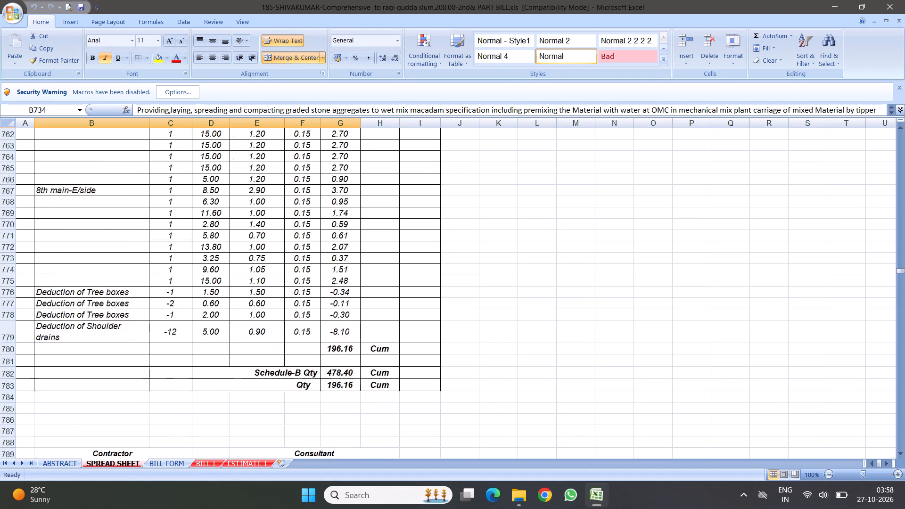
scroll(447, 292, "down", 4)
scroll(389, 287, "up", 4)
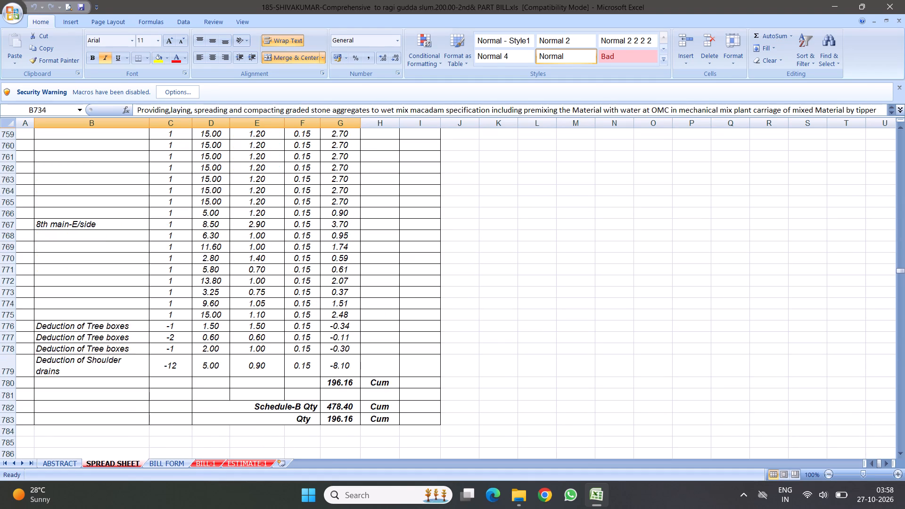
scroll(373, 286, "up", 9)
scroll(359, 326, "down", 13)
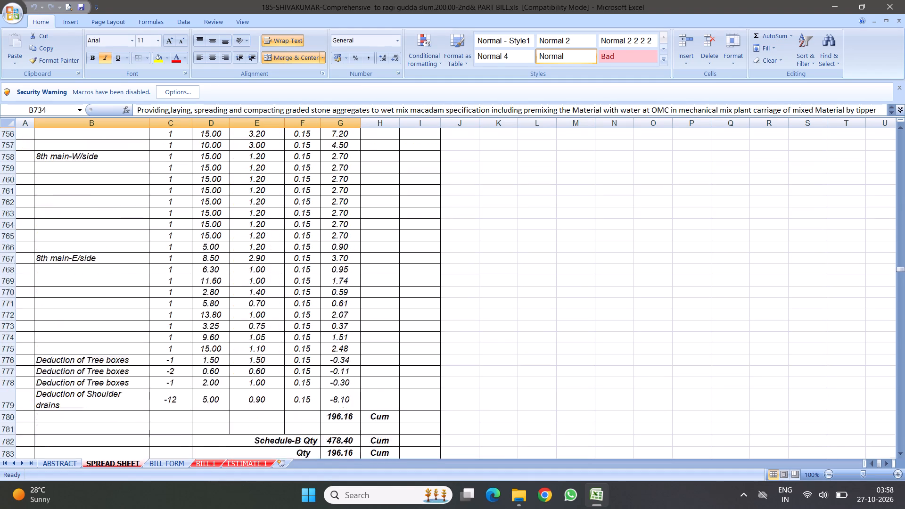
scroll(361, 329, "down", 11)
left_click(259, 253)
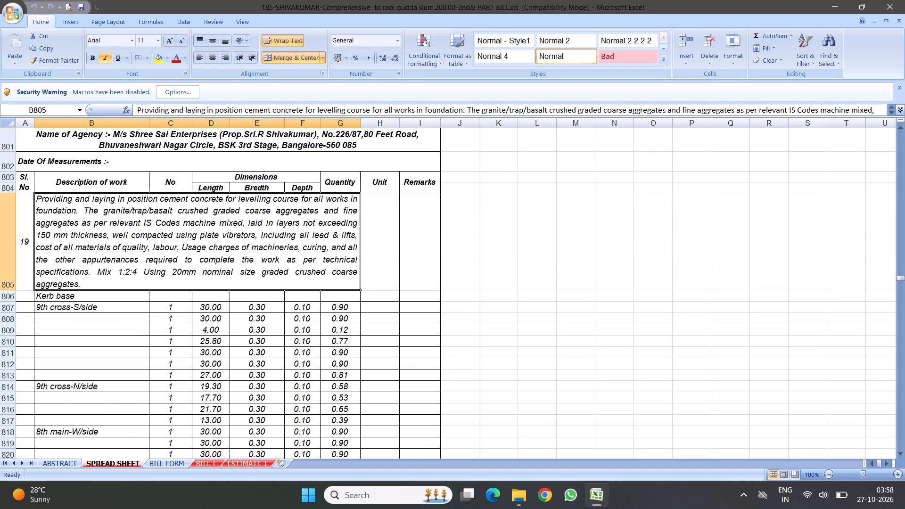
left_click(249, 238)
Review the ABSTRACT sheet from its First & Part bill heading through the item quantities and costs to the certificates and signature block.
left_click(63, 462)
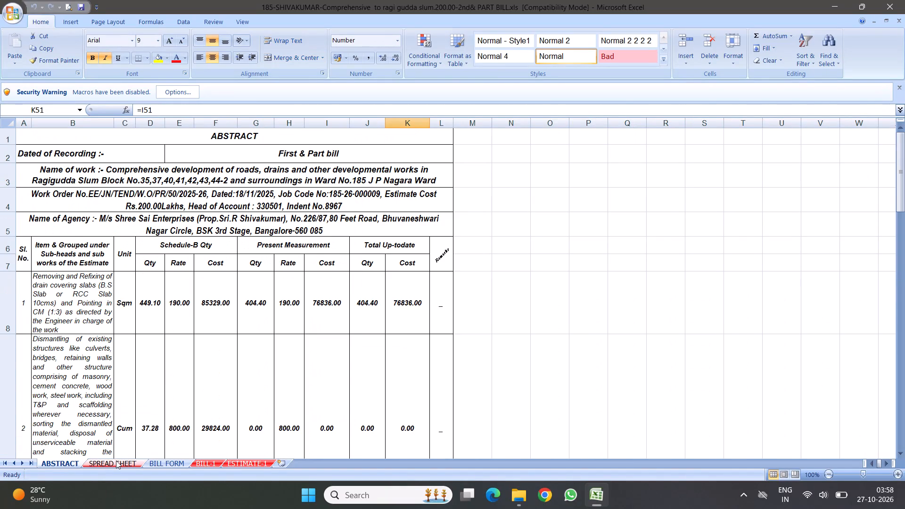
left_click(116, 460)
left_click(69, 460)
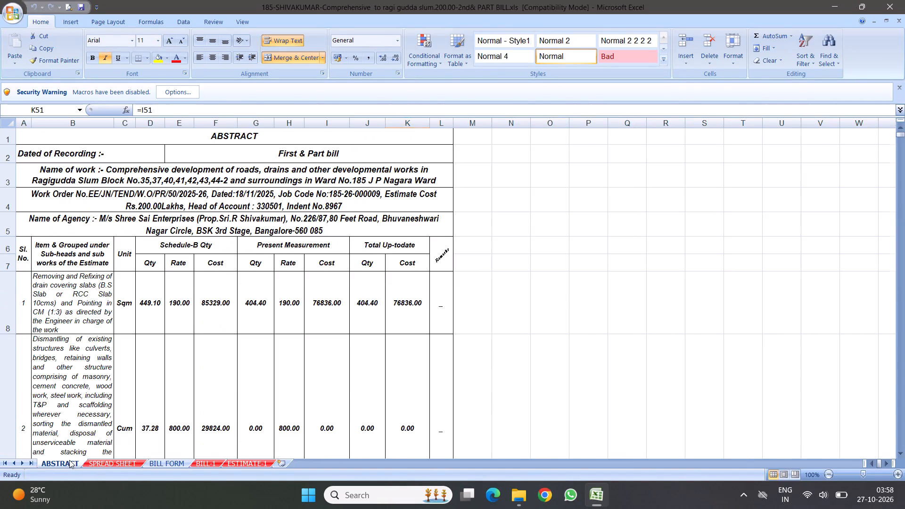
scroll(391, 320, "down", 1)
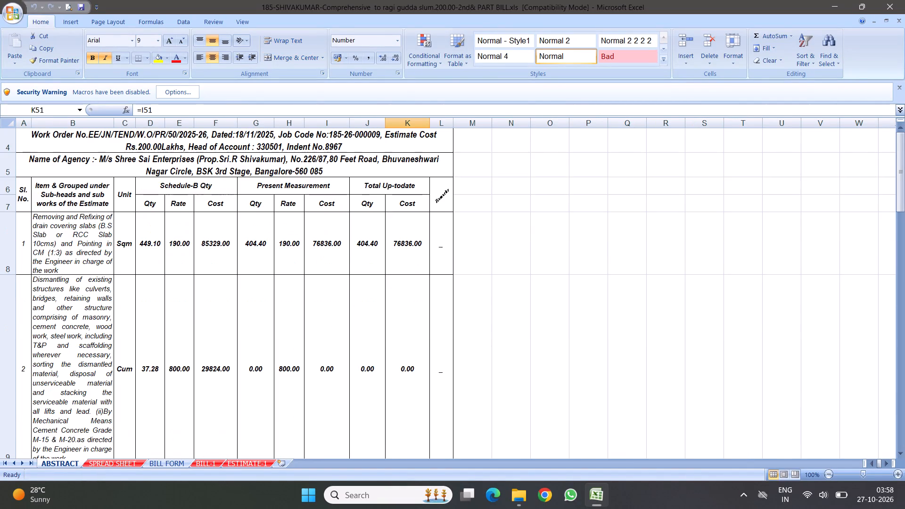
scroll(394, 281, "down", 8)
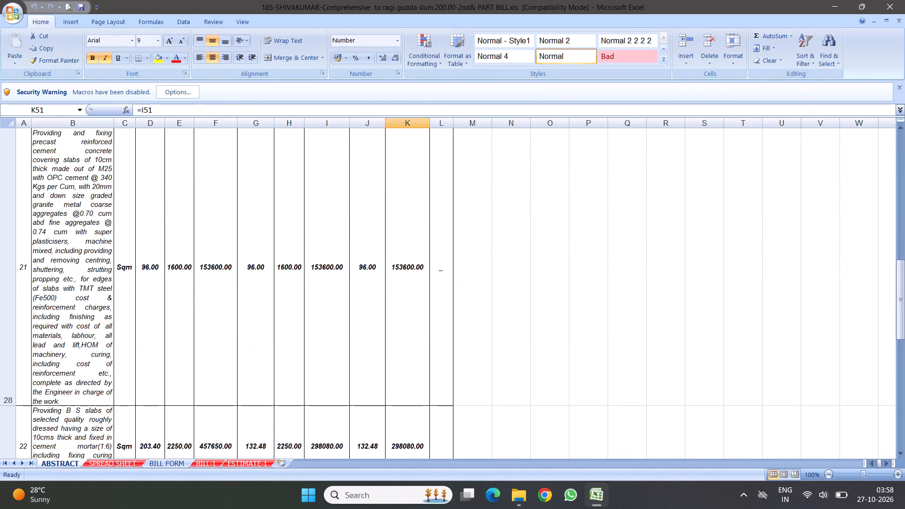
scroll(394, 296, "down", 12)
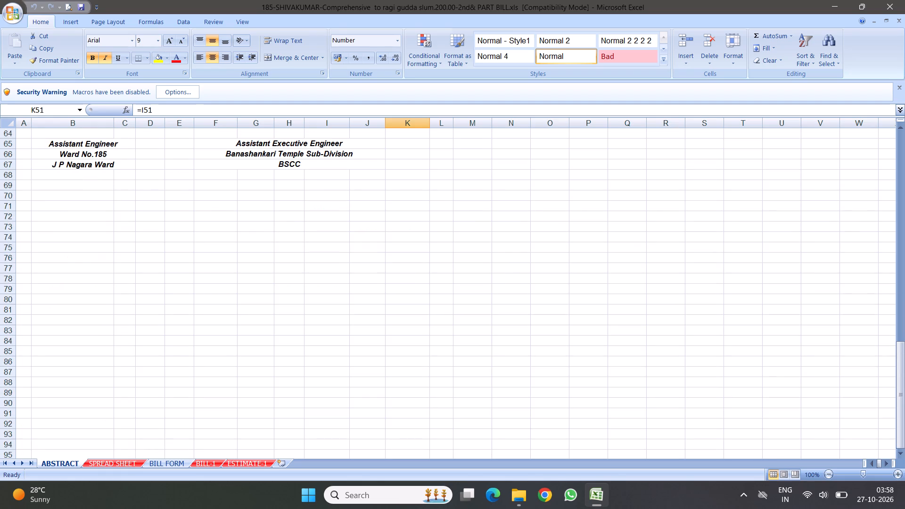
scroll(366, 260, "up", 5)
scroll(366, 260, "down", 3)
scroll(407, 240, "up", 1)
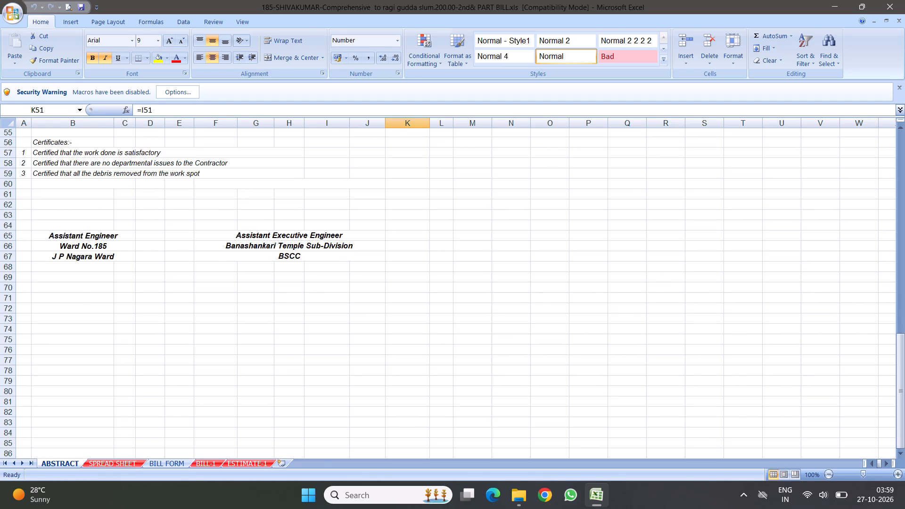
Check the ABSTRACT sheet's up-to-date sub total, and review the BILL FORM sheet's totals, signature block, headings and item 1 present quantity.
scroll(410, 255, "up", 2)
scroll(462, 311, "down", 1)
left_click(398, 136)
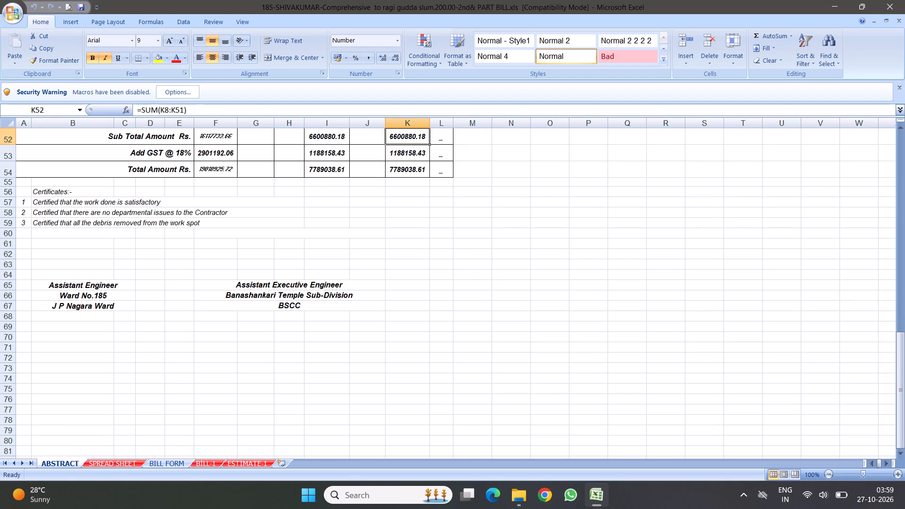
left_click(157, 461)
scroll(650, 356, "down", 8)
scroll(539, 320, "down", 10)
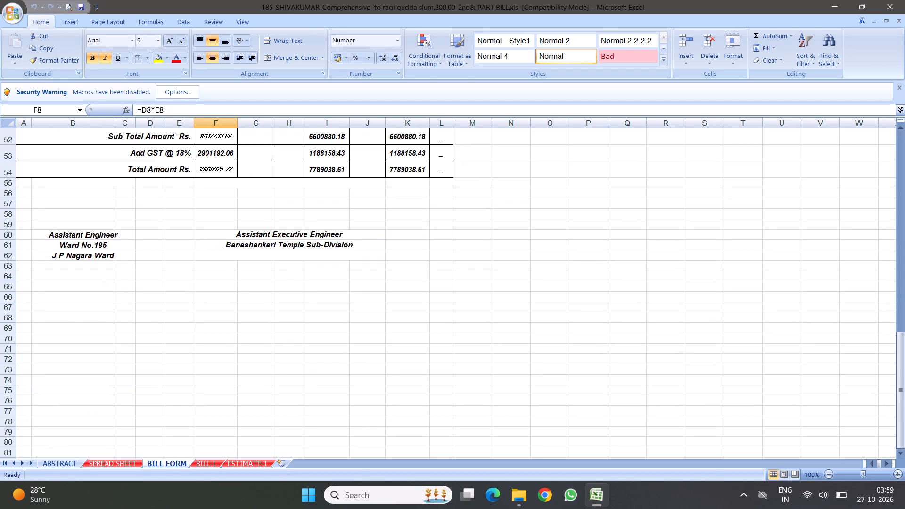
scroll(292, 233, "up", 18)
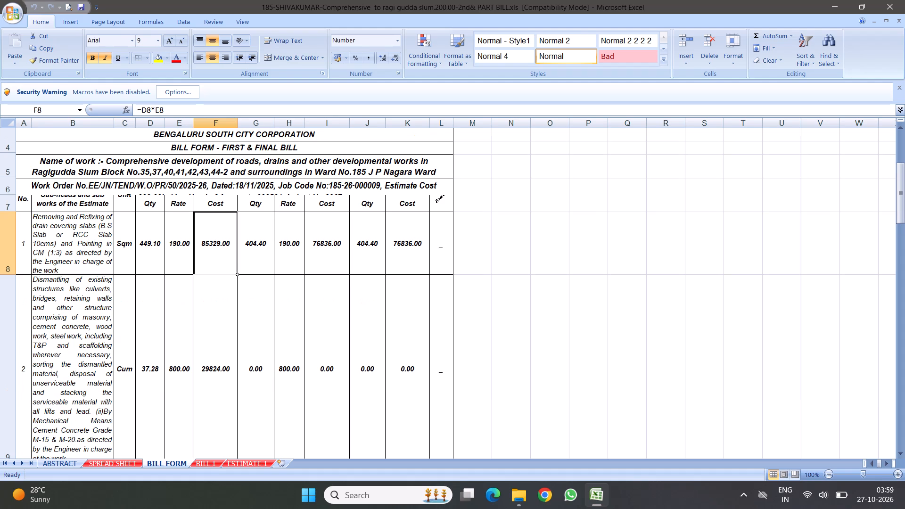
scroll(292, 233, "up", 2)
left_click(372, 304)
left_click(263, 289)
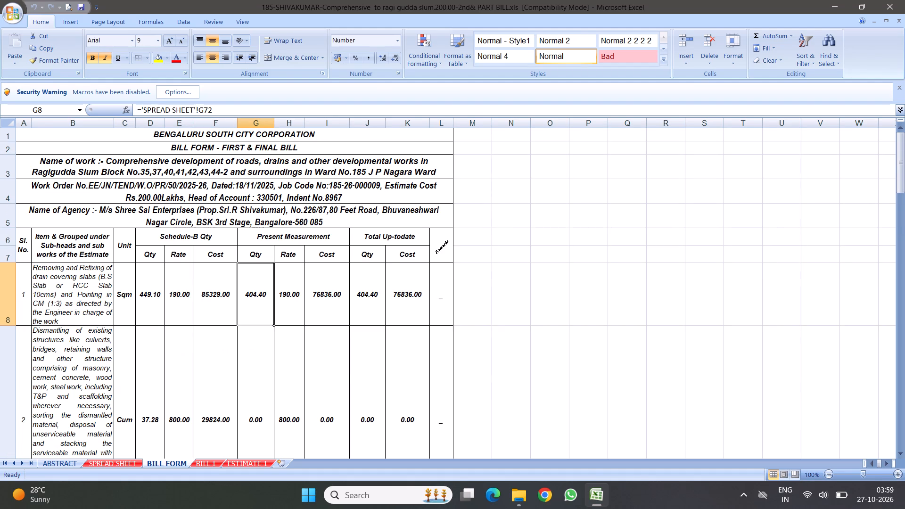
Open the 120 SECOND FINAL workbook from the 177-PARTNER Ragigudda slum 120.00L folder for reference.
left_click(520, 495)
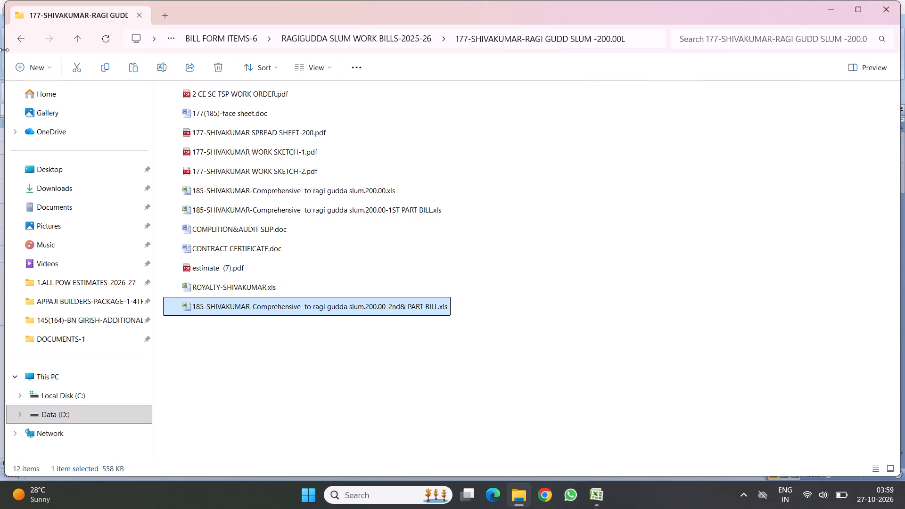
left_click(19, 38)
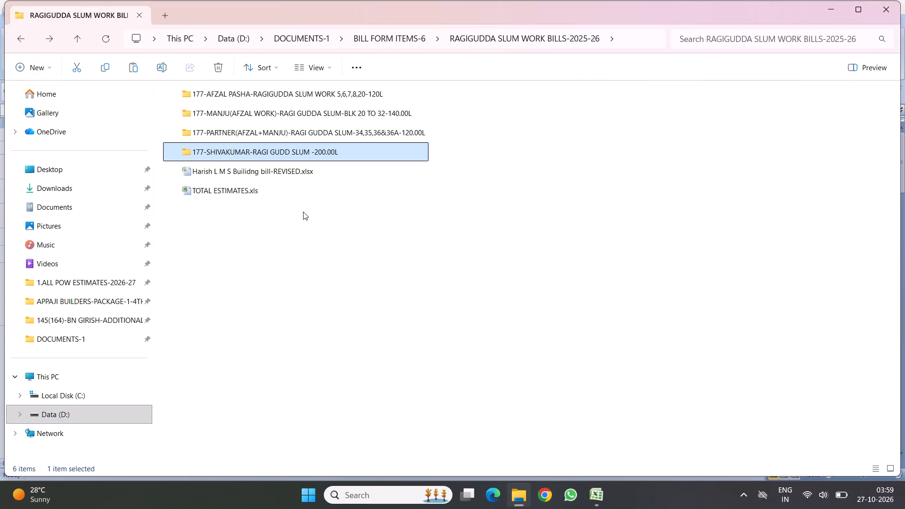
double_click(324, 131)
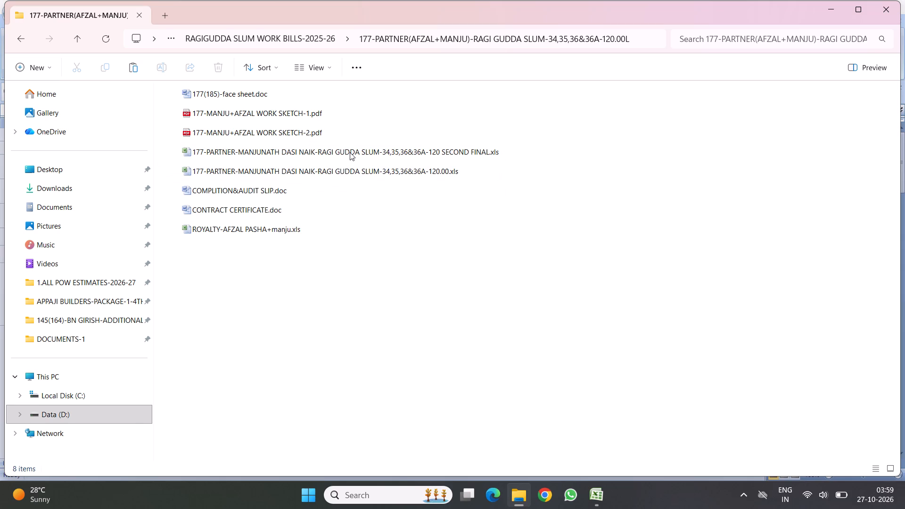
double_click(350, 152)
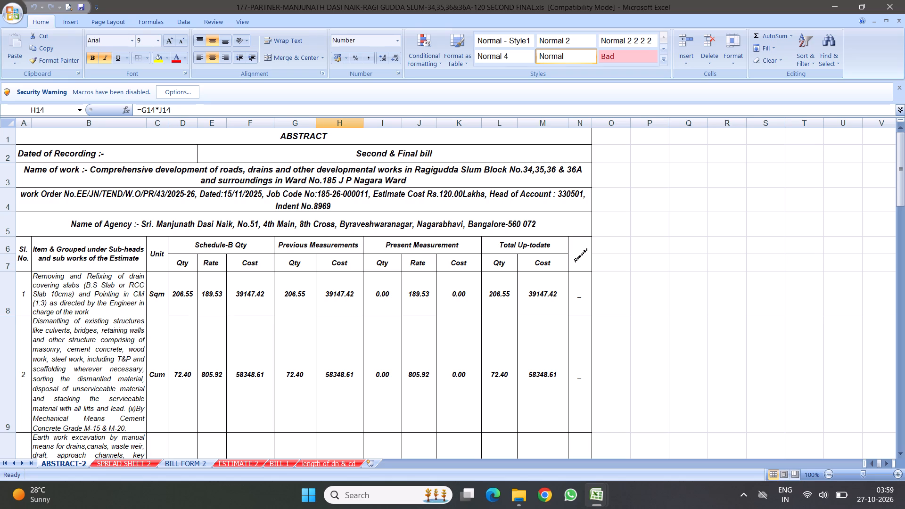
Examine the ABSTRACT-2 sheet's work name, work order and agency headings, and the SPREAD SHEET-2 quantity rows for items 1 and 2.
left_click(147, 177)
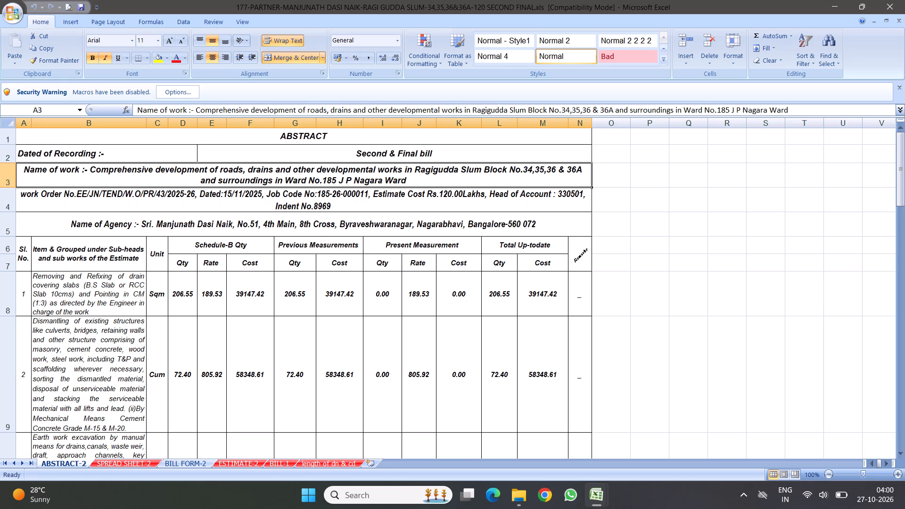
left_click(203, 229)
left_click(164, 199)
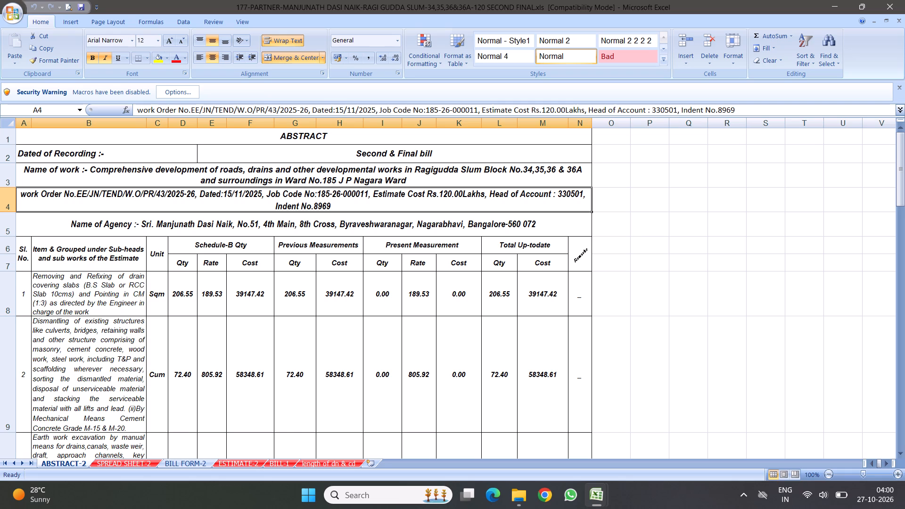
left_click(245, 267)
left_click(185, 195)
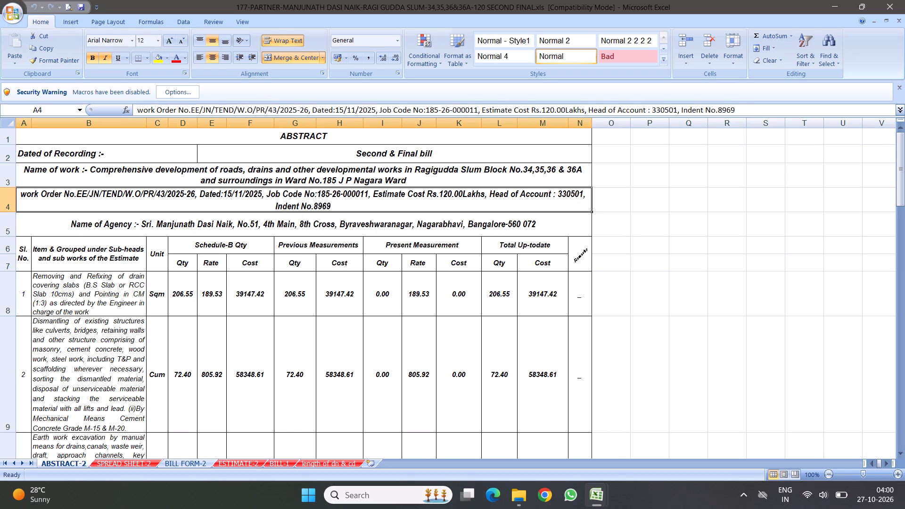
left_click(206, 176)
left_click(123, 463)
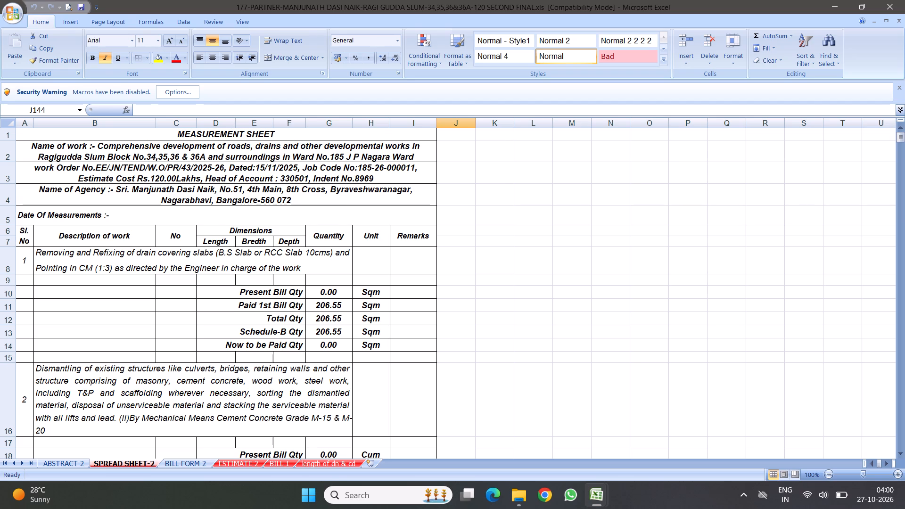
scroll(327, 332, "down", 3)
left_click(288, 227)
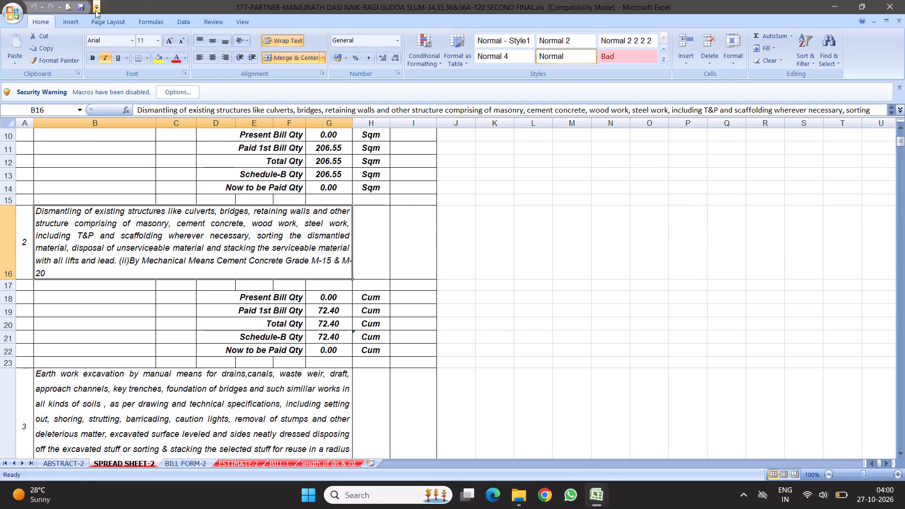
Save the 120 SECOND FINAL reference workbook.
left_click(82, 6)
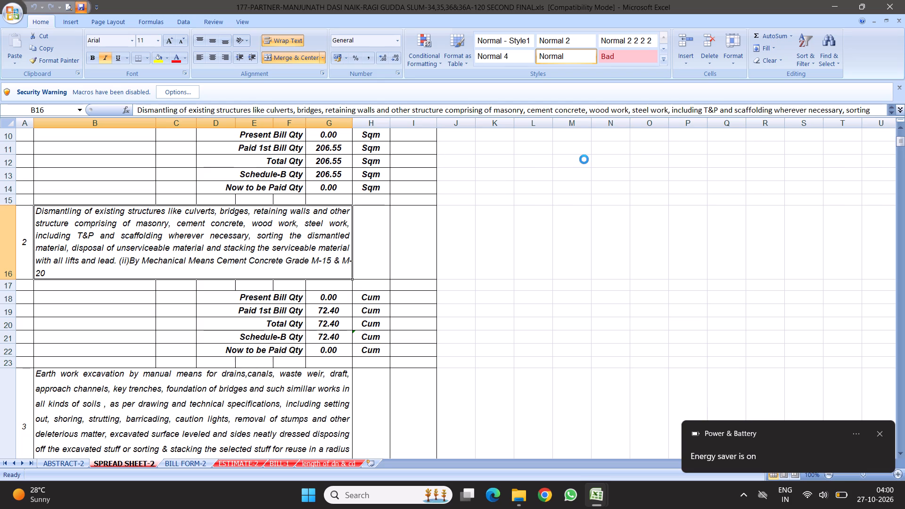
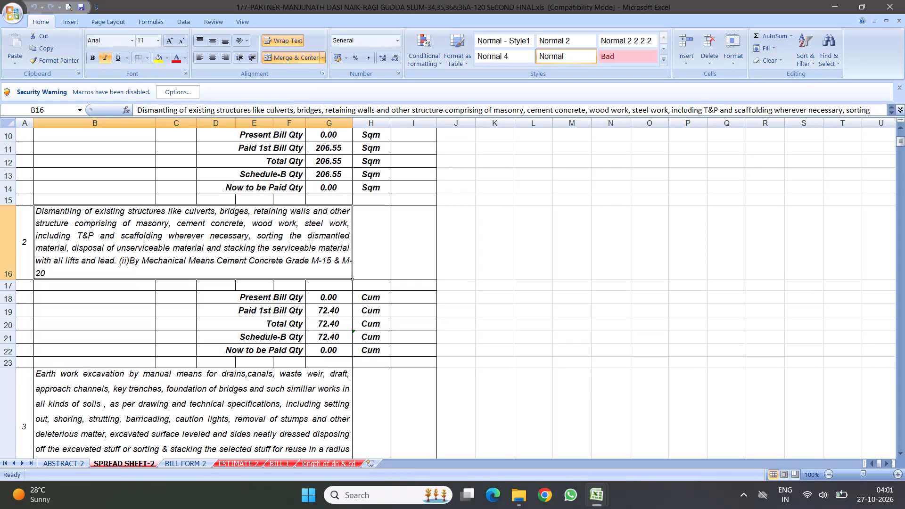
Switch to the 200.00 second part bill workbook and create a copy of the SPREAD SHEET sheet at the end.
left_click(436, 303)
scroll(347, 287, "up", 9)
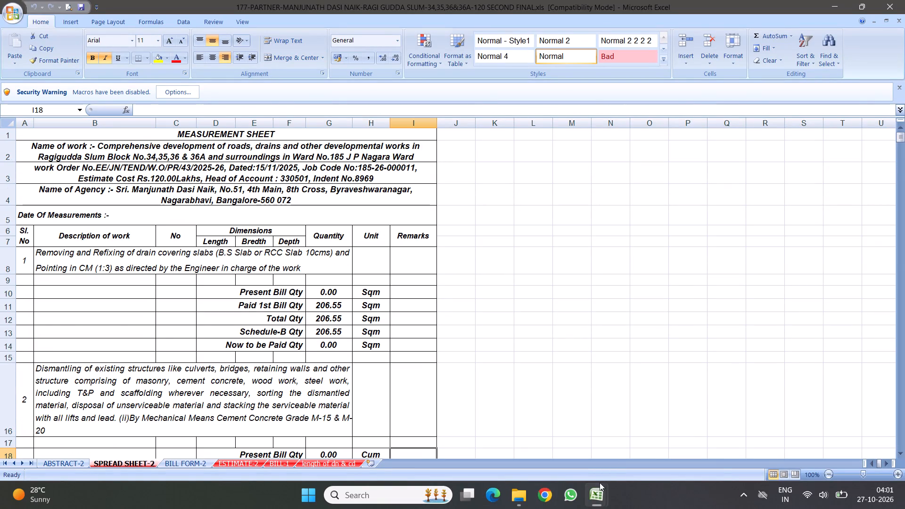
left_click(536, 428)
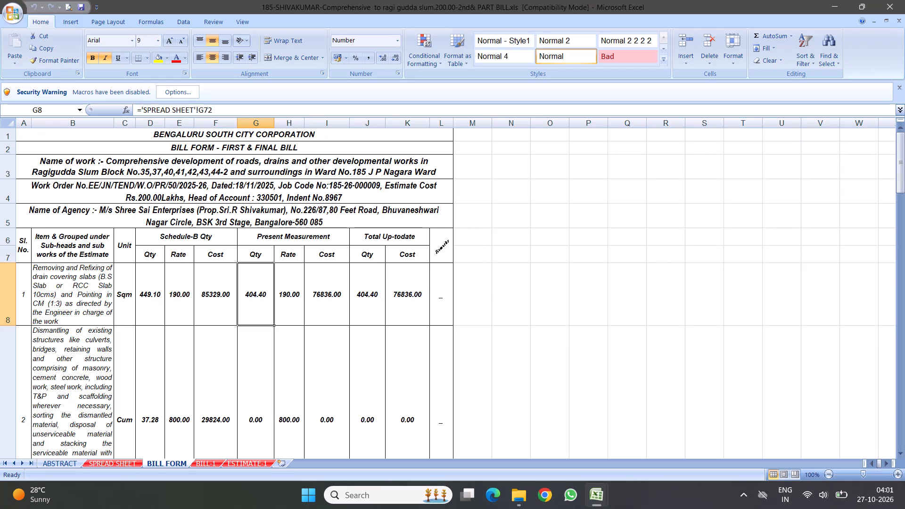
left_click(121, 464)
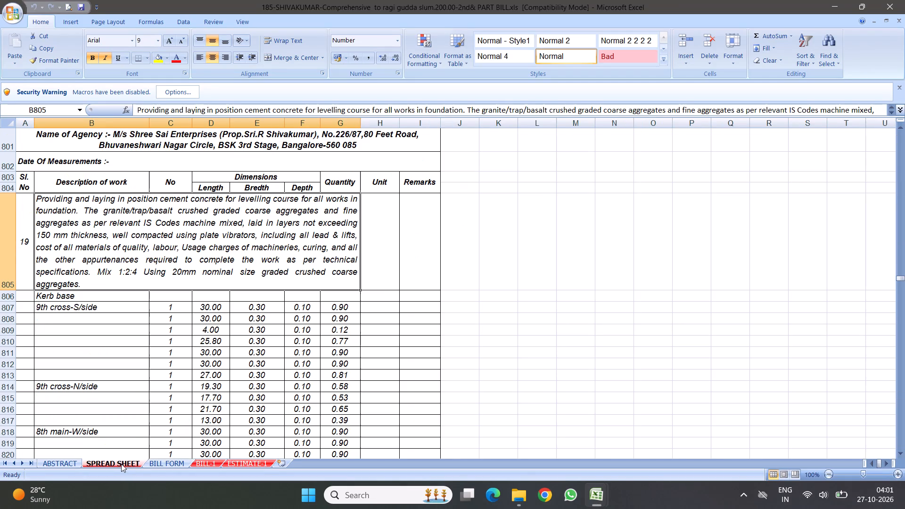
right_click(121, 464)
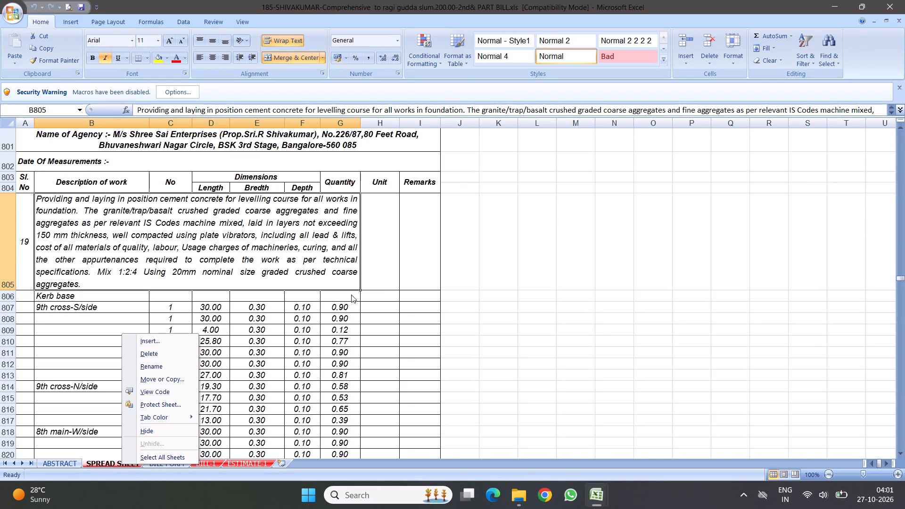
left_click(157, 379)
scroll(104, 383, "down", 1)
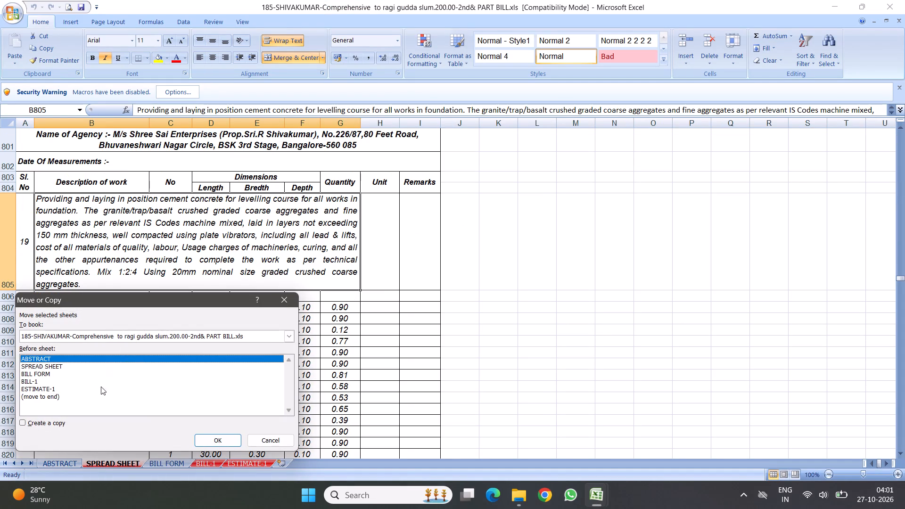
scroll(101, 386, "down", 1)
left_click(49, 394)
left_click(30, 420)
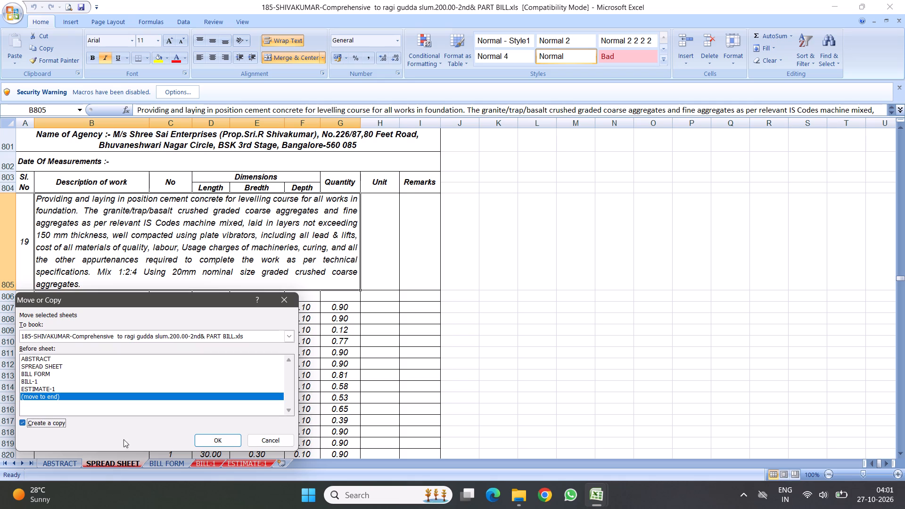
left_click(225, 438)
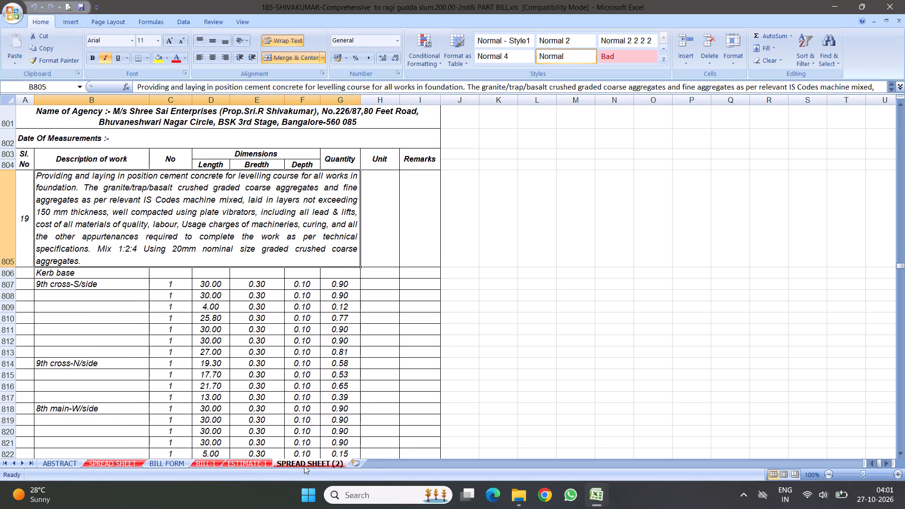
Rename the copied sheet as SPREAD SHEET-2.
right_click(304, 466)
left_click(336, 369)
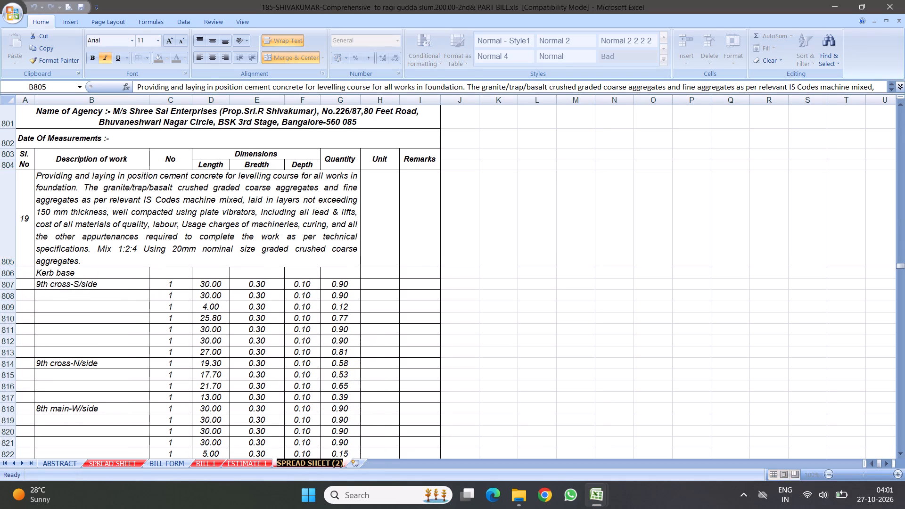
key("s")
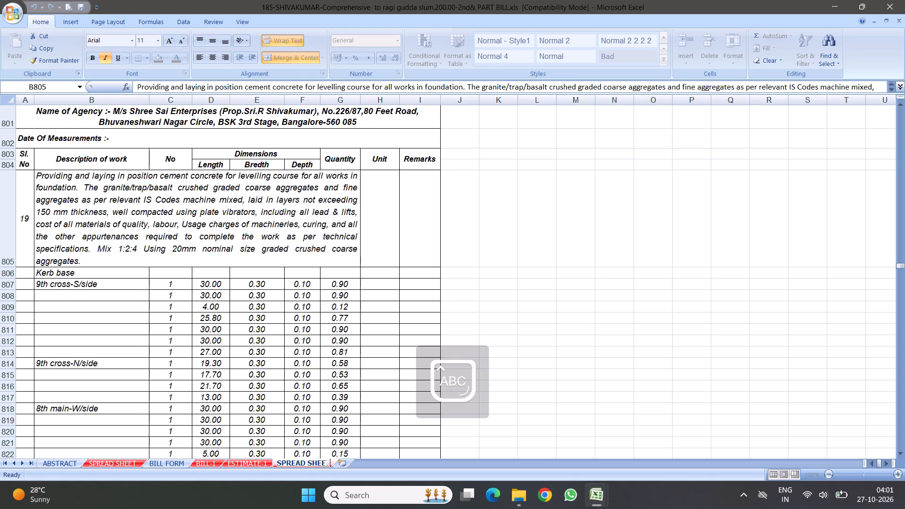
left_click(292, 252)
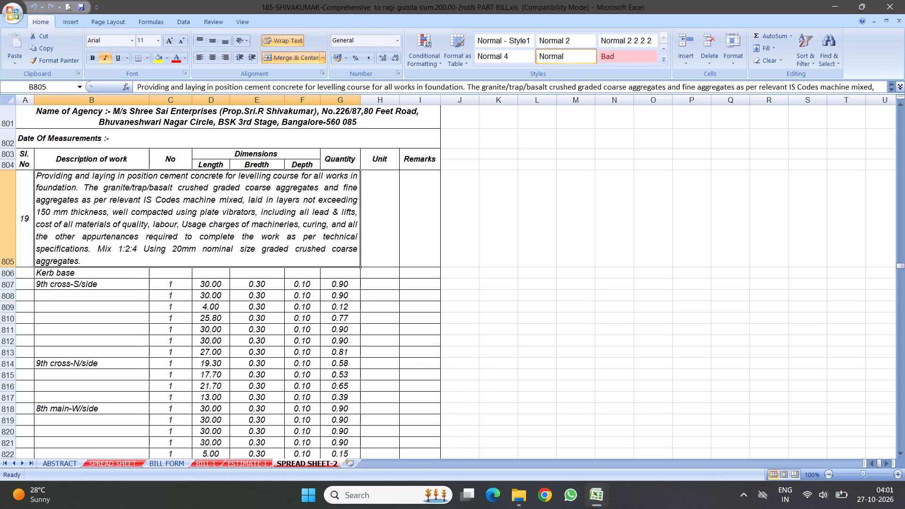
Copy item 1's quantity summary rows 9 to 15 from SPREAD SHEET-2 in the 120 SECOND FINAL workbook.
scroll(300, 212, "up", 17)
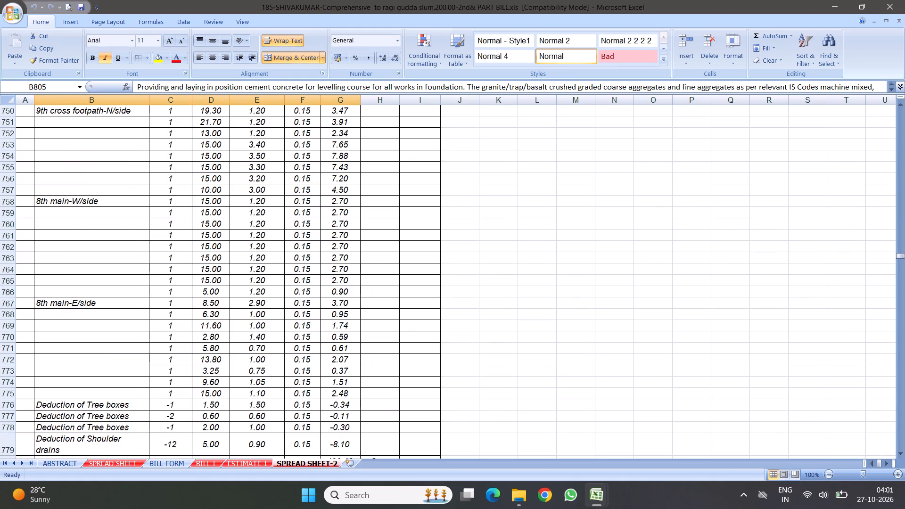
left_click_drag(900, 252, 904, 0)
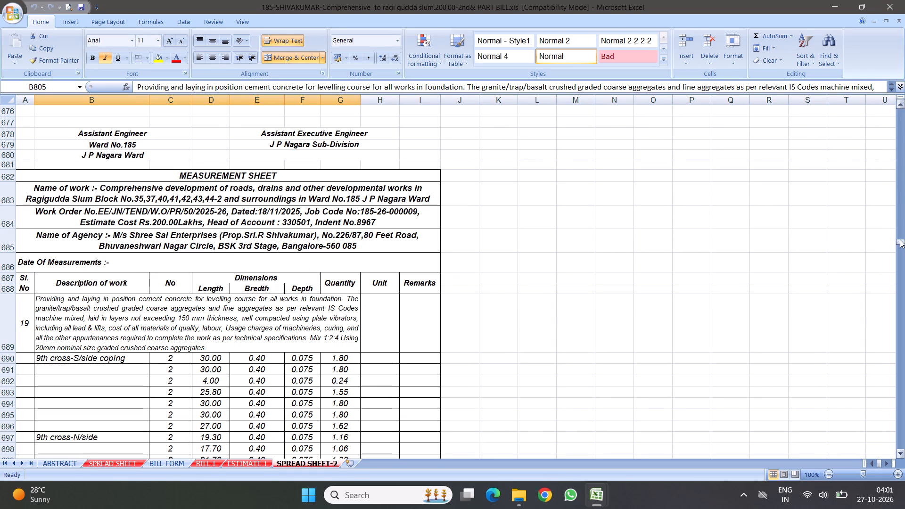
left_click_drag(900, 239, 904, 0)
scroll(305, 267, "down", 3)
scroll(314, 211, "up", 3)
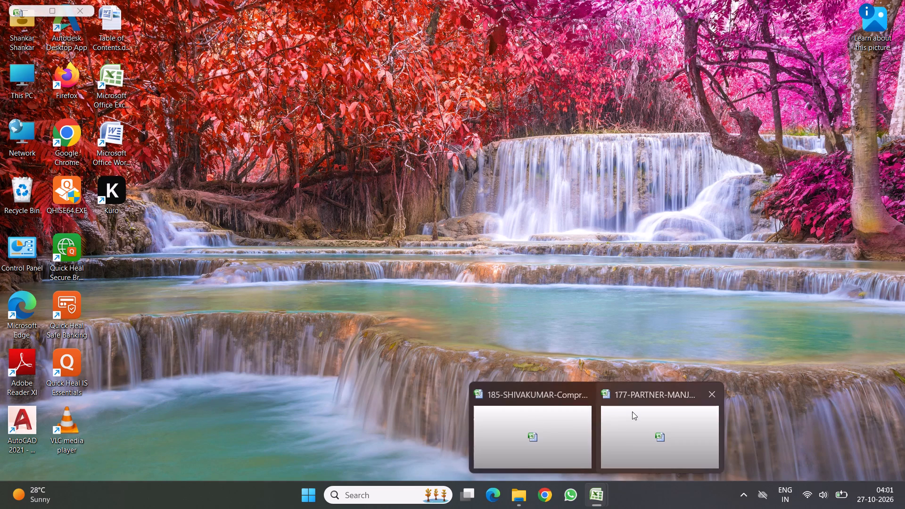
left_click(632, 411)
scroll(280, 288, "up", 1)
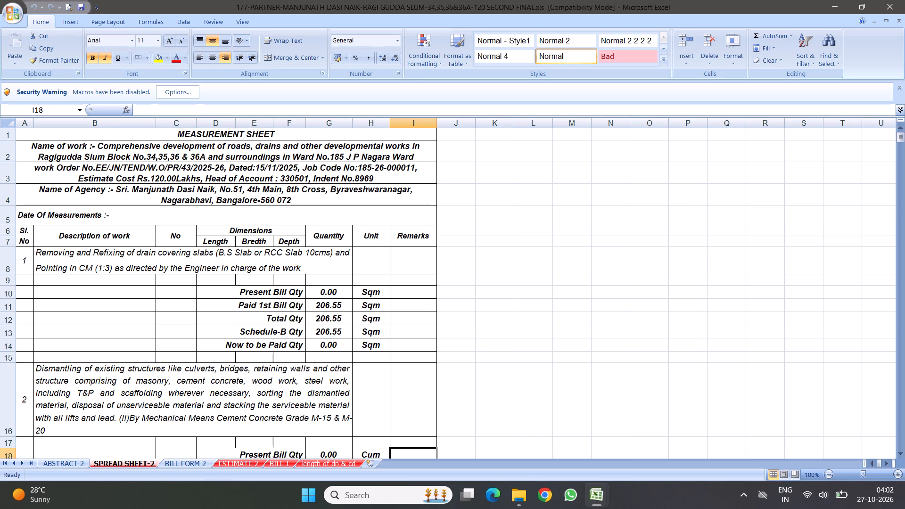
left_click_drag(4, 281, 8, 361)
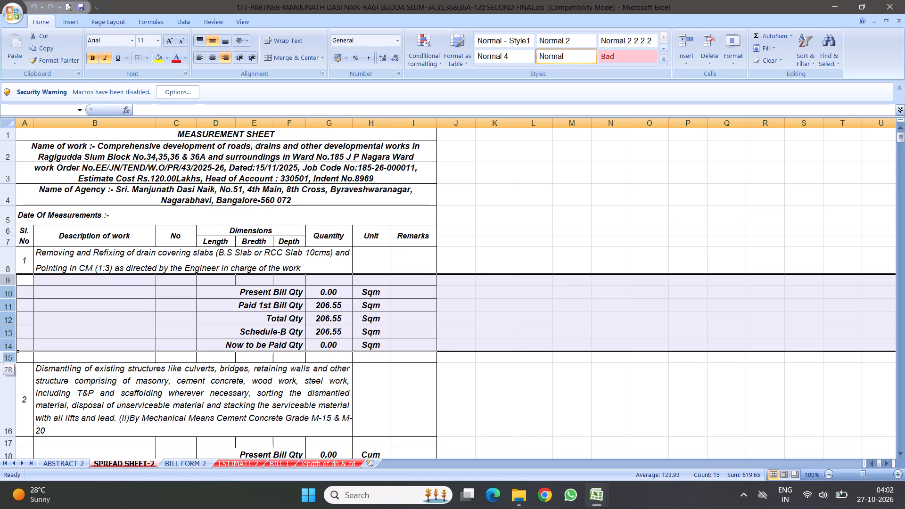
left_click_drag(8, 361, 8, 362)
right_click(103, 297)
left_click(132, 317)
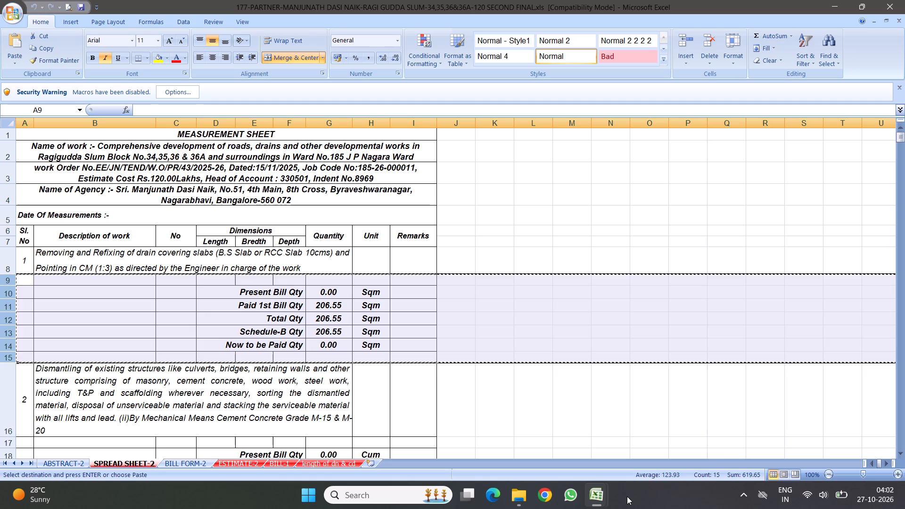
Insert the copied summary rows at row 70, below item 1's measurements, in SPREAD SHEET-2 of the 200.00 second part bill workbook.
left_click(596, 492)
left_click(559, 427)
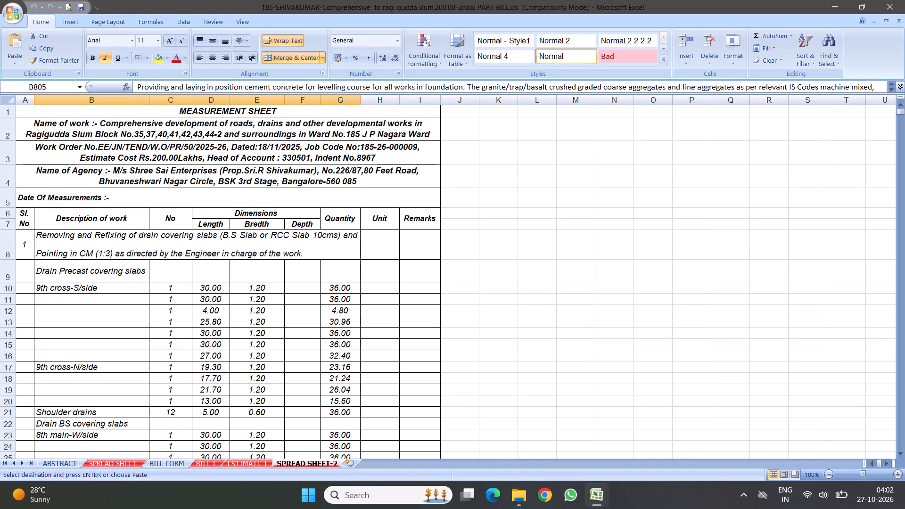
scroll(332, 270, "down", 12)
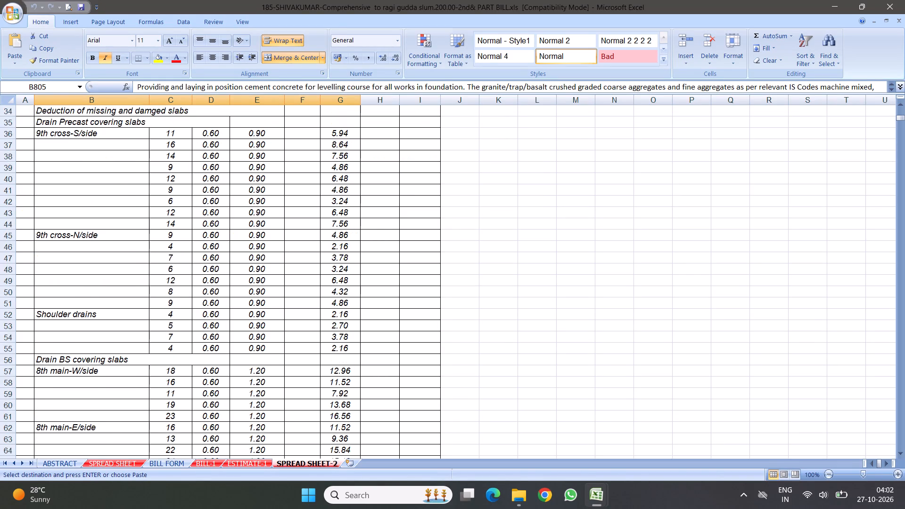
scroll(343, 247, "down", 6)
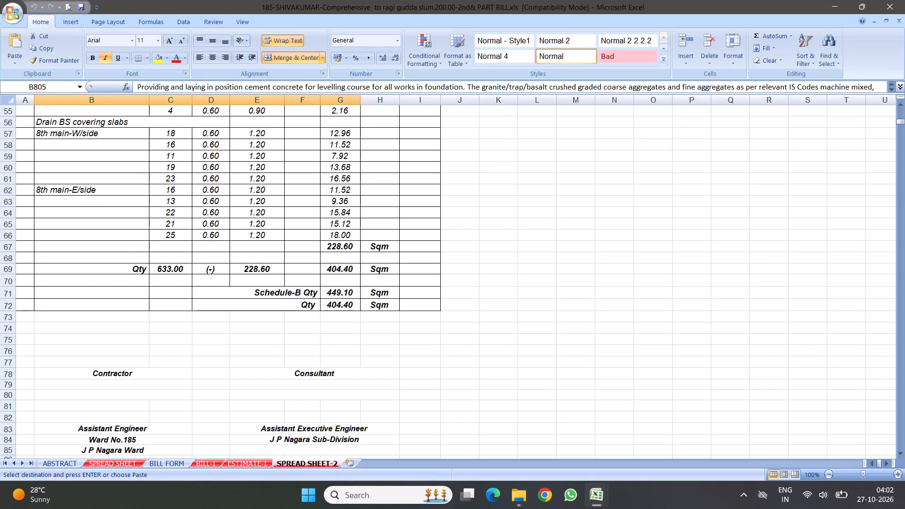
left_click(8, 279)
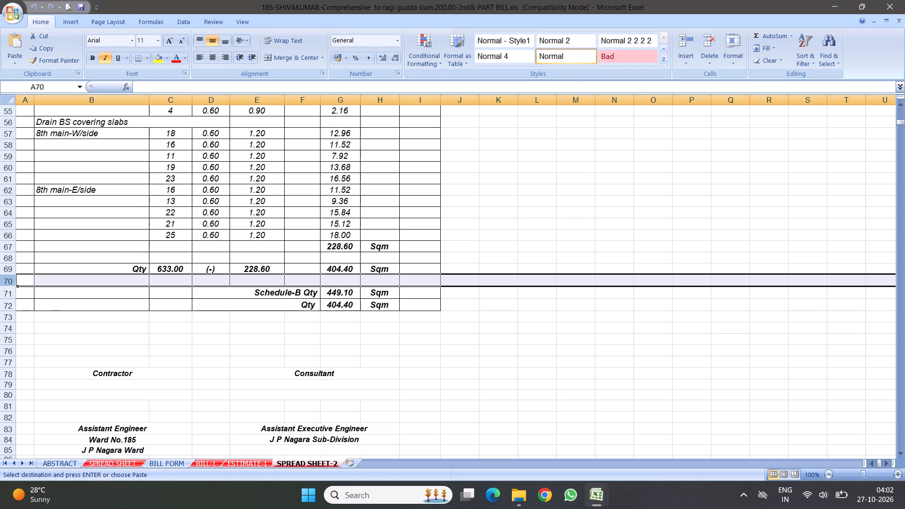
right_click(9, 280)
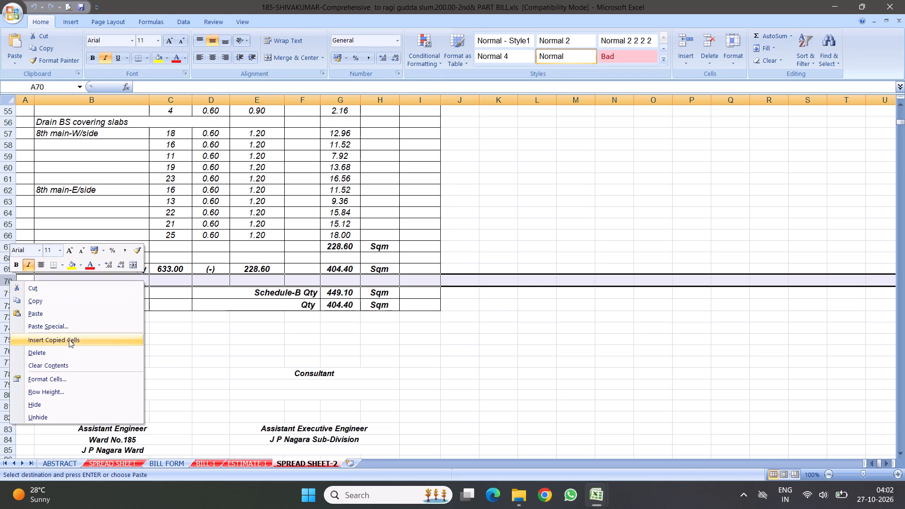
left_click(68, 337)
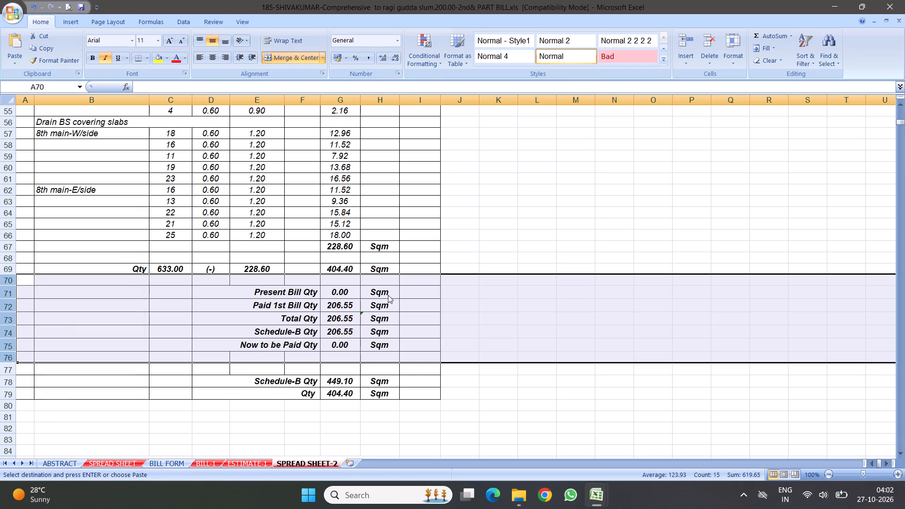
Set item 1's Paid 1st Bill Qty to 404.4, Schedule-B Qty to 449.1 and Now to be Paid Qty to 0.
left_click(337, 305)
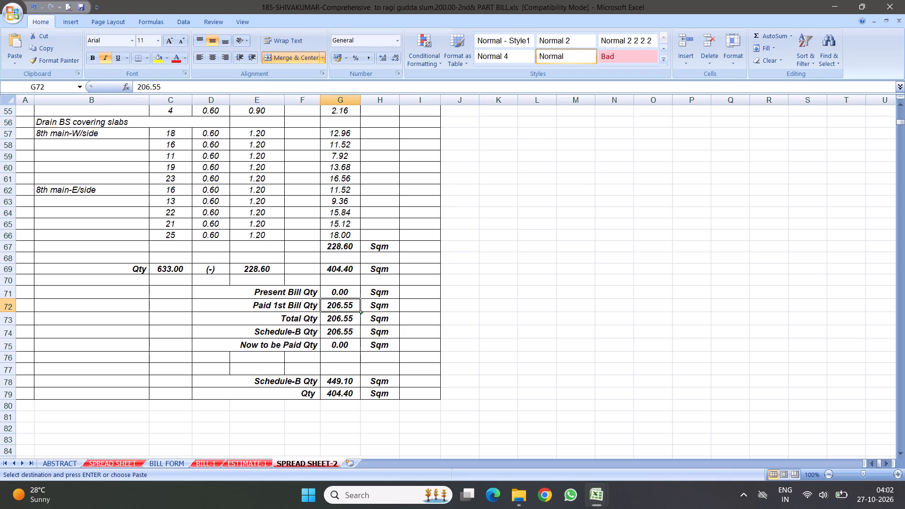
type("404.4")
key("Return")
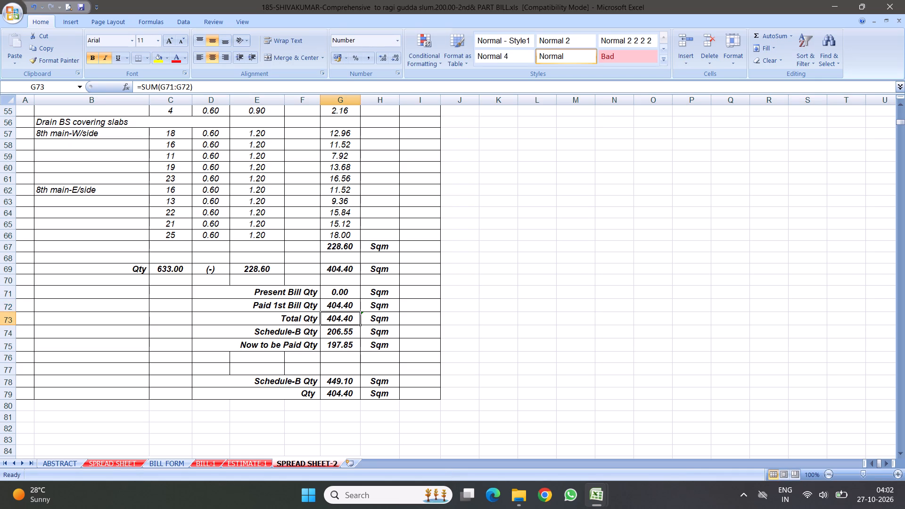
left_click(339, 332)
type("449.")
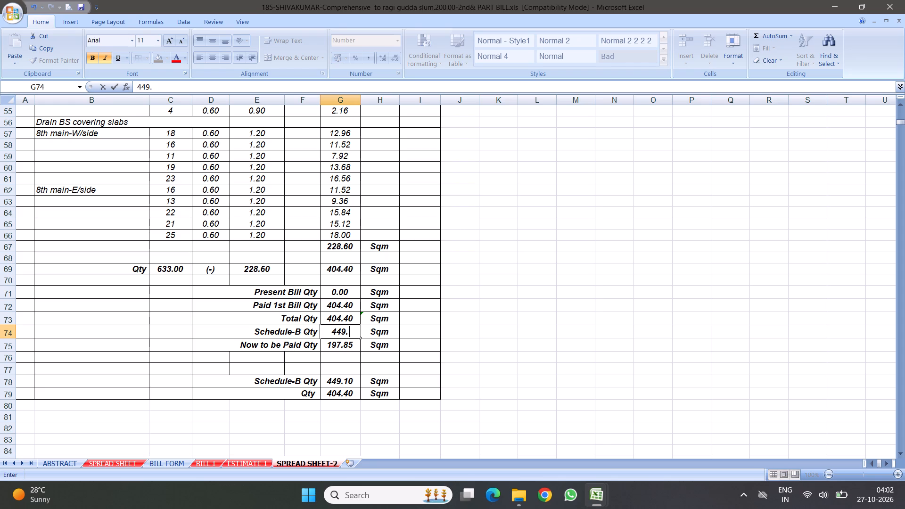
key("1")
key("Return")
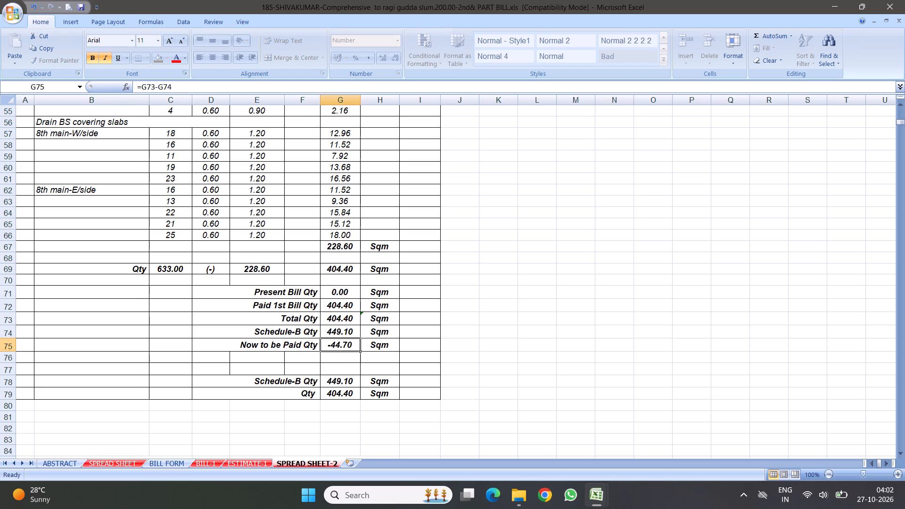
key("0")
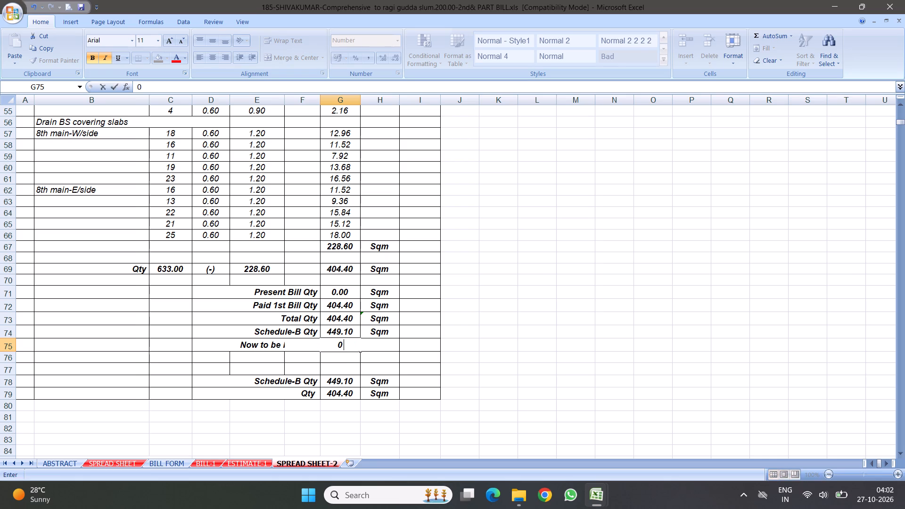
left_click(527, 359)
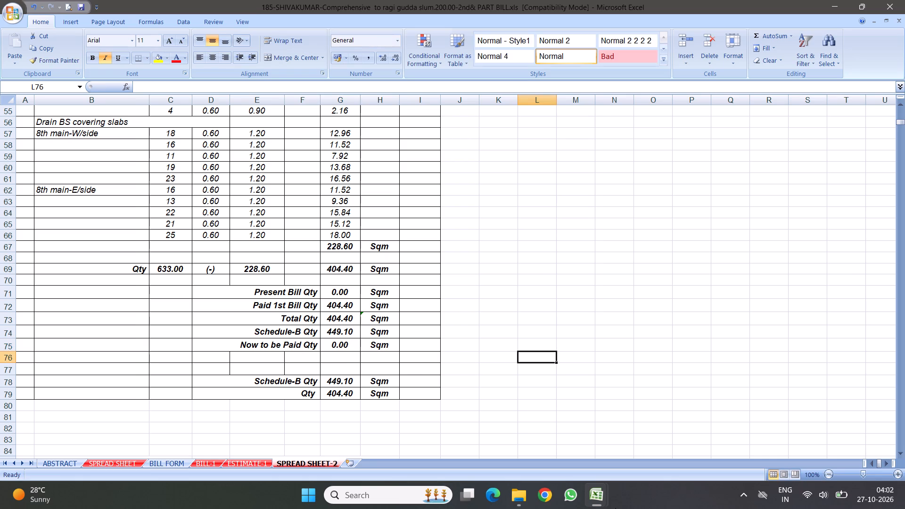
Compare with the 120 SECOND FINAL layout, and delete item 1's leftover rows 76 to 79 with the old Schedule-B Qty and Qty.
left_click(686, 397)
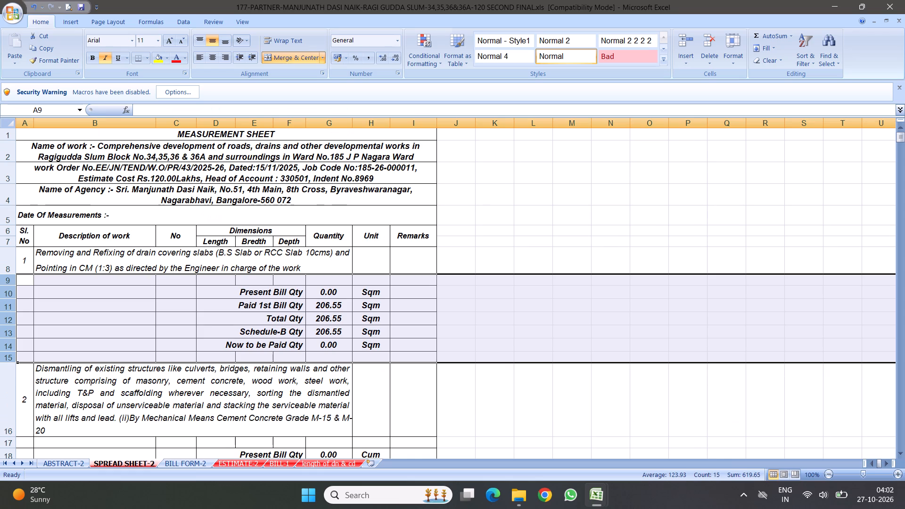
left_click(600, 495)
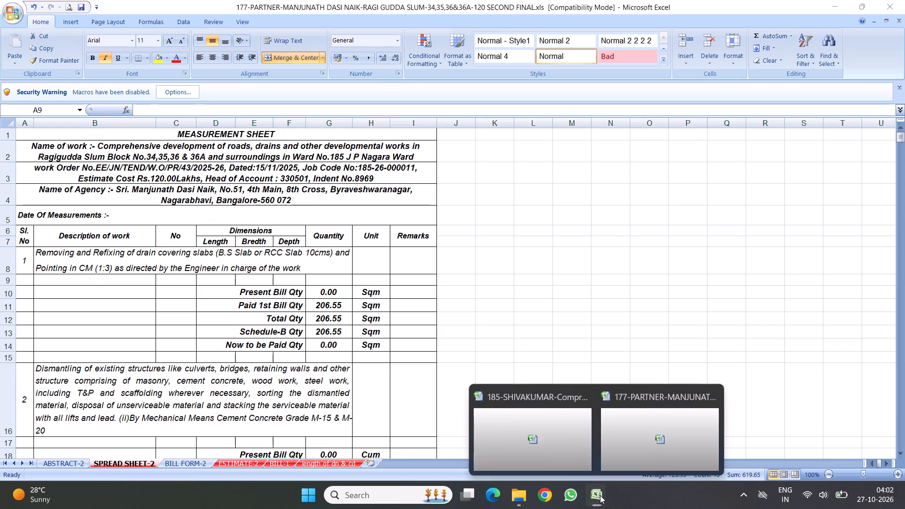
left_click(556, 418)
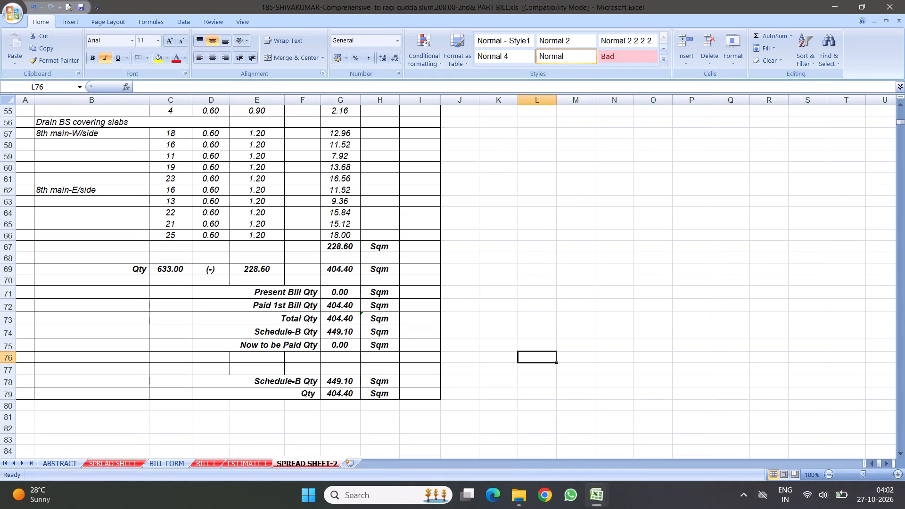
left_click_drag(12, 357, 11, 397)
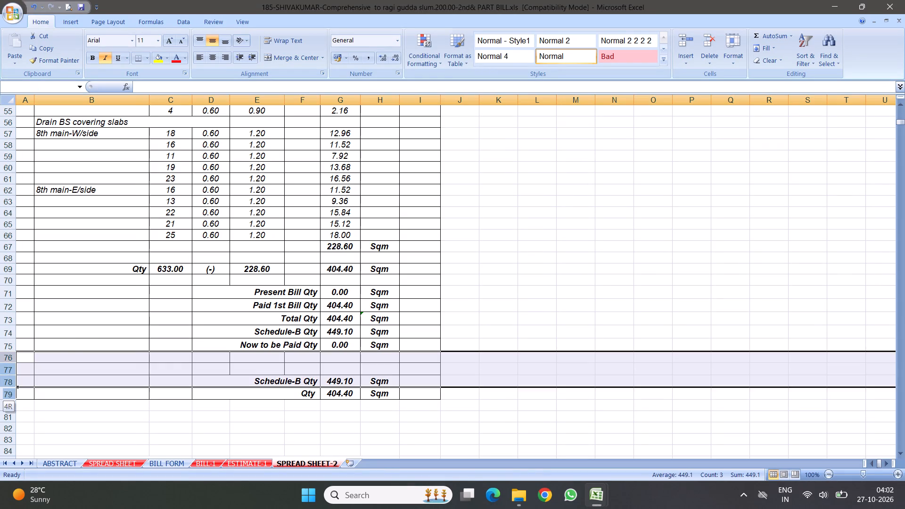
left_click_drag(11, 397, 11, 398)
right_click(41, 383)
left_click(68, 315)
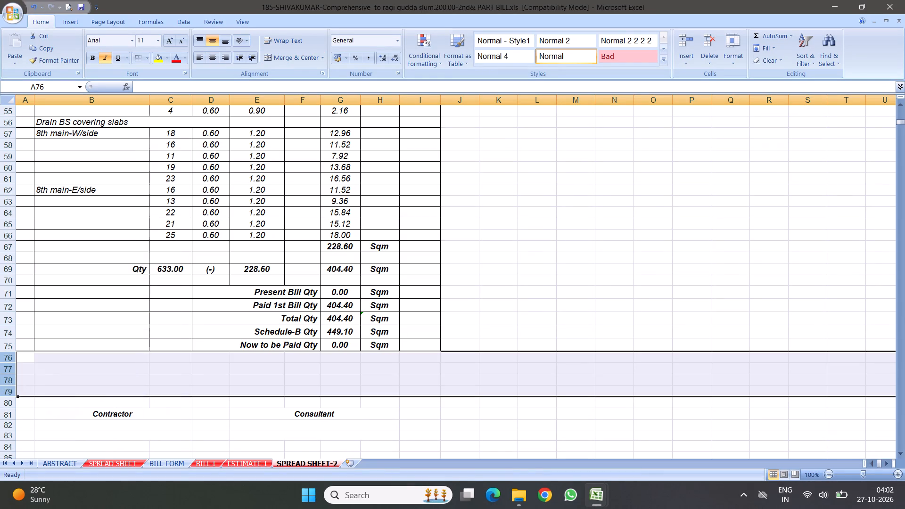
left_click(472, 248)
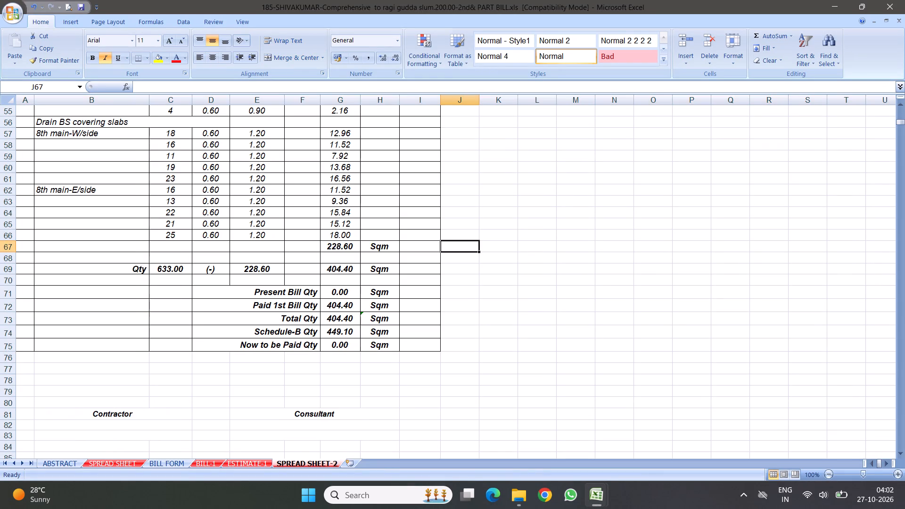
Delete item 1's measurement rows 9 to 70 in SPREAD SHEET-2, keeping only its quantity summary.
left_click_drag(12, 280, 171, 55)
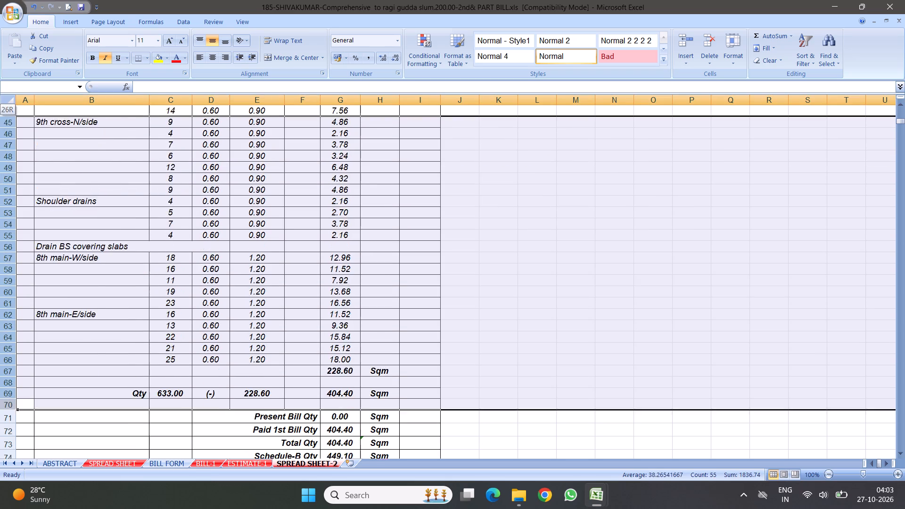
left_click_drag(171, 55, 248, 279)
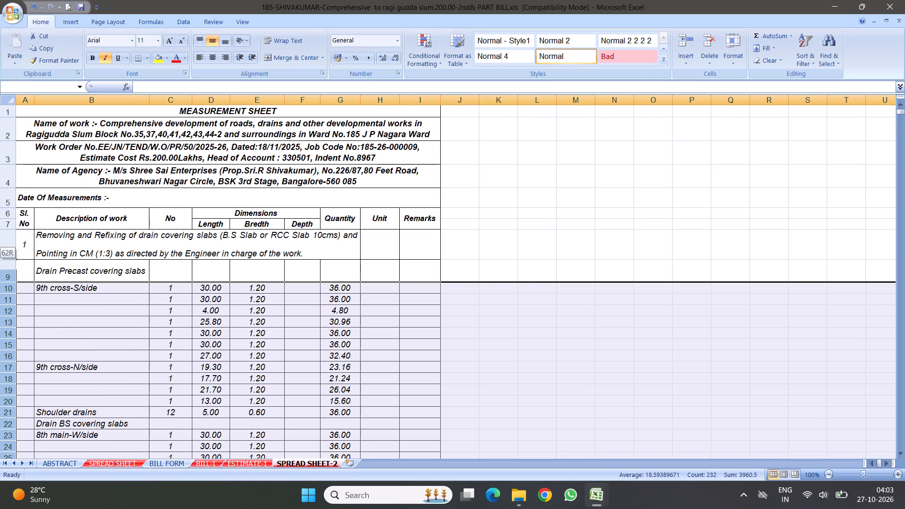
left_click_drag(248, 279, 249, 277)
right_click(234, 286)
left_click(271, 358)
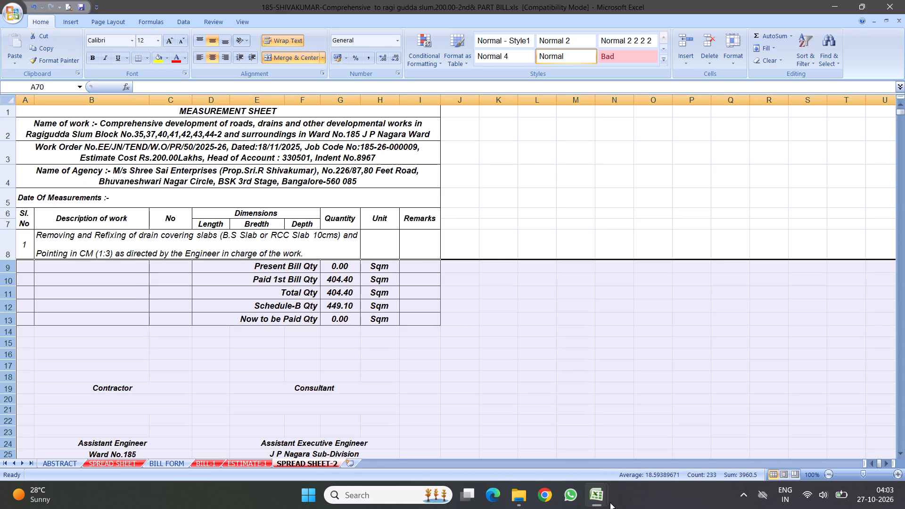
Copy blank row 9 from SPREAD SHEET-2 in the 120 SECOND FINAL workbook and insert it above item 1's Present Bill Qty in the 200.00 workbook.
left_click(597, 493)
left_click(666, 420)
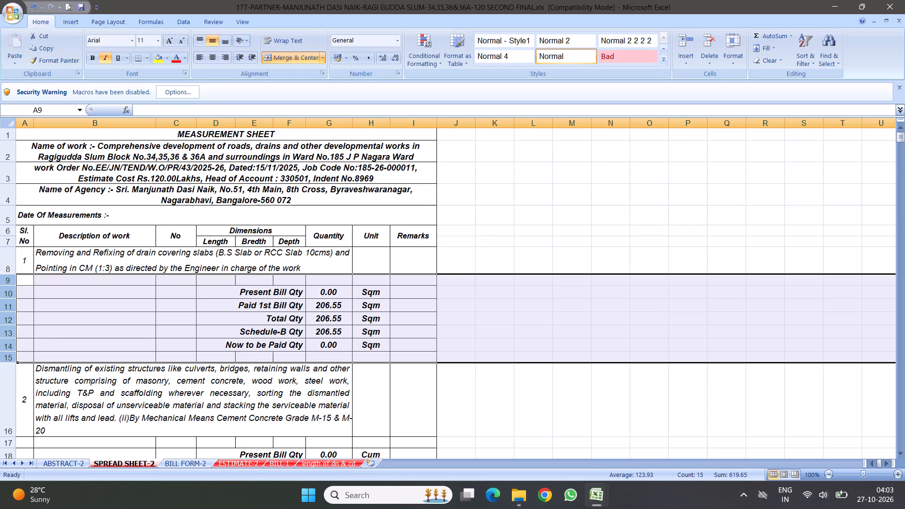
left_click(13, 280)
right_click(13, 280)
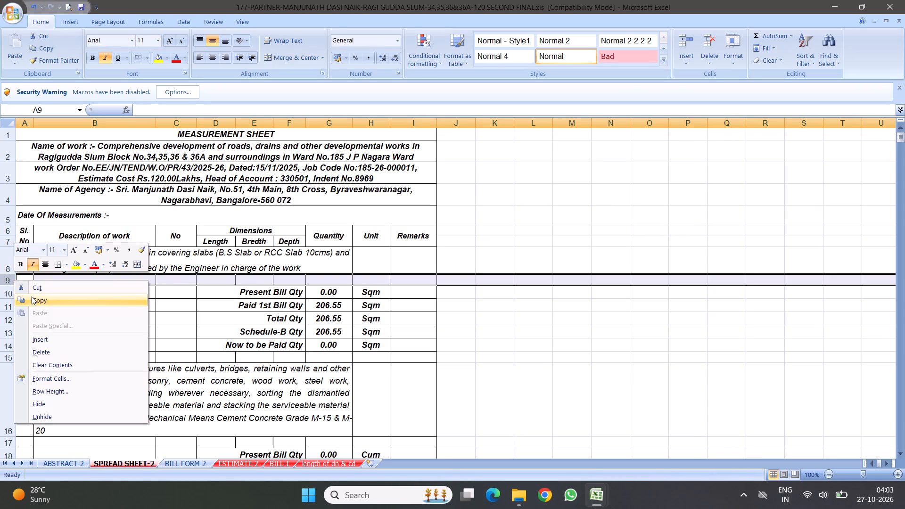
left_click(37, 304)
left_click(599, 496)
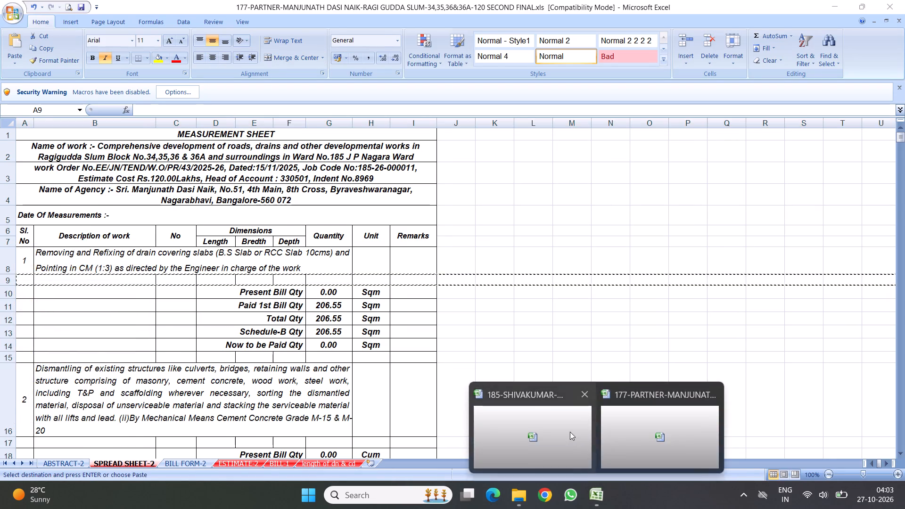
left_click(570, 432)
left_click(4, 267)
right_click(4, 267)
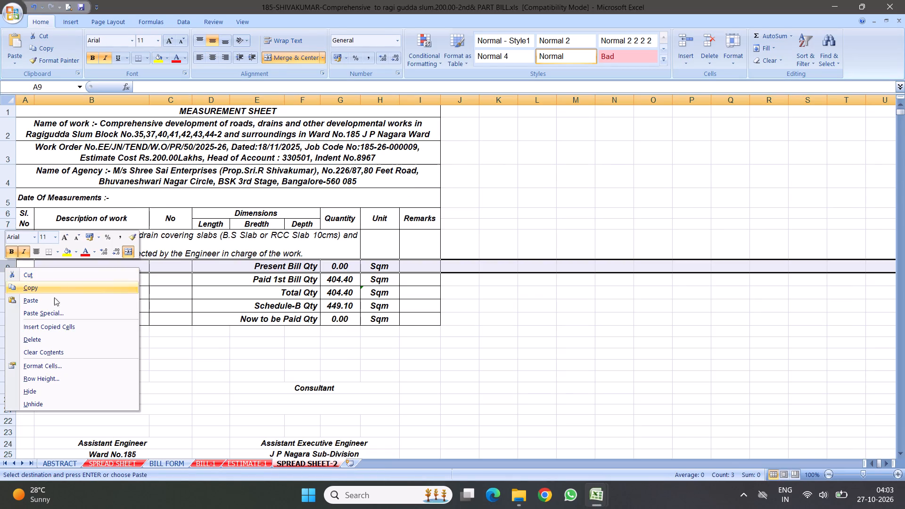
left_click(54, 326)
Examine how the items after item 1 are laid out in SPREAD SHEET-2 of the 200.00 and 120 SECOND FINAL workbooks.
scroll(247, 332, "down", 2)
scroll(241, 294, "down", 1)
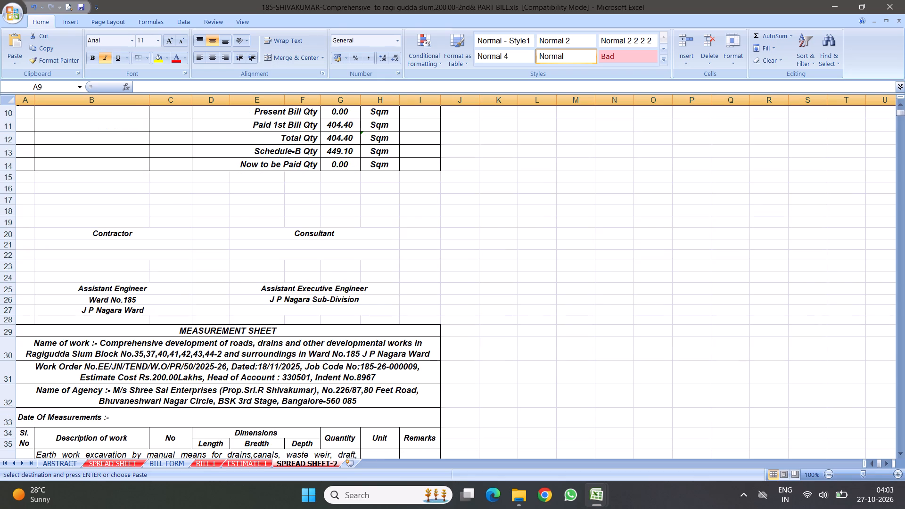
scroll(298, 269, "down", 2)
scroll(292, 248, "up", 2)
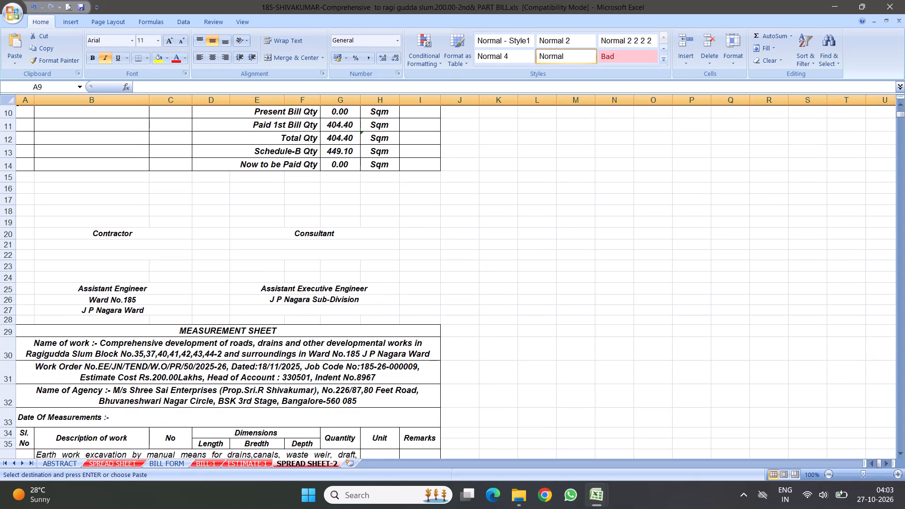
scroll(313, 256, "down", 3)
scroll(252, 198, "up", 2)
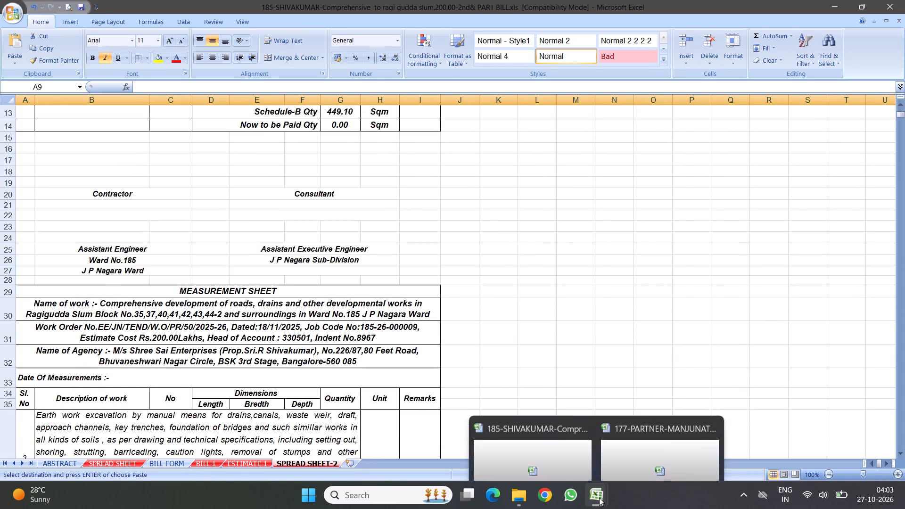
left_click(640, 398)
scroll(310, 275, "down", 4)
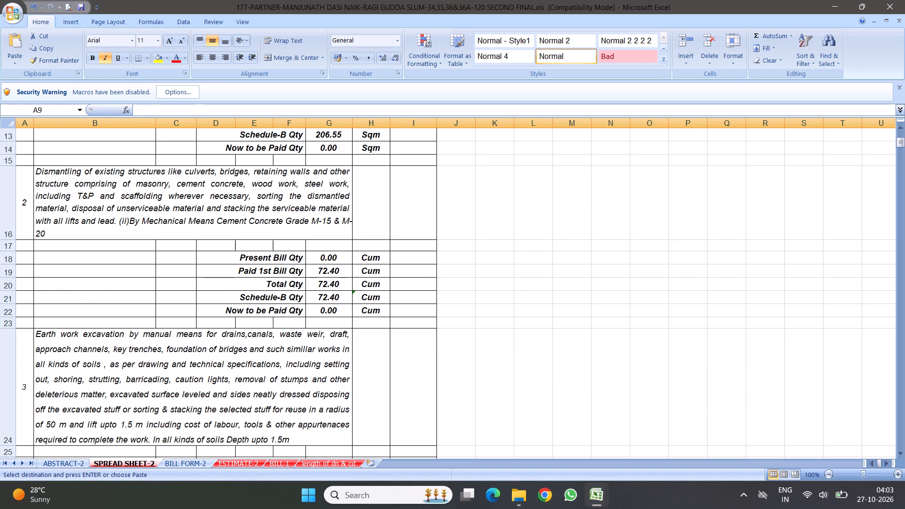
scroll(219, 312, "down", 4)
scroll(259, 296, "up", 2)
scroll(253, 296, "down", 1)
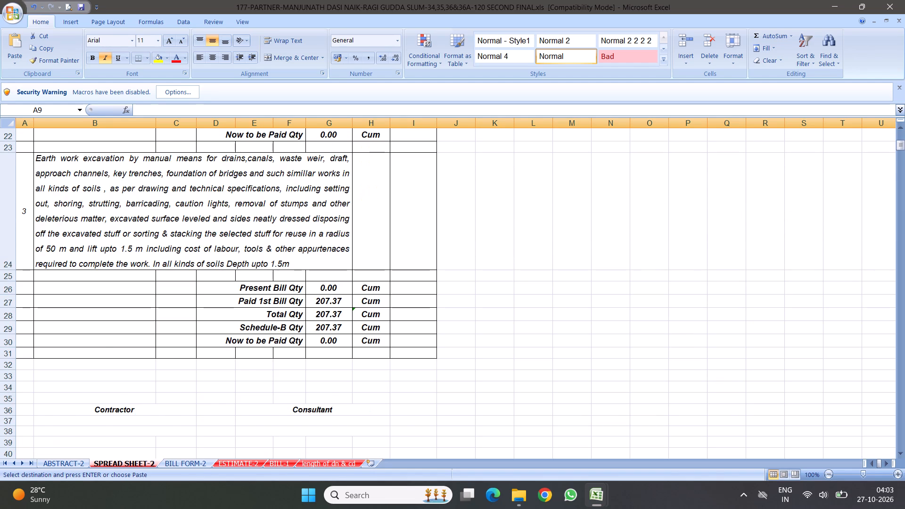
scroll(252, 287, "down", 1)
scroll(251, 262, "up", 1)
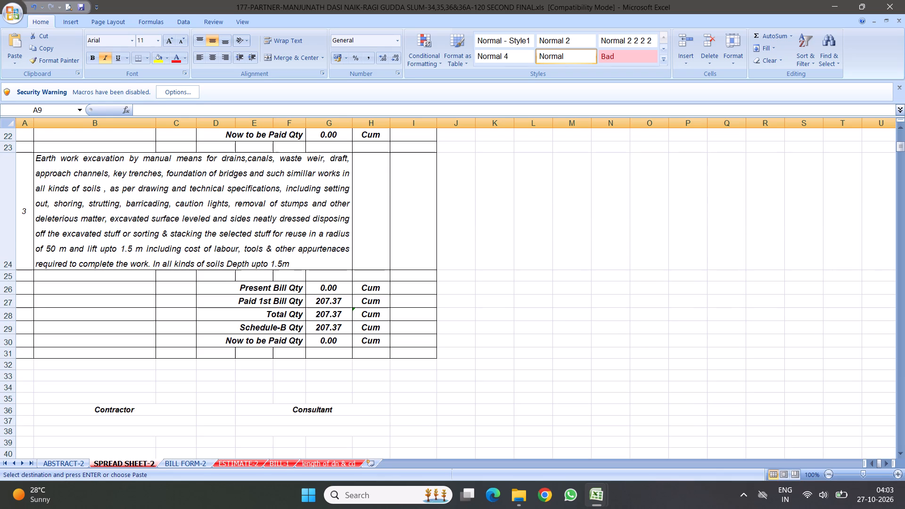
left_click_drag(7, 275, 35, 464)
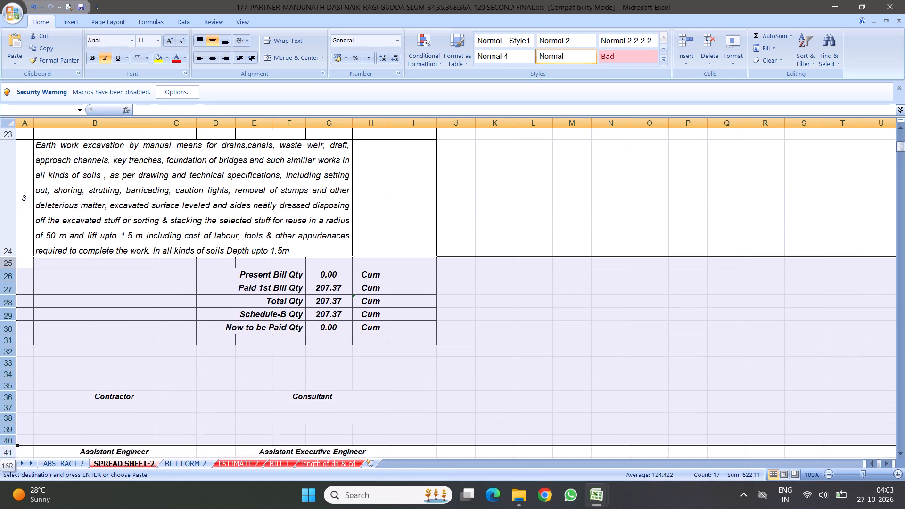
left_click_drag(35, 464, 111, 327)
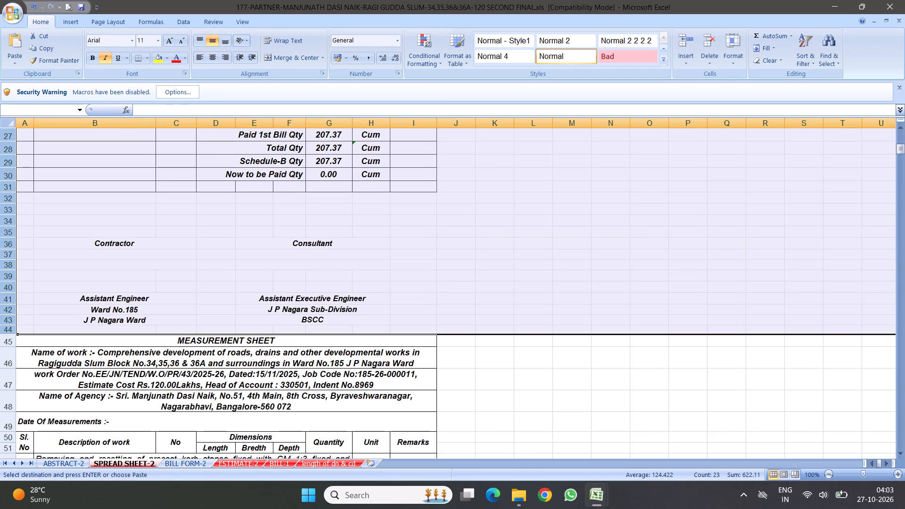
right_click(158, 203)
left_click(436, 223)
Copy item 3's quantity summary rows 25 to 31 from SPREAD SHEET-2 in the 120 SECOND FINAL workbook.
scroll(147, 220, "up", 1)
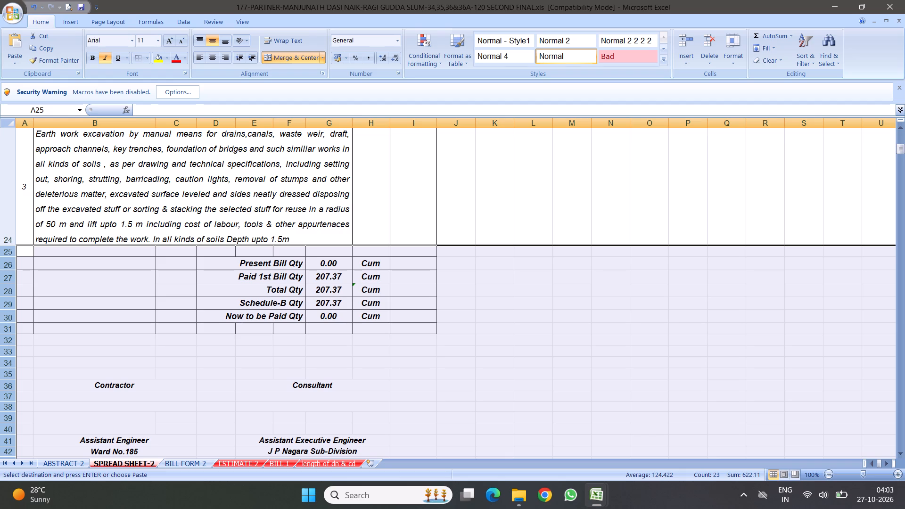
left_click_drag(10, 253, 13, 325)
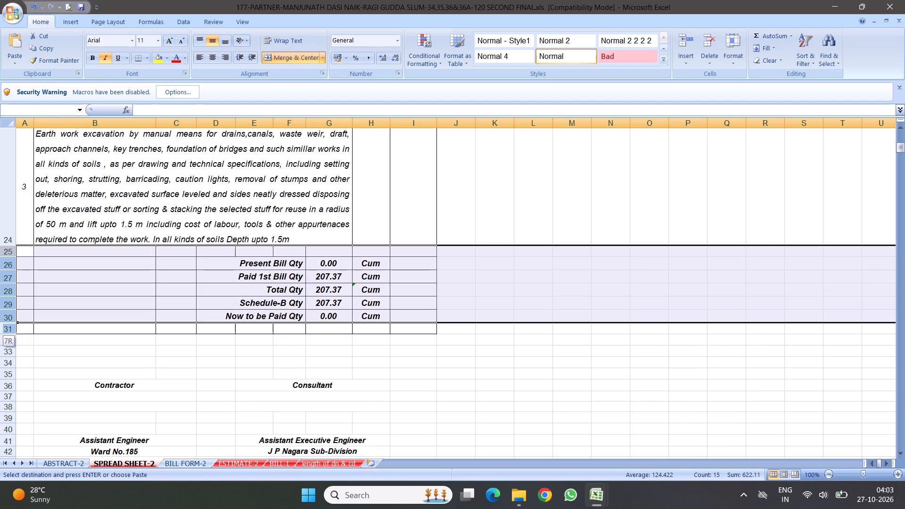
left_click_drag(13, 325, 13, 333)
right_click(98, 267)
left_click(123, 288)
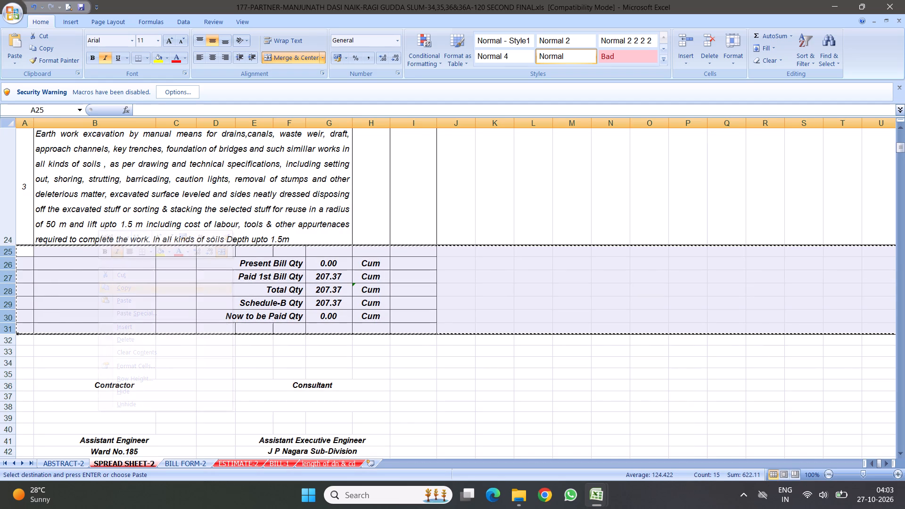
Insert the copied summary rows at row 37, directly below item 3's description, in SPREAD SHEET-2 of the 200.00 workbook.
left_click(599, 492)
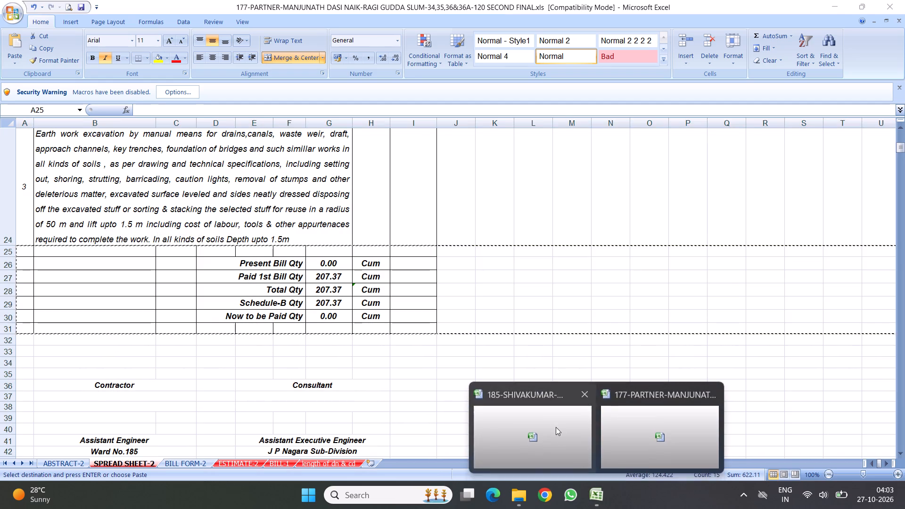
left_click(555, 427)
scroll(91, 278, "up", 2)
scroll(140, 263, "up", 2)
scroll(189, 293, "down", 4)
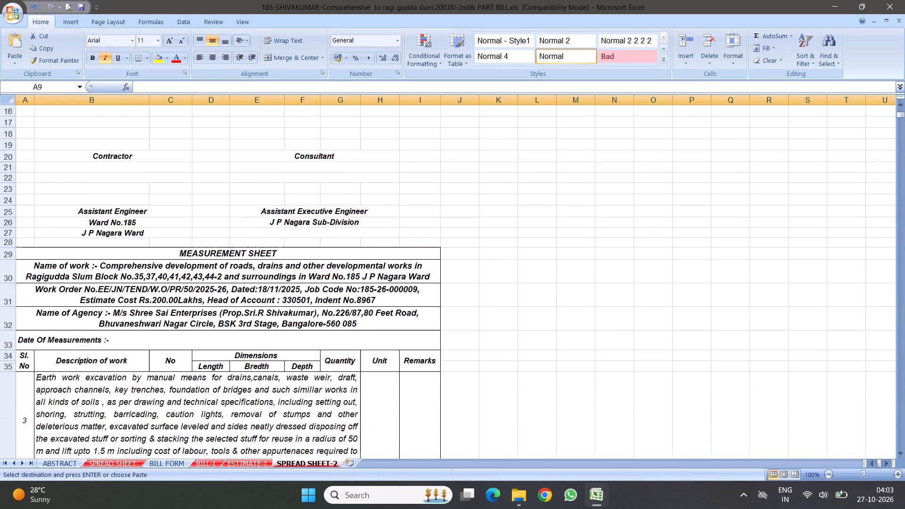
scroll(219, 298, "down", 2)
scroll(255, 278, "down", 3)
scroll(163, 294, "down", 2)
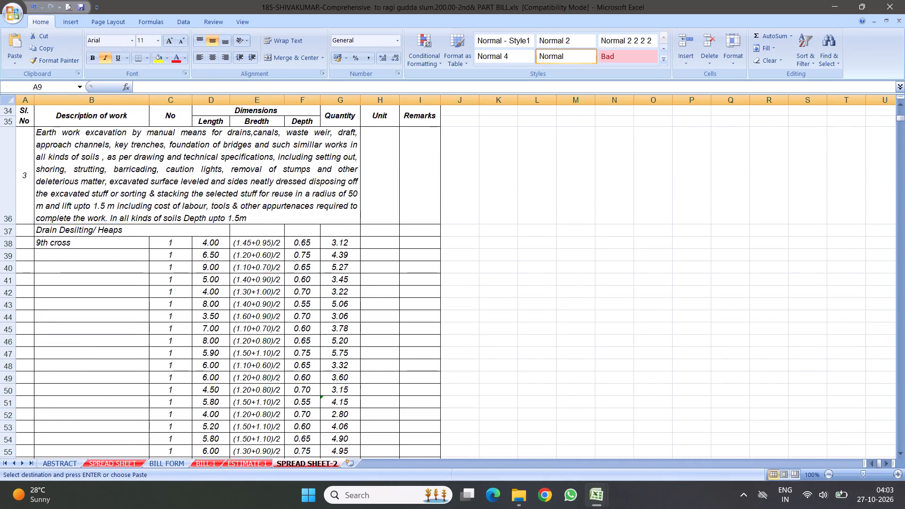
left_click(4, 231)
right_click(4, 231)
left_click(63, 287)
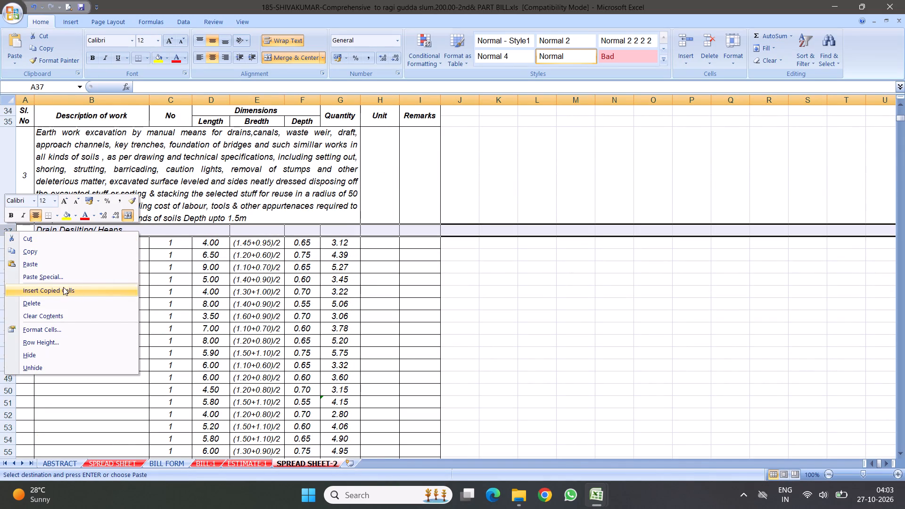
Set item 3's Paid 1st Bill Qty to 154.78 and its Schedule-B Qty to 391.03.
scroll(298, 378, "down", 5)
scroll(385, 350, "down", 2)
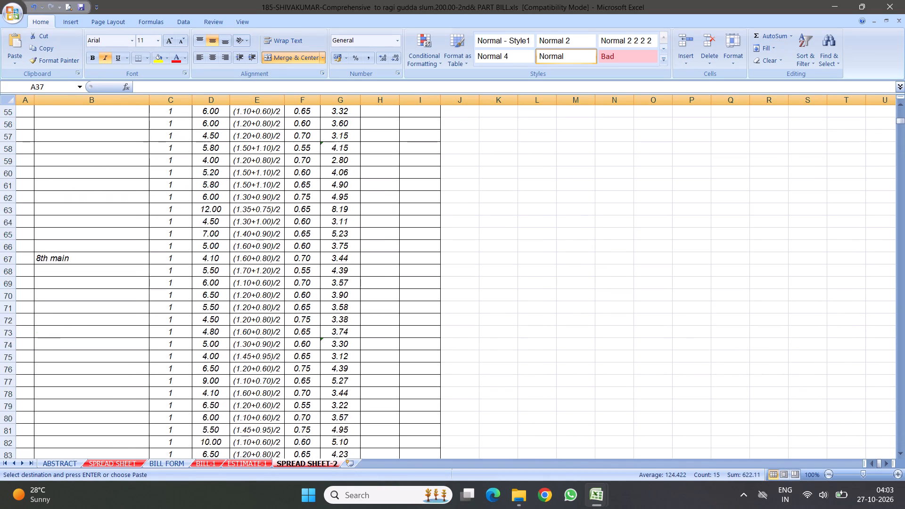
scroll(385, 350, "down", 9)
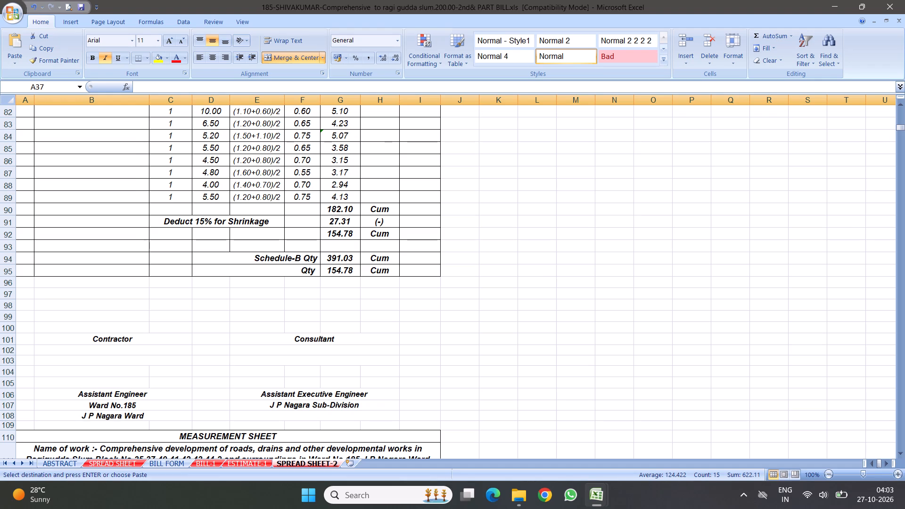
scroll(339, 263, "up", 16)
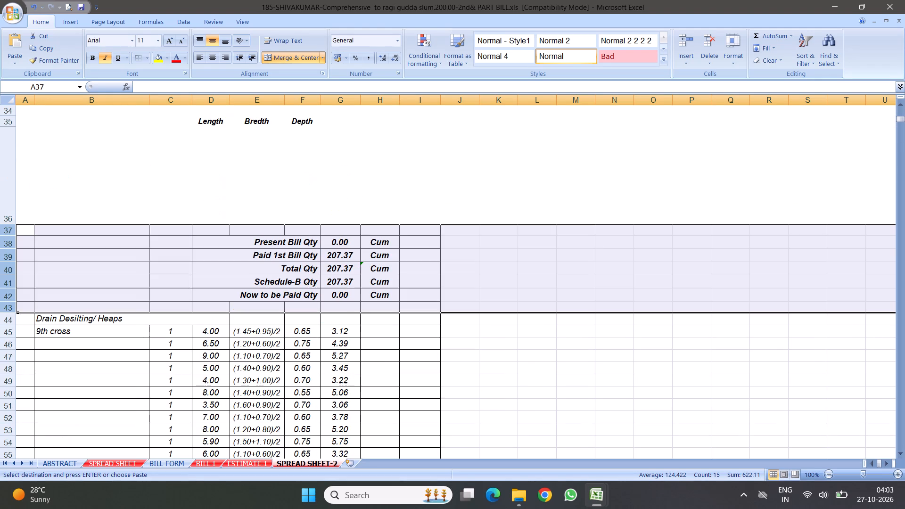
left_click(335, 255)
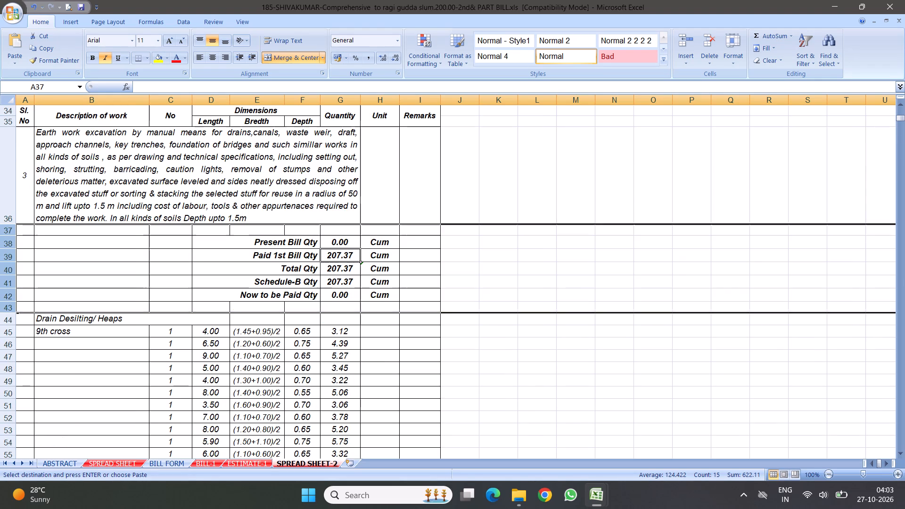
type("154.78")
key("Return")
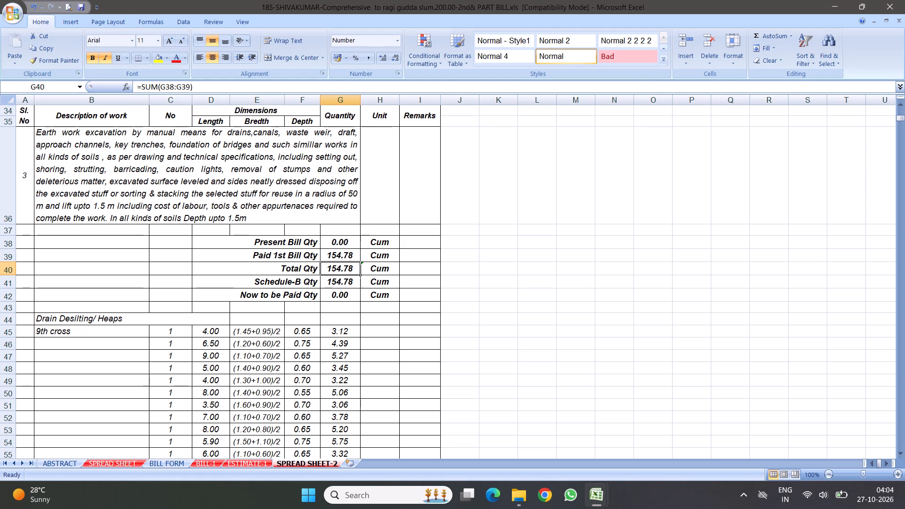
left_click(337, 280)
scroll(452, 343, "down", 7)
scroll(438, 289, "down", 6)
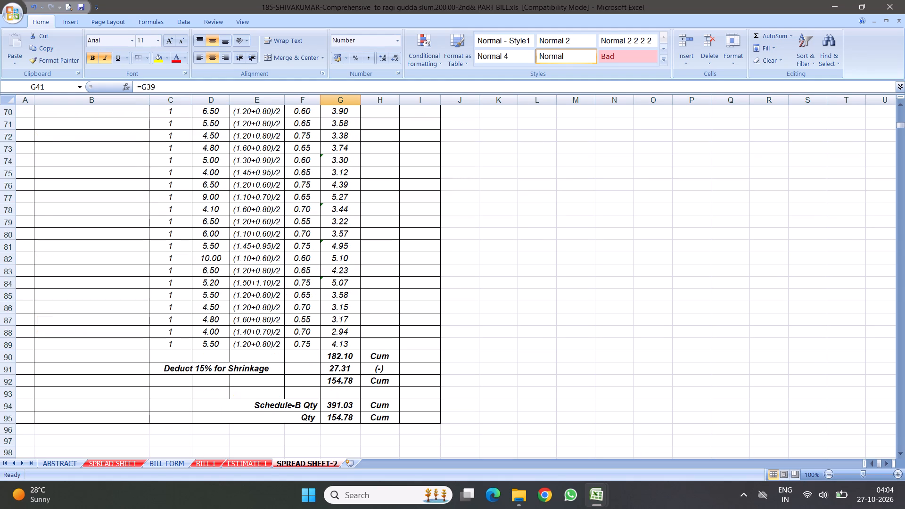
scroll(394, 275, "up", 12)
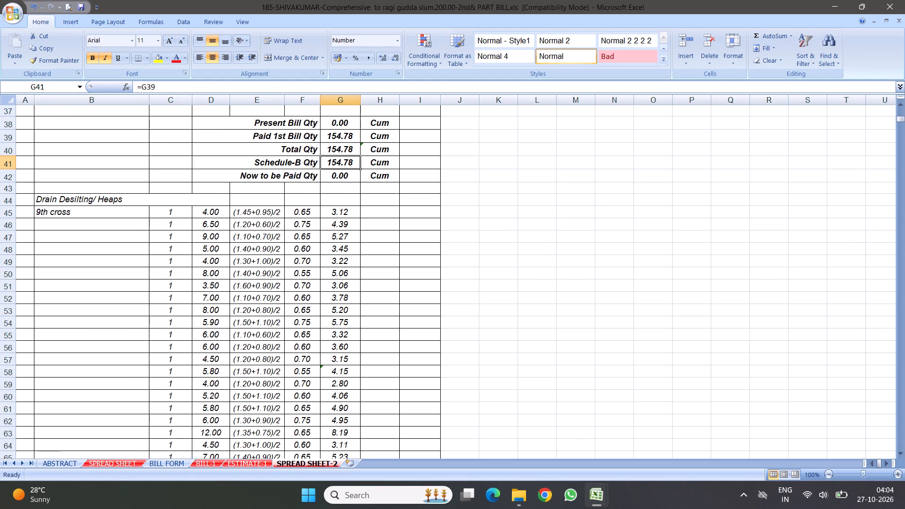
type("391.03")
key("Return")
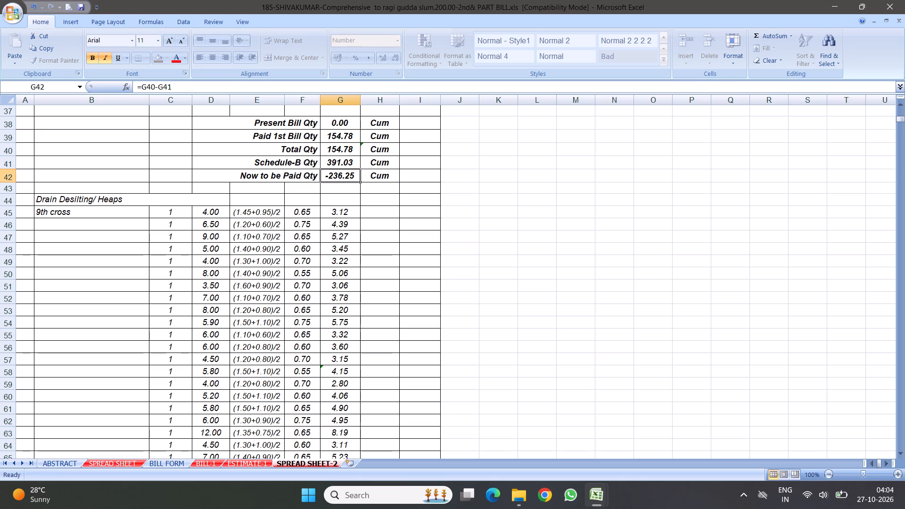
Compare the descriptions of items 1 to 3 in ESTIMATE-1 with the items listed in SPREAD SHEET-2.
scroll(294, 262, "up", 3)
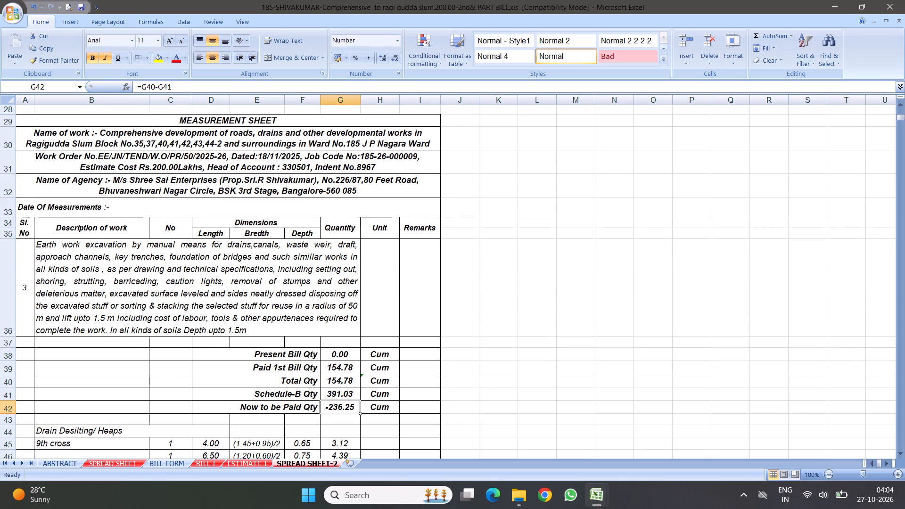
left_click(159, 309)
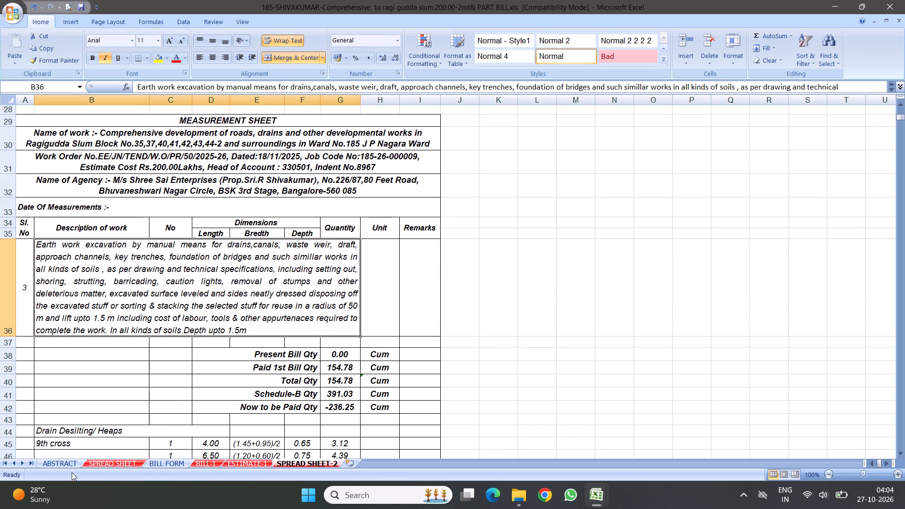
left_click(250, 459)
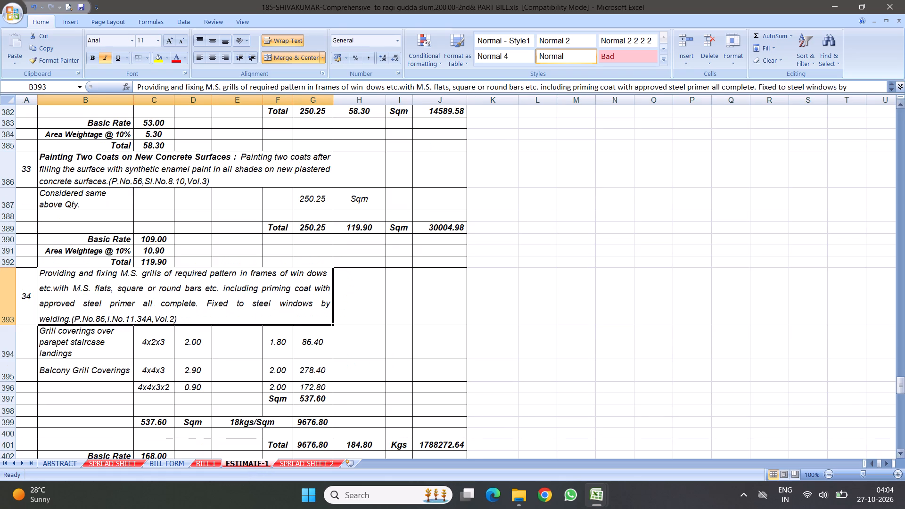
left_click_drag(899, 385, 904, 0)
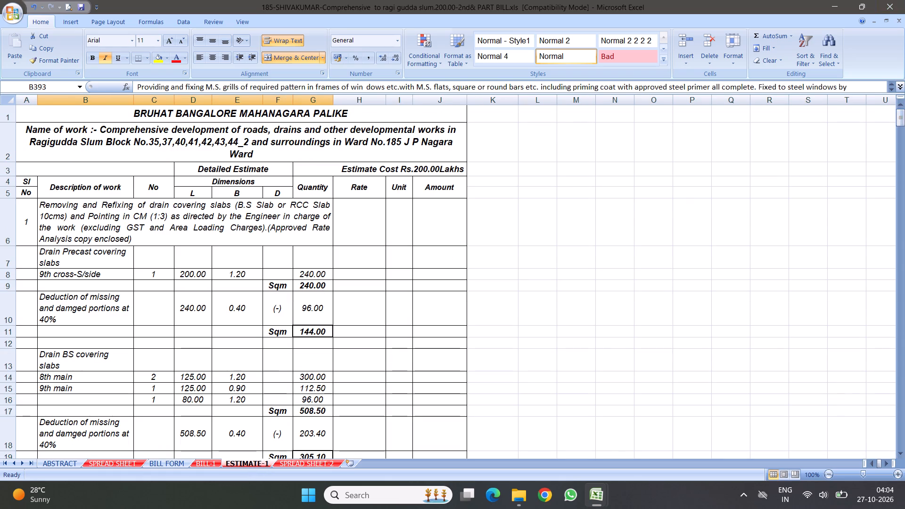
scroll(187, 303, "down", 2)
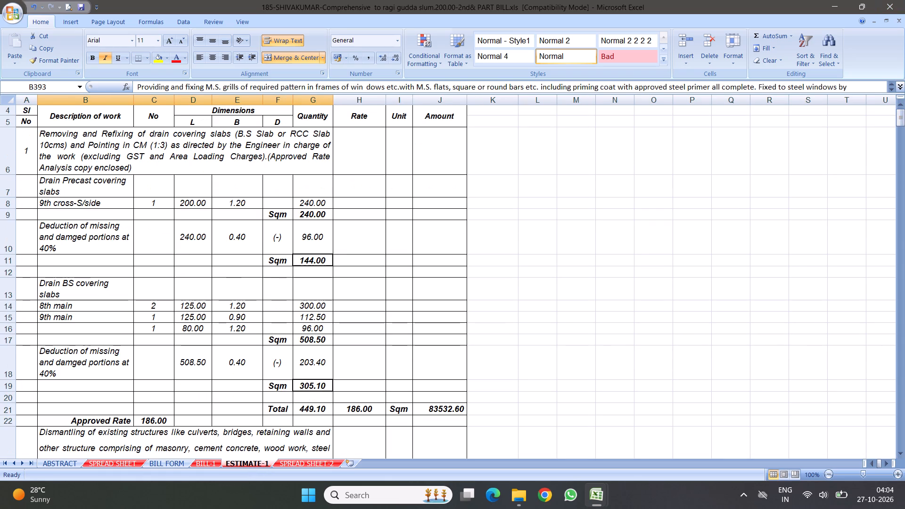
scroll(242, 263, "down", 4)
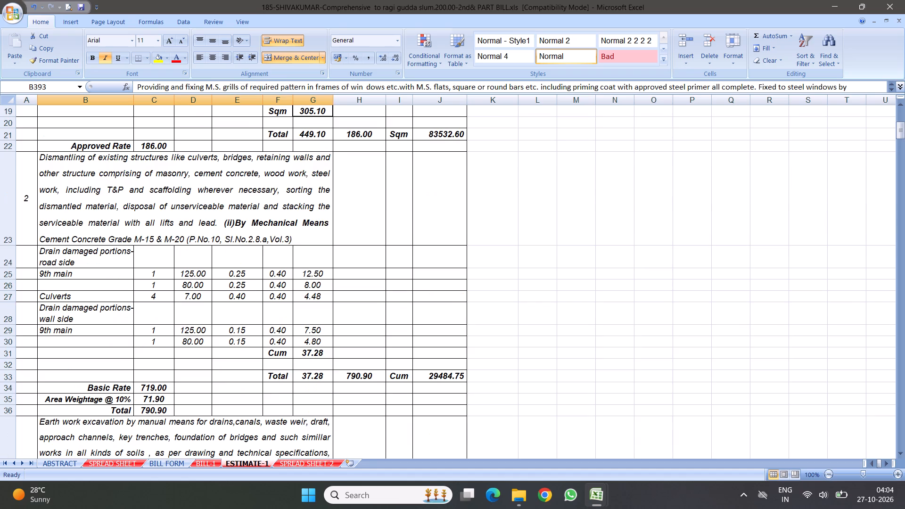
left_click(148, 225)
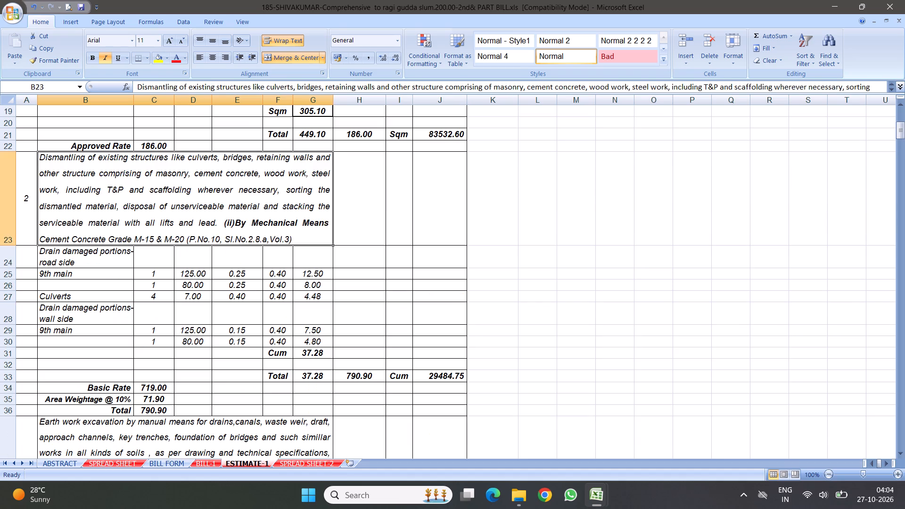
scroll(154, 231, "down", 5)
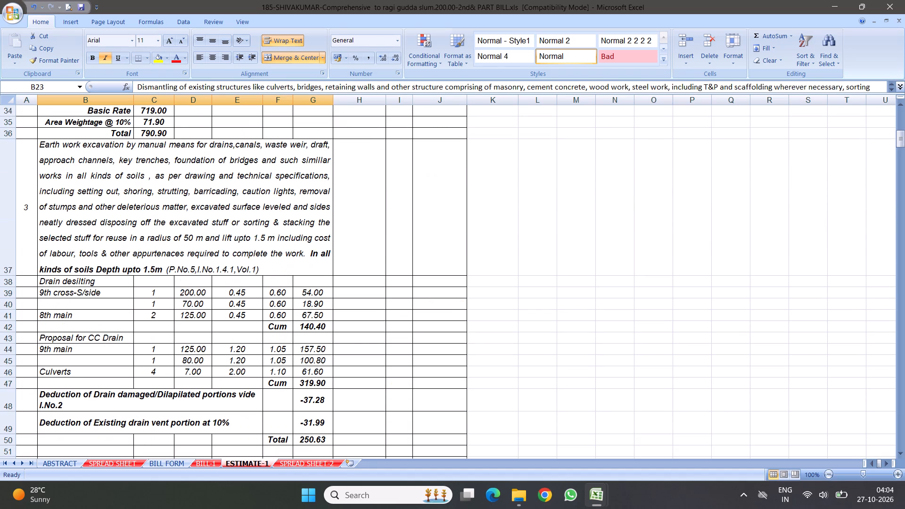
left_click(144, 234)
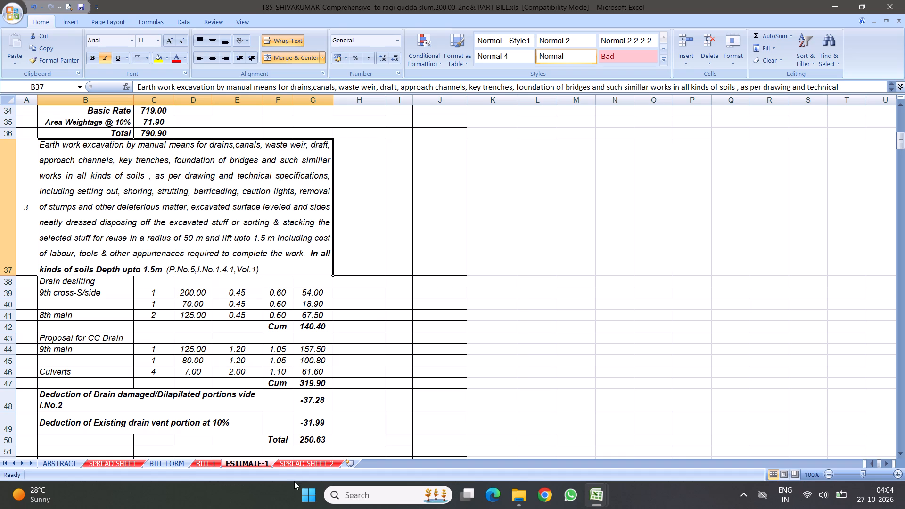
left_click(289, 463)
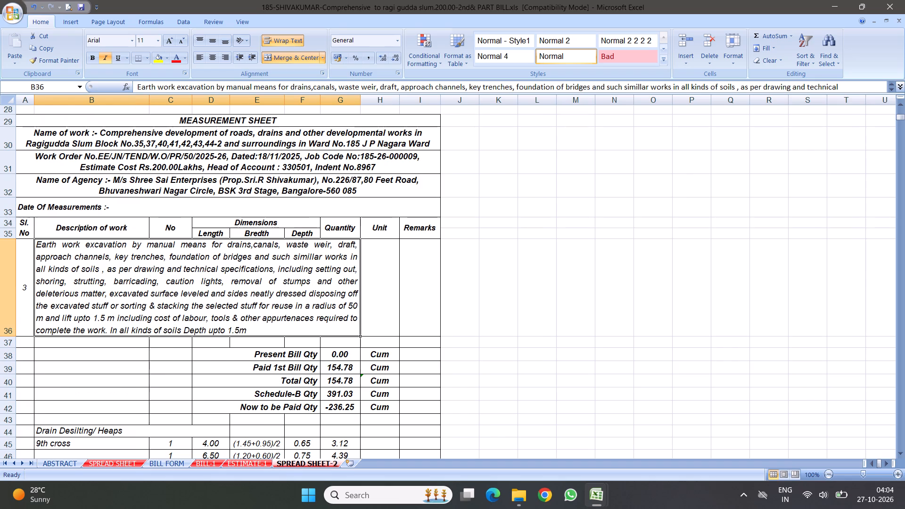
scroll(275, 241, "up", 14)
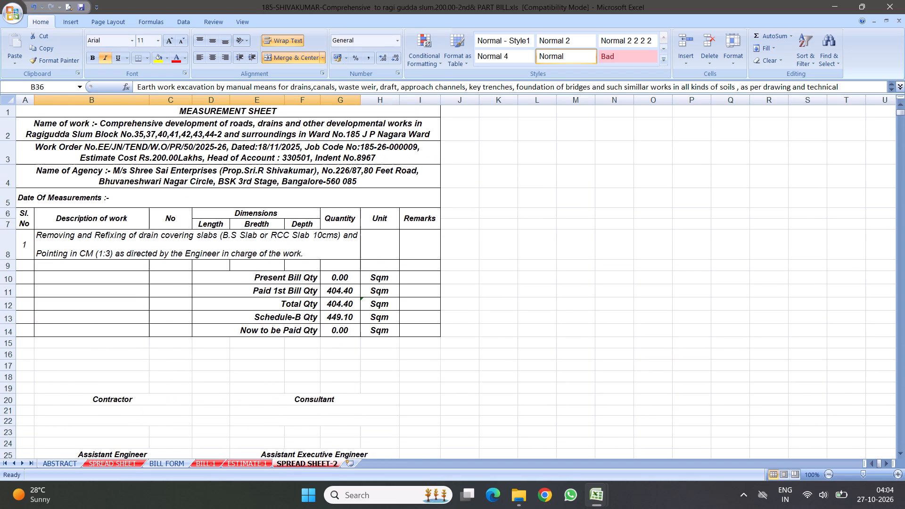
Copy item 3's complete measurement sheet, rows 29 to 109, in SPREAD SHEET-2.
scroll(282, 262, "down", 6)
scroll(337, 304, "down", 4)
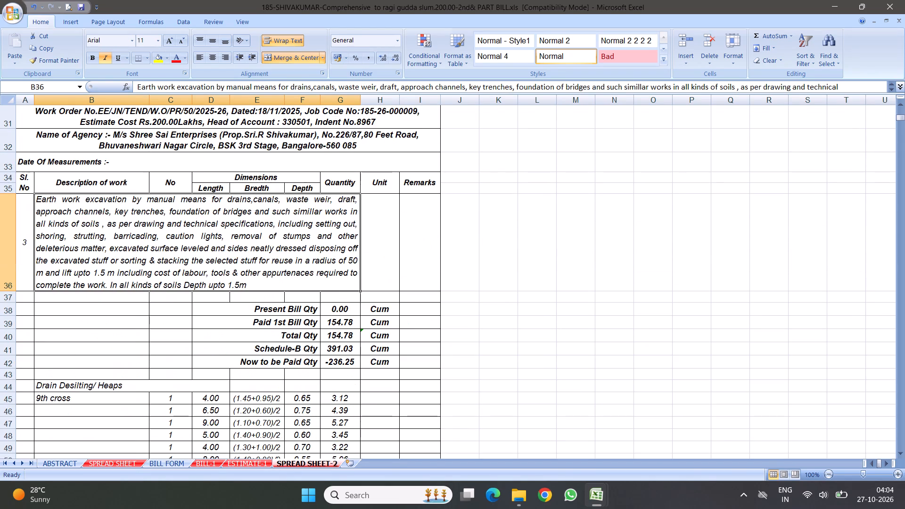
scroll(396, 296, "down", 9)
scroll(342, 286, "down", 17)
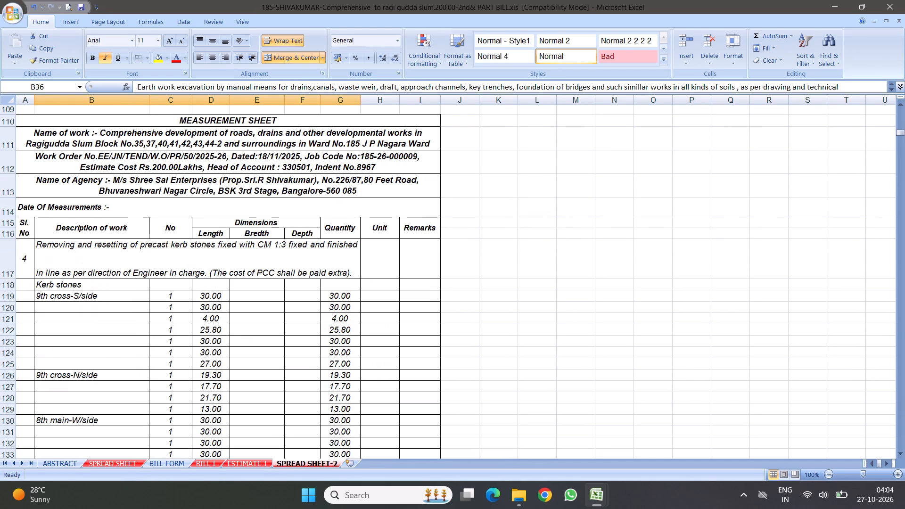
scroll(330, 267, "down", 4)
scroll(343, 249, "up", 7)
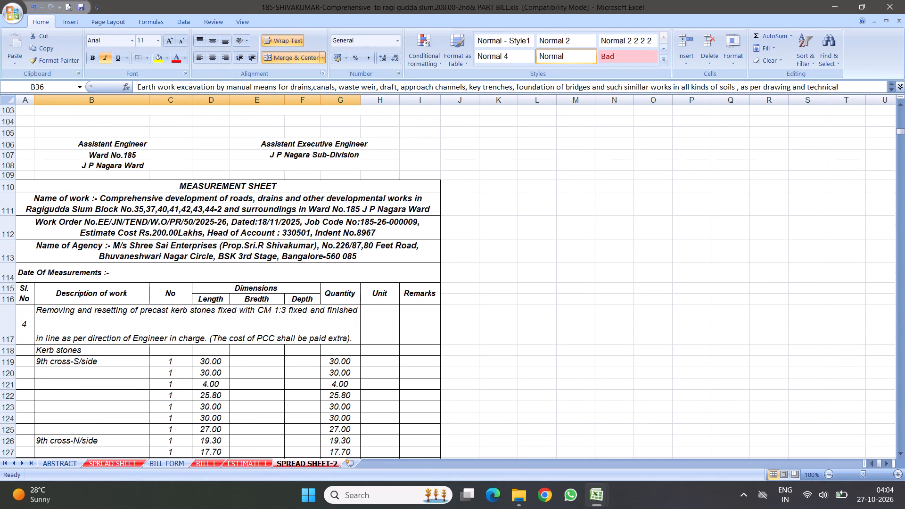
scroll(284, 236, "up", 20)
scroll(284, 236, "up", 6)
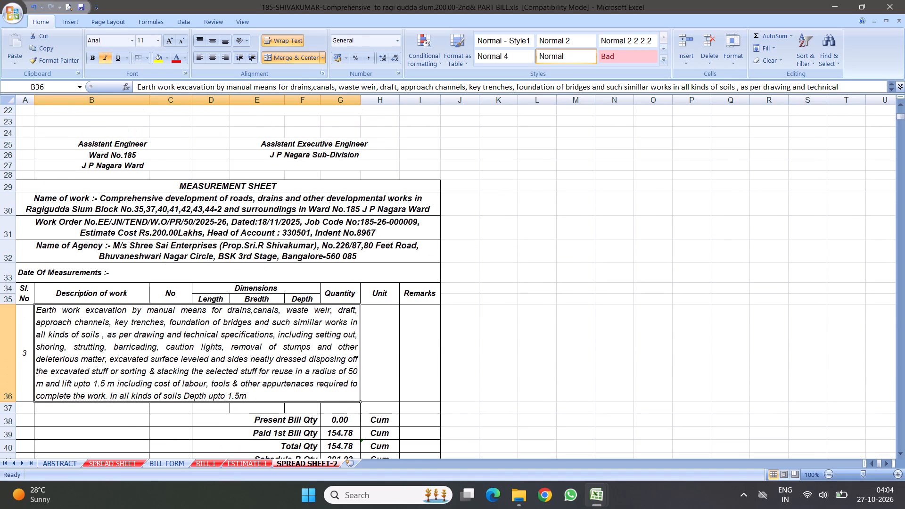
scroll(287, 241, "down", 3)
scroll(171, 208, "up", 3)
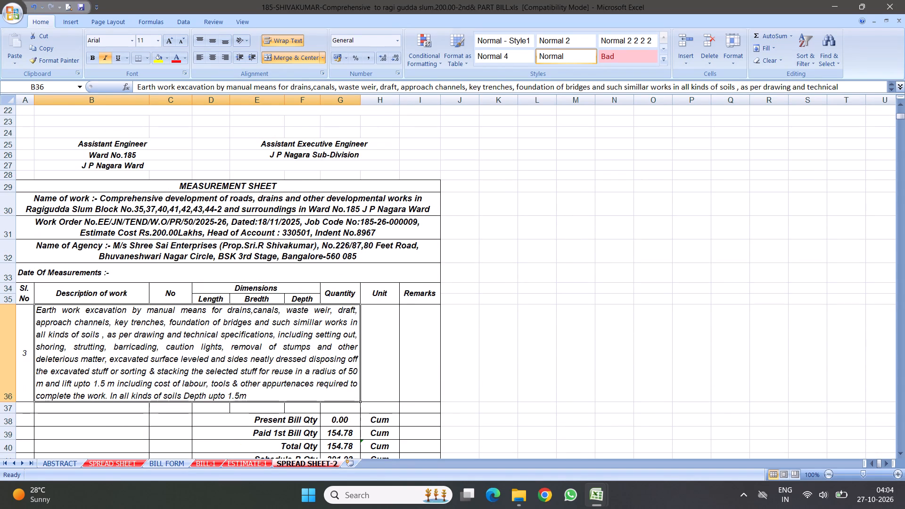
left_click_drag(9, 188, 62, 489)
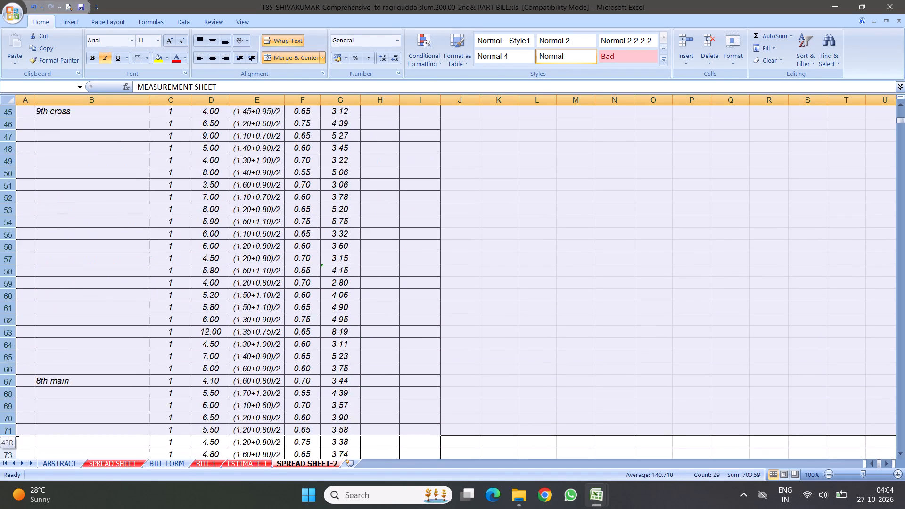
left_click_drag(62, 489, 130, 465)
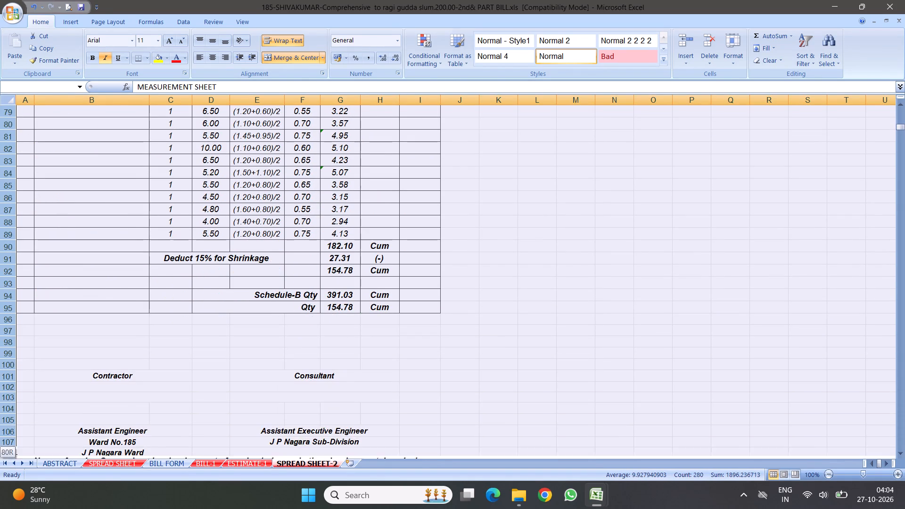
left_click_drag(130, 465, 156, 386)
right_click(187, 216)
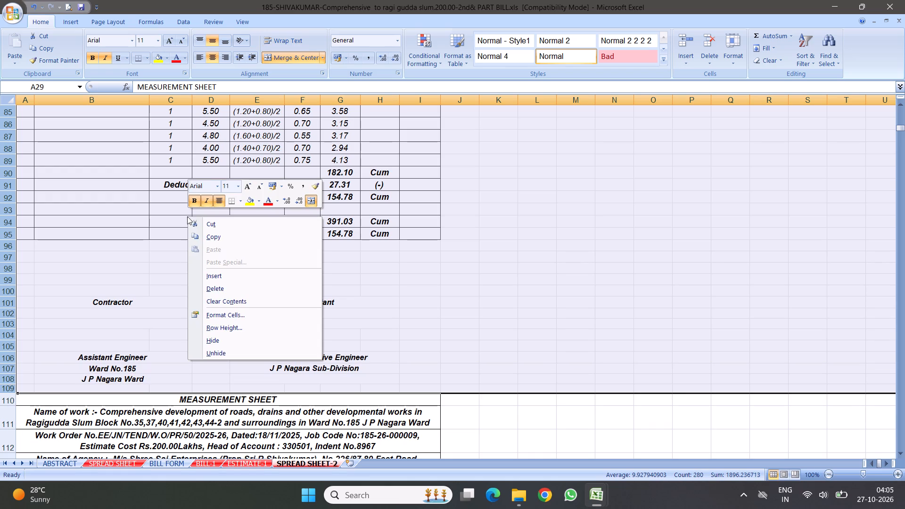
left_click(212, 236)
Insert the copied measurement sheet at row 29, between item 1's signature block and item 3's sheet.
scroll(167, 243, "up", 9)
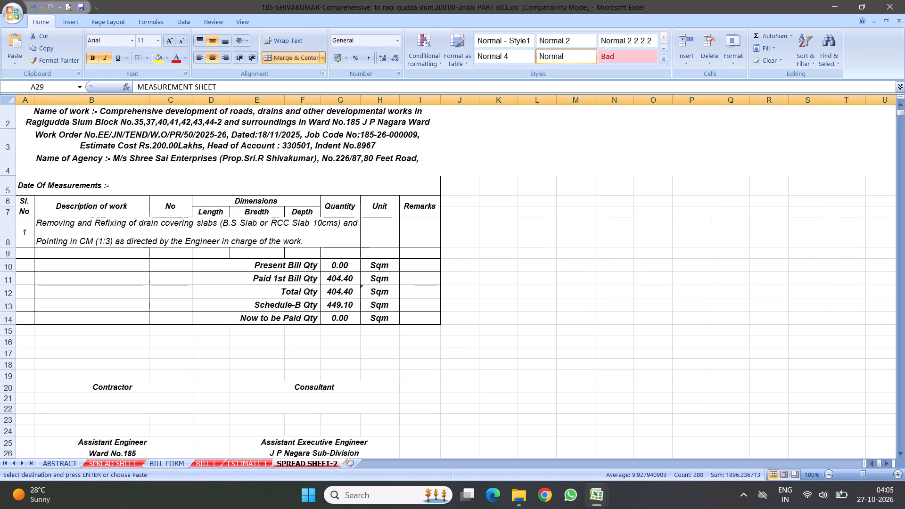
scroll(174, 218, "up", 3)
scroll(179, 225, "down", 5)
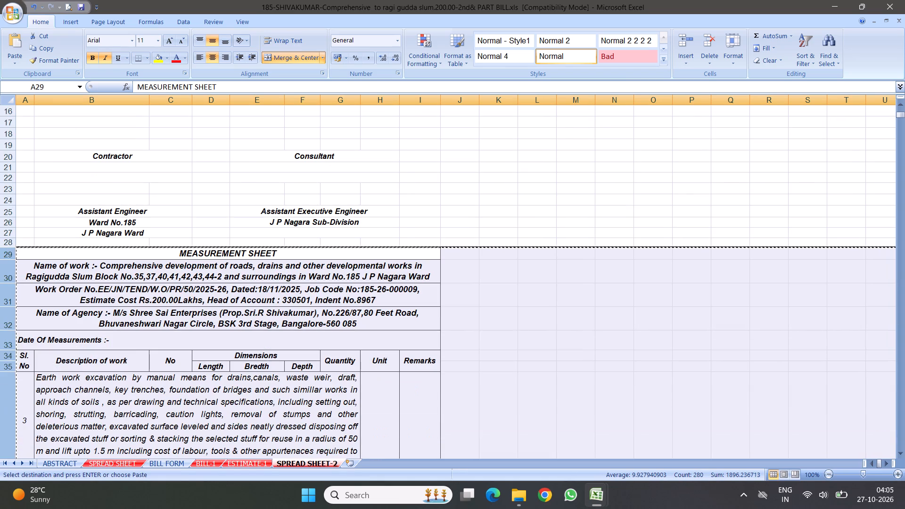
left_click(7, 254)
right_click(7, 254)
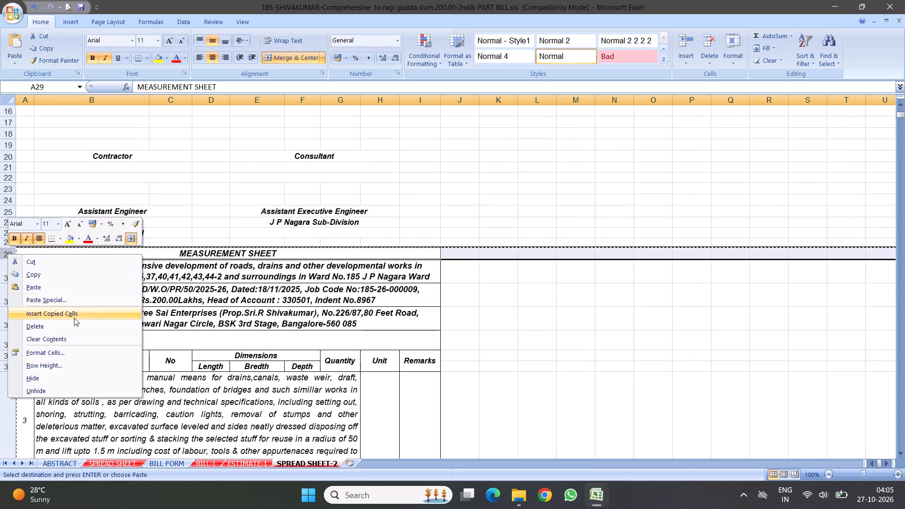
left_click(68, 314)
Set the inserted sheet's serial number in row 36 to 2 and clear its earth work description.
left_click(29, 408)
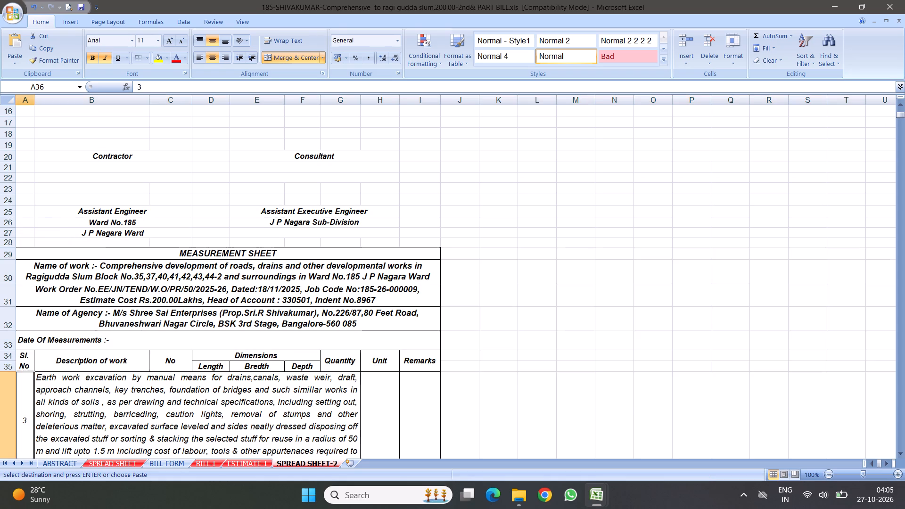
key("2")
left_click(129, 379)
key("Delete")
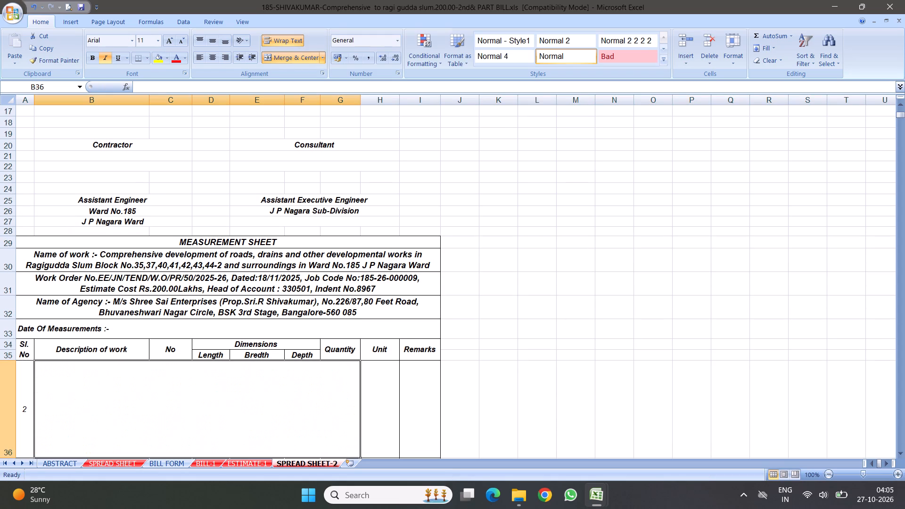
Copy item 2's dismantling description from BILL FORM into the empty description cell of item 2 in SPREAD SHEET-2.
scroll(148, 370, "down", 1)
scroll(187, 324, "down", 1)
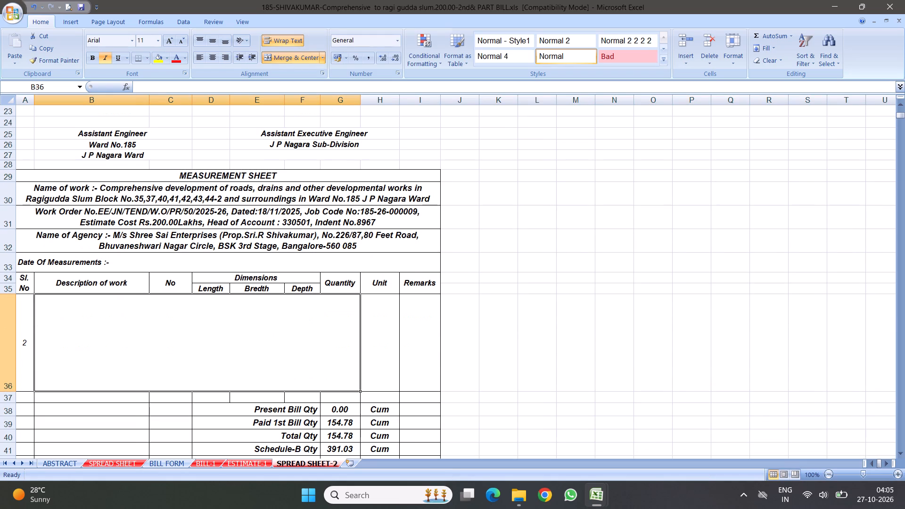
left_click(209, 462)
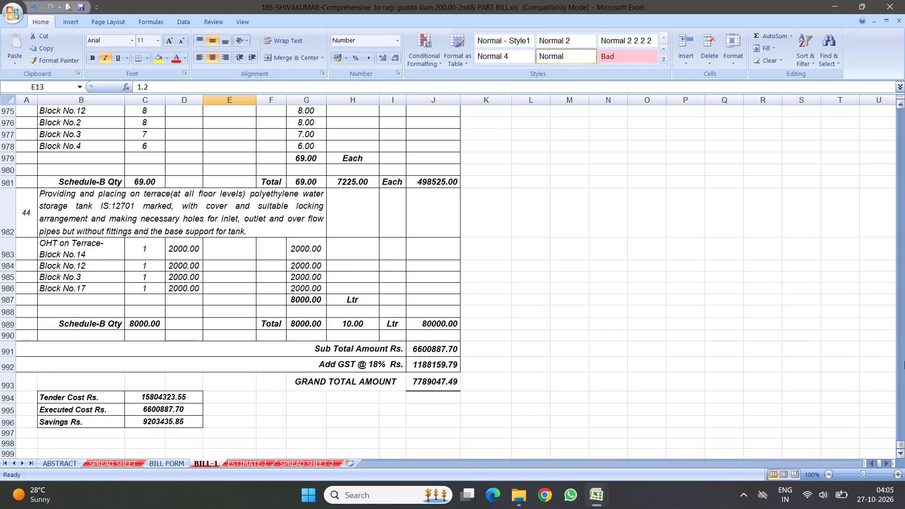
left_click(158, 462)
left_click(43, 317)
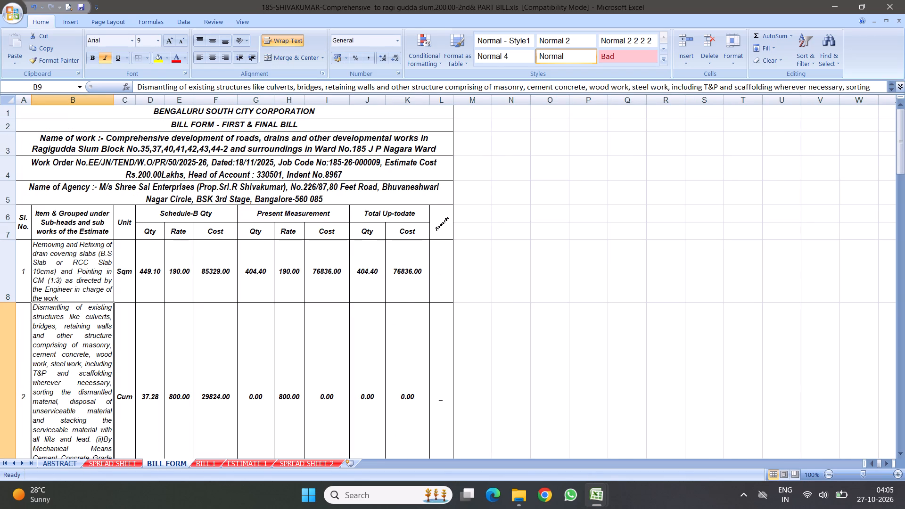
key("Down")
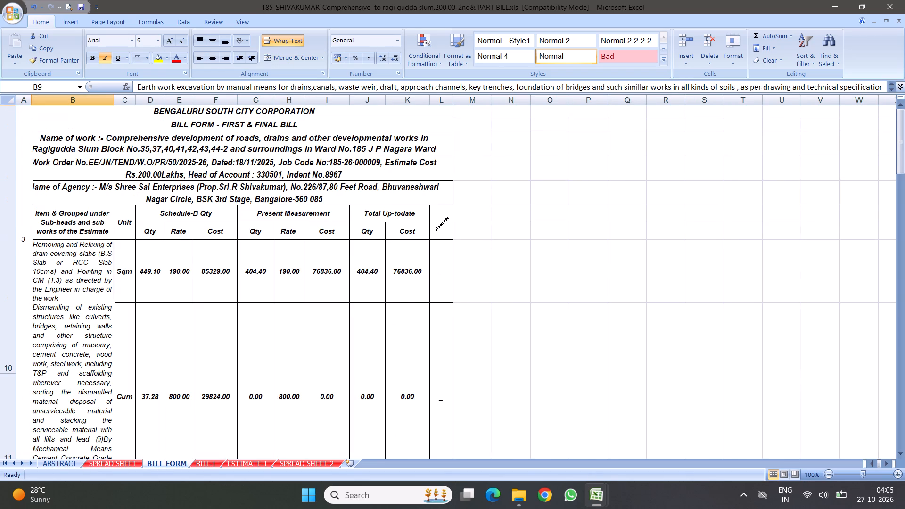
right_click(81, 190)
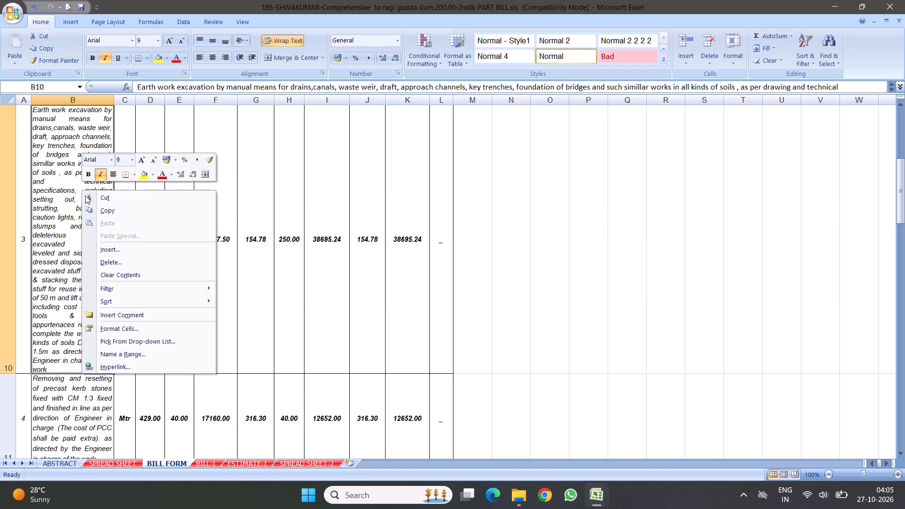
left_click(320, 222)
left_click(67, 165)
key("Up")
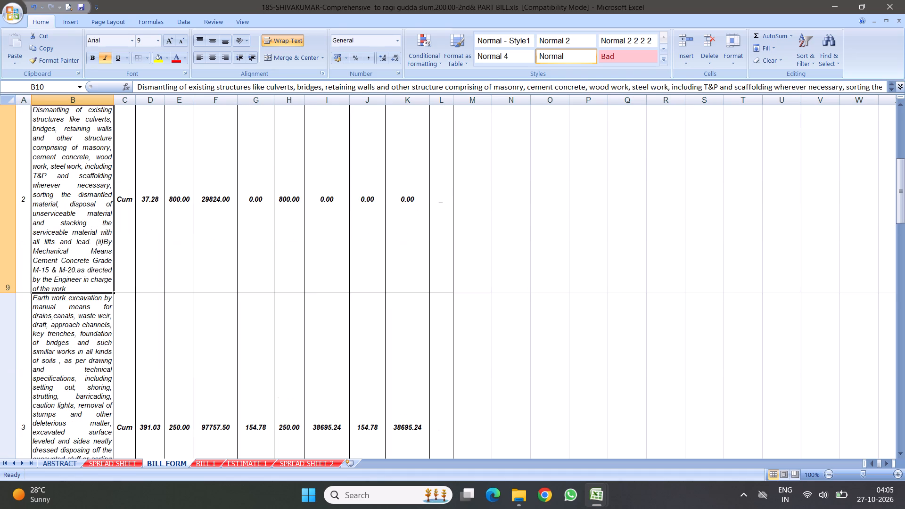
right_click(84, 169)
left_click(115, 192)
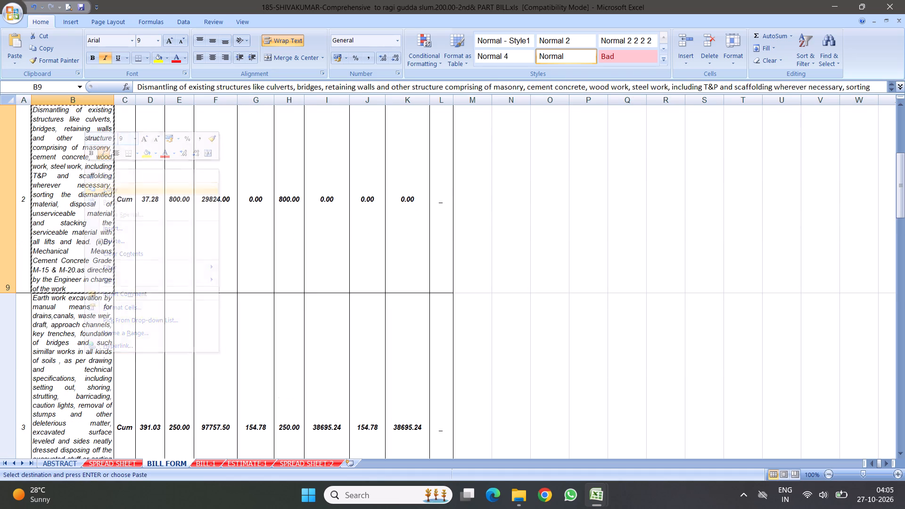
left_click(312, 461)
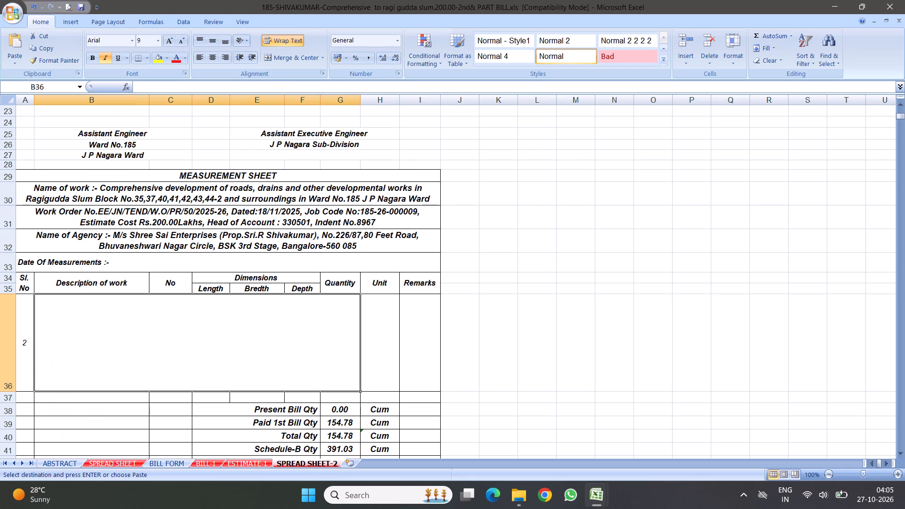
right_click(133, 342)
left_click(164, 190)
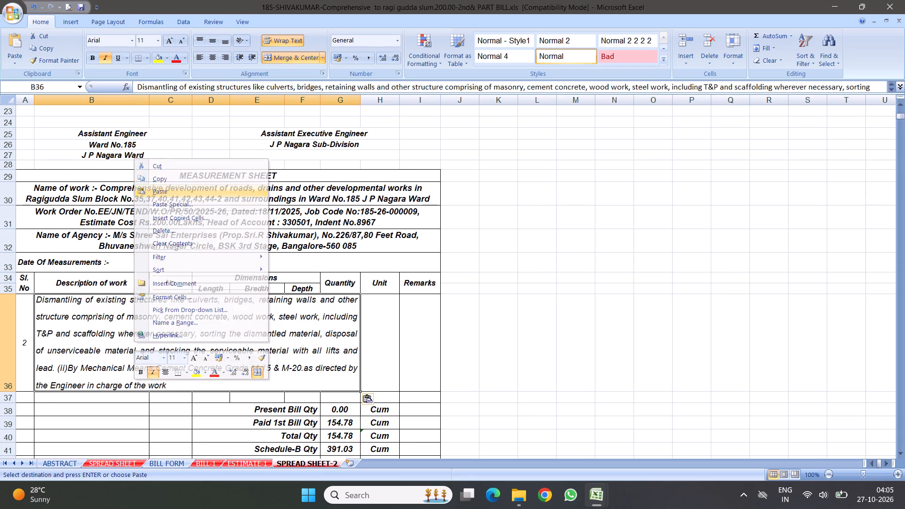
Delete the quantity summary rows 37 to 43 below item 2's description in SPREAD SHEET-2.
scroll(310, 303, "down", 3)
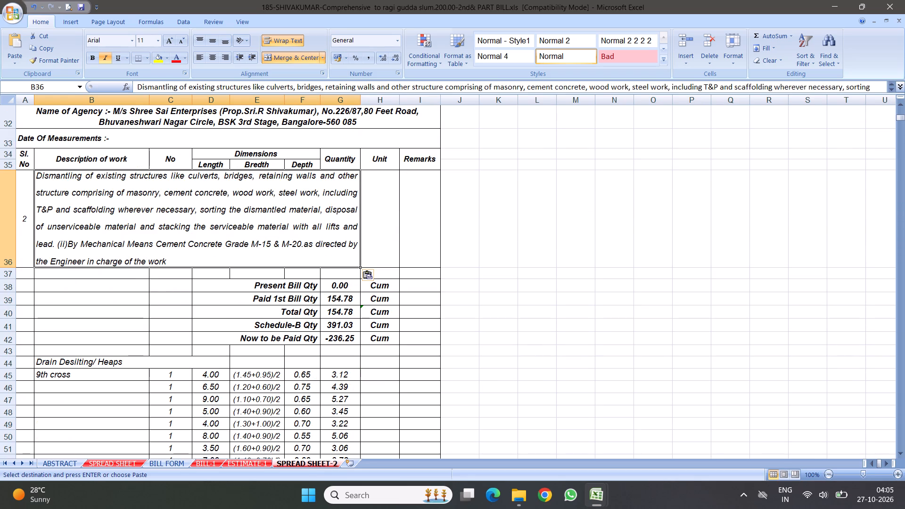
left_click_drag(8, 273, 35, 353)
right_click(99, 300)
left_click(127, 369)
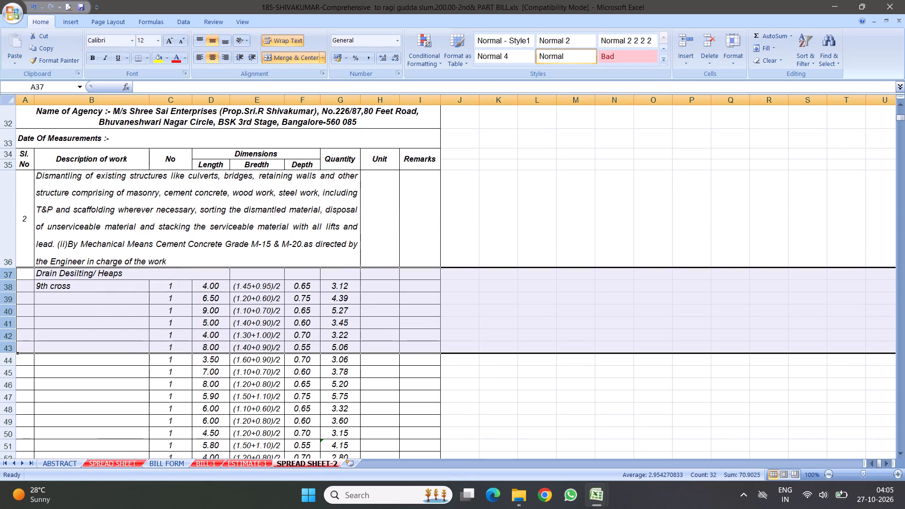
Change the heading in row 37, below item 2's dismantling description, to "RCC Drain".
left_click(301, 254)
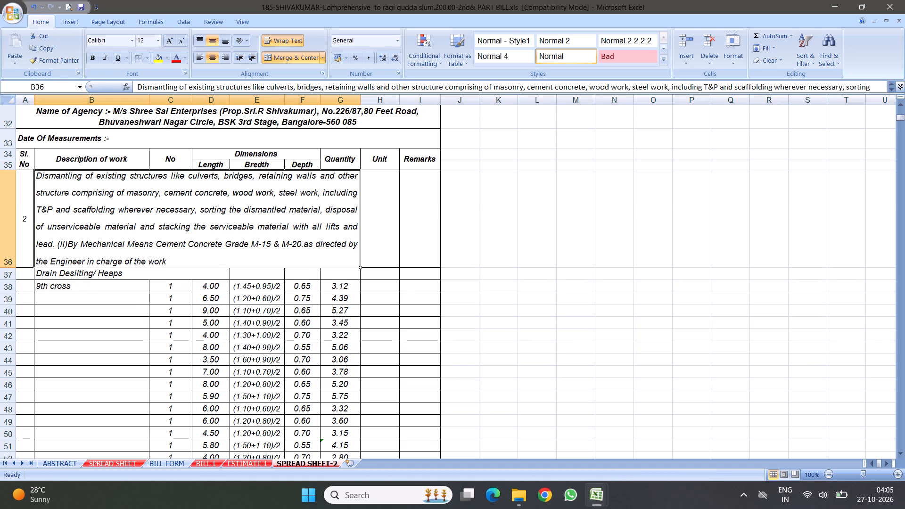
scroll(371, 265, "down", 11)
scroll(214, 265, "down", 3)
scroll(234, 222, "up", 10)
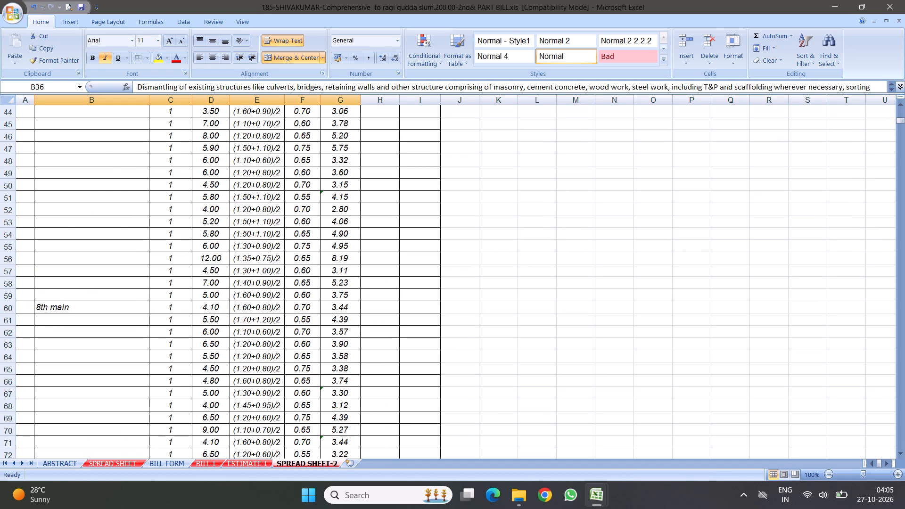
scroll(206, 225, "up", 5)
left_click(68, 337)
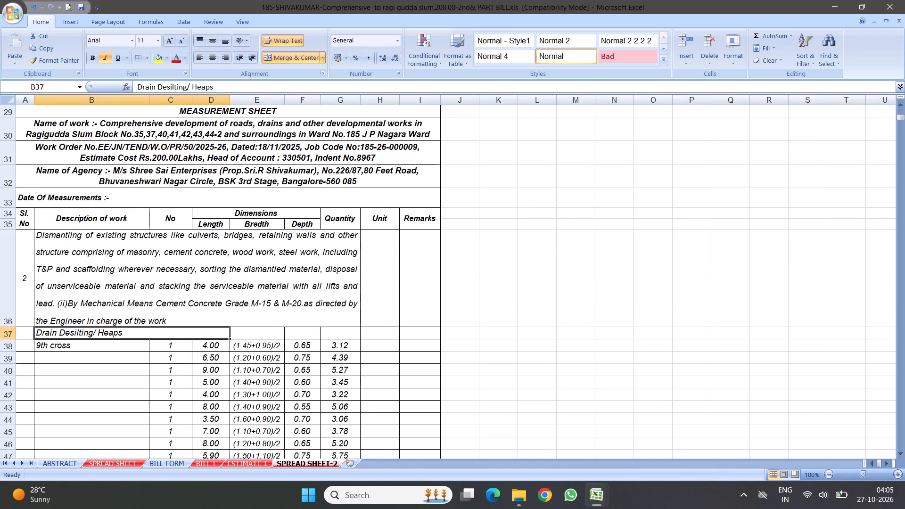
type("rcc")
key("BackSpace")
key("BackSpace")
key("BackSpace")
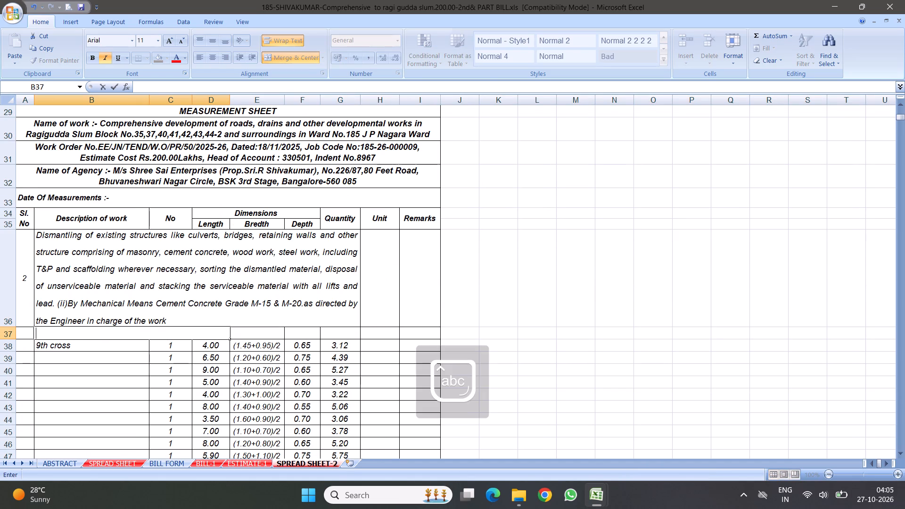
type("RCC Drain")
left_click(161, 376)
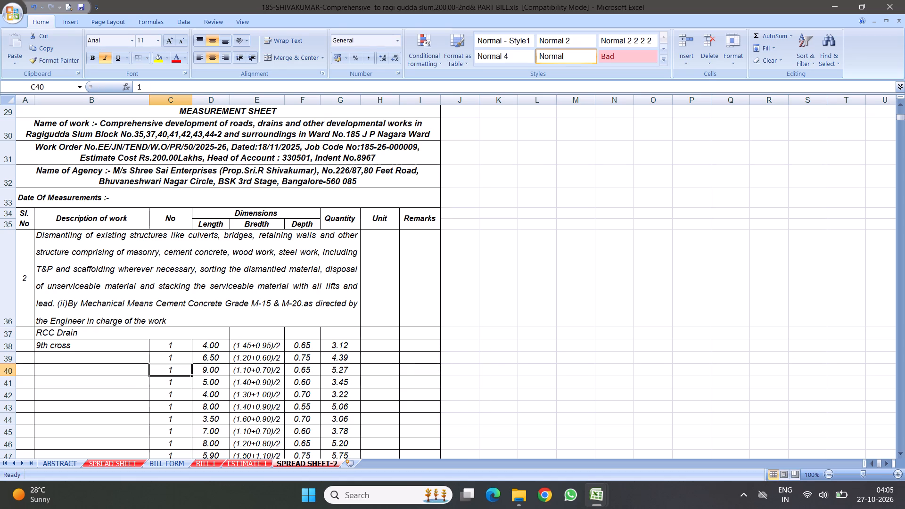
Replace the location in row 38 below the RCC Drain heading with "9th main W/side from 9th cross to cross road".
left_click(74, 346)
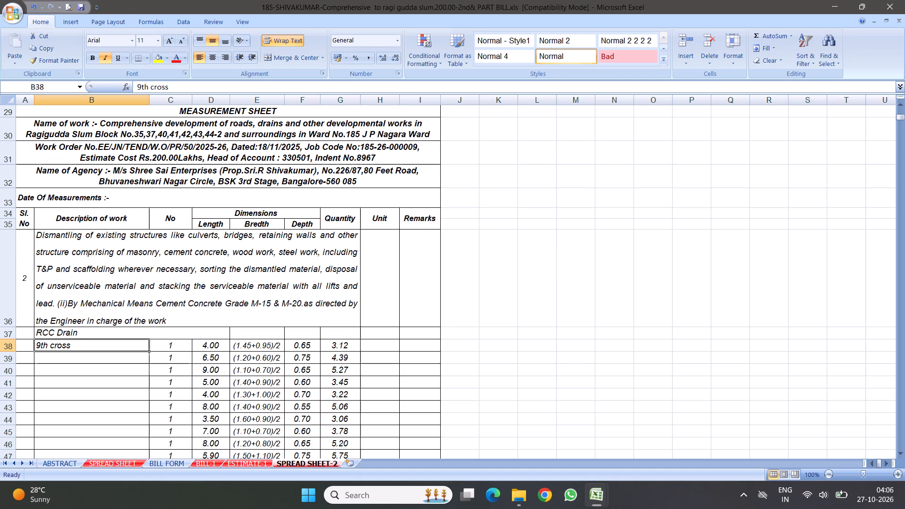
type("9th main")
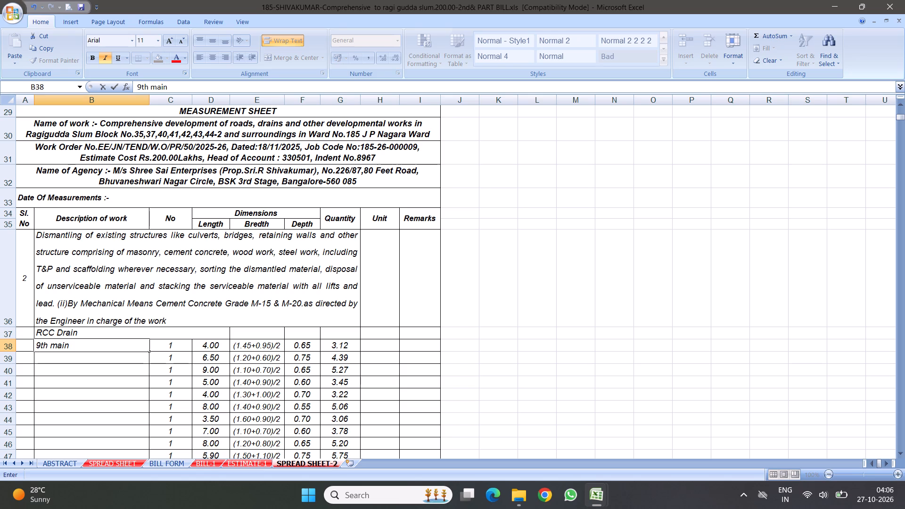
key("space")
key("shift+w")
type("/side from")
key("space")
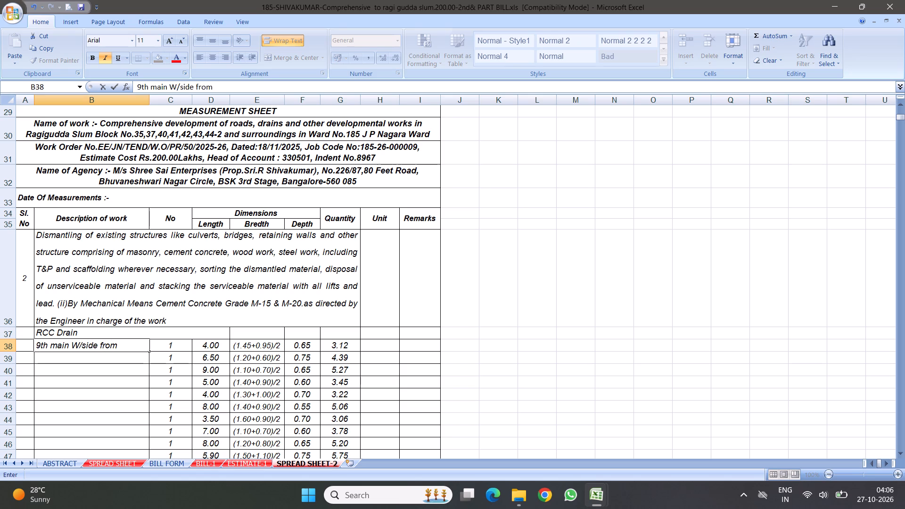
type("9th cross to")
key("space")
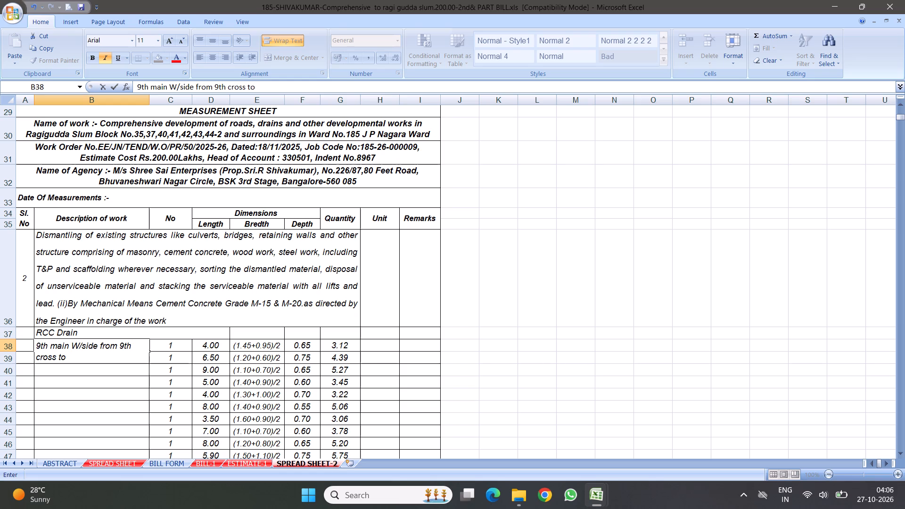
type("cross road")
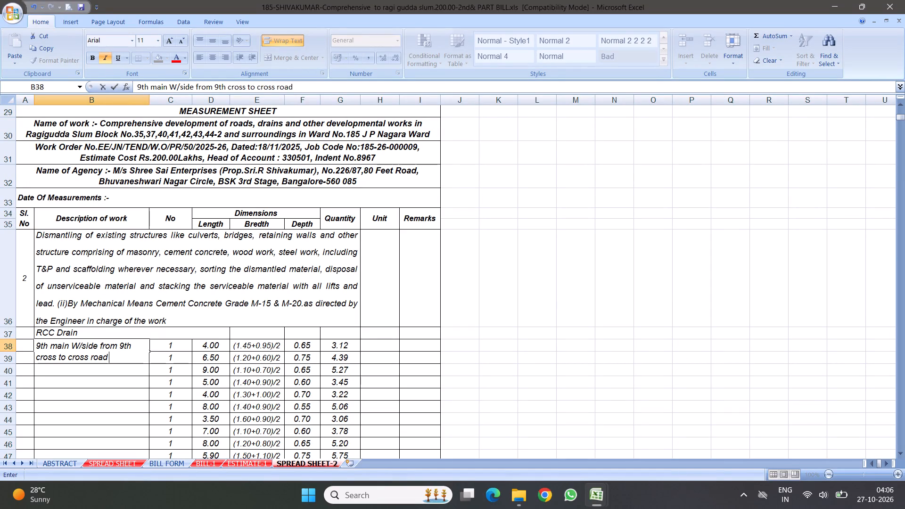
left_click(163, 396)
Copy item 2's drain damaged portions rows 24 to 32 from ESTIMATE-1 and insert them above the RCC Drain row in SPREAD SHEET-2.
left_click(221, 344)
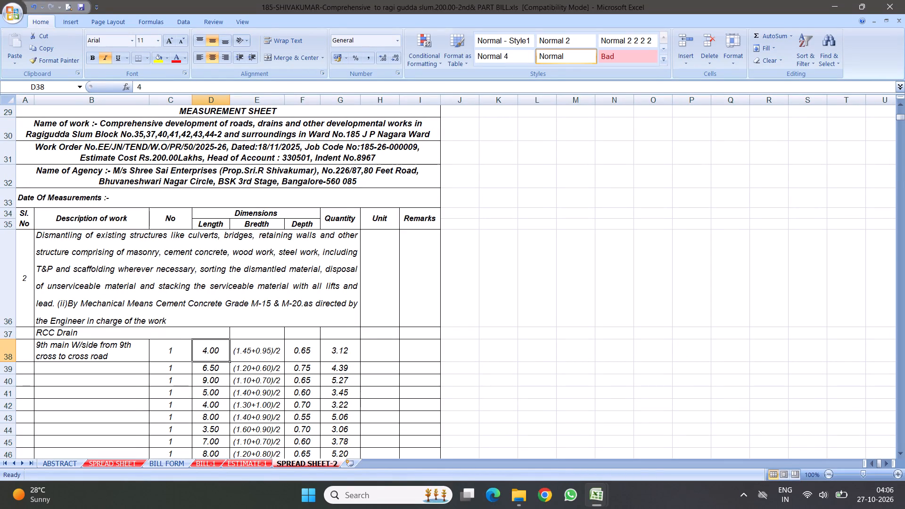
left_click(238, 460)
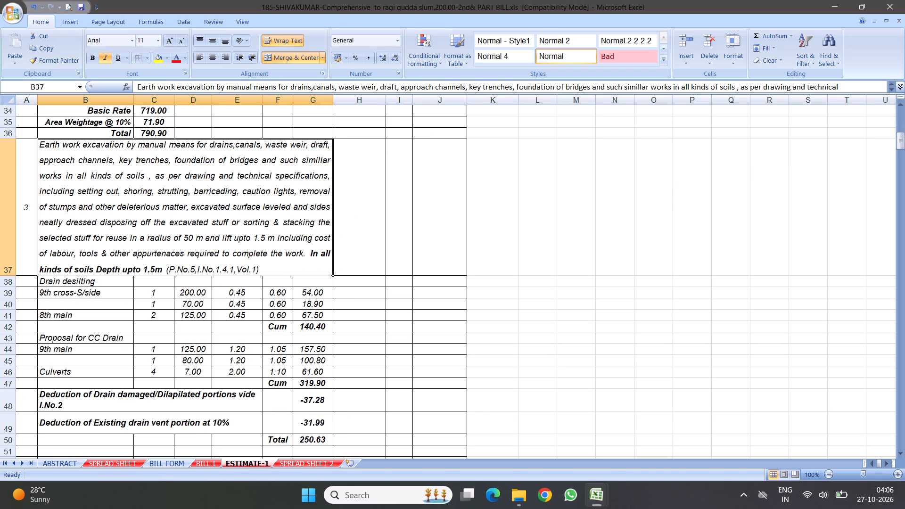
scroll(236, 253, "up", 5)
left_click(199, 240)
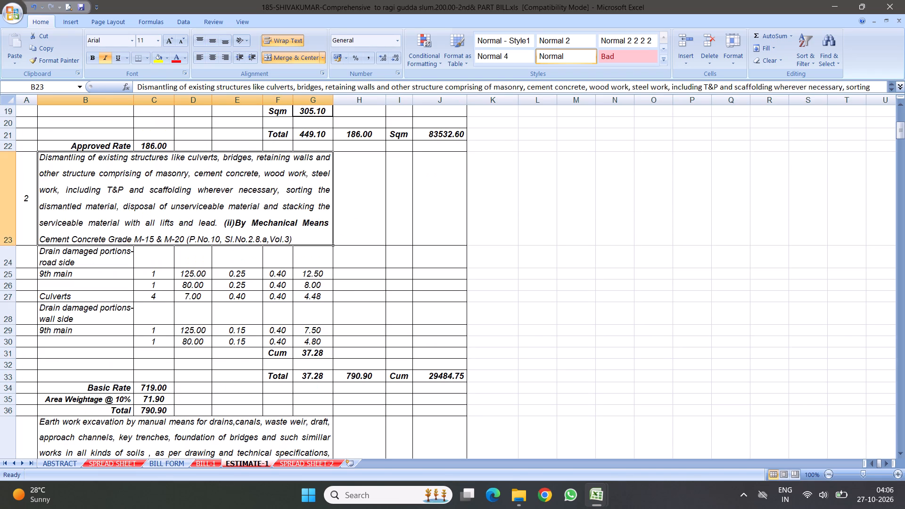
left_click(317, 464)
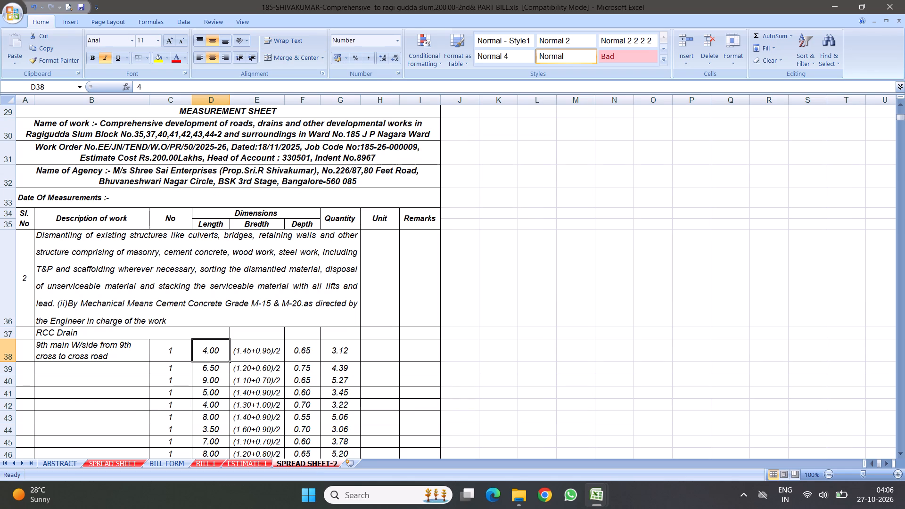
left_click(245, 461)
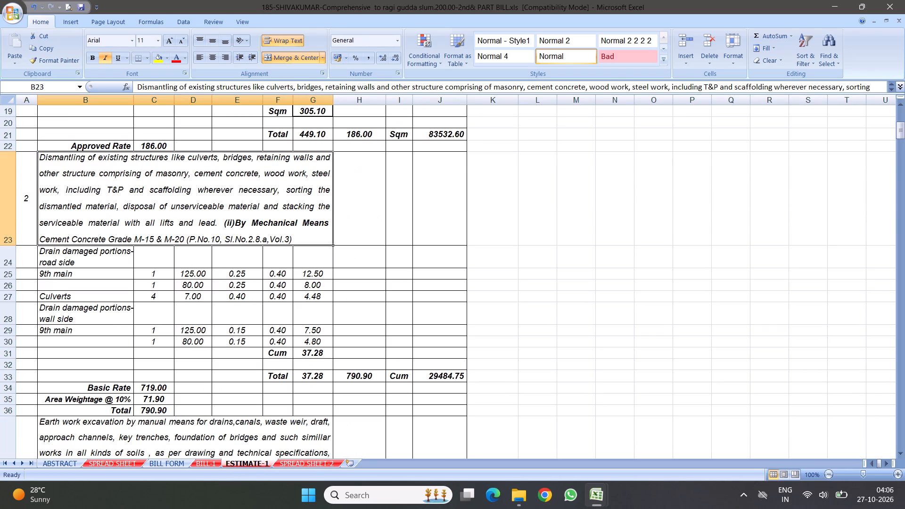
scroll(244, 280, "down", 3)
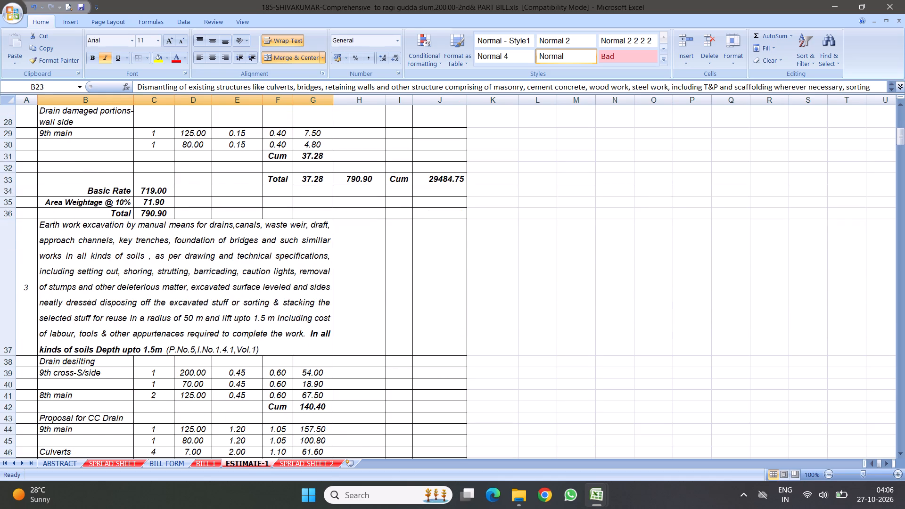
scroll(254, 254, "up", 2)
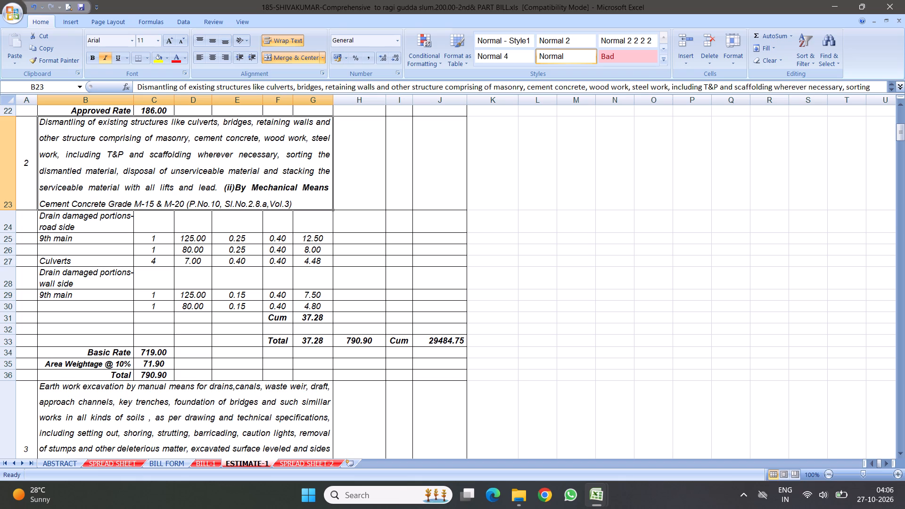
left_click_drag(4, 223, 0, 335)
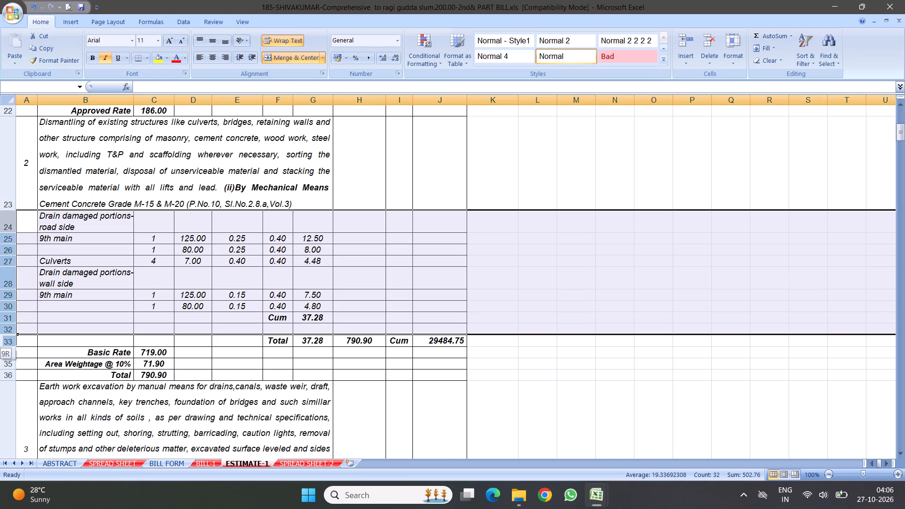
left_click_drag(0, 335, 17, 331)
right_click(106, 253)
left_click(129, 277)
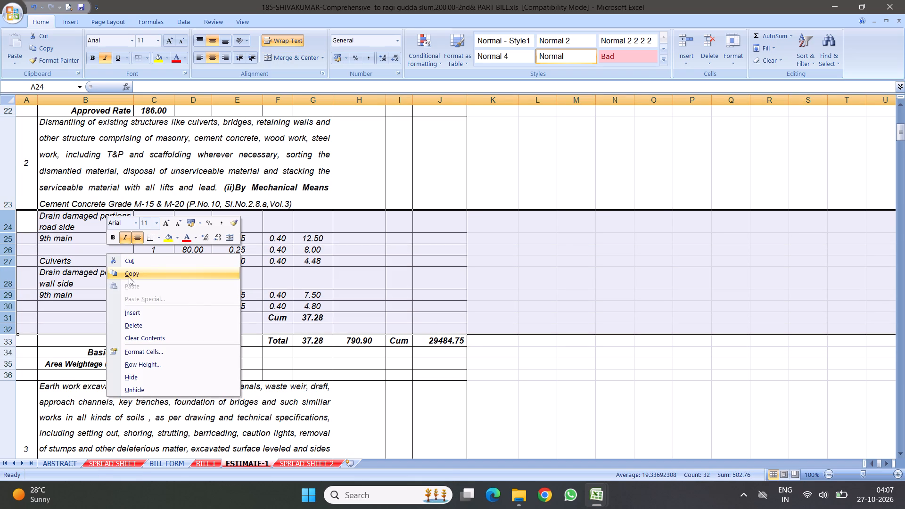
left_click(316, 462)
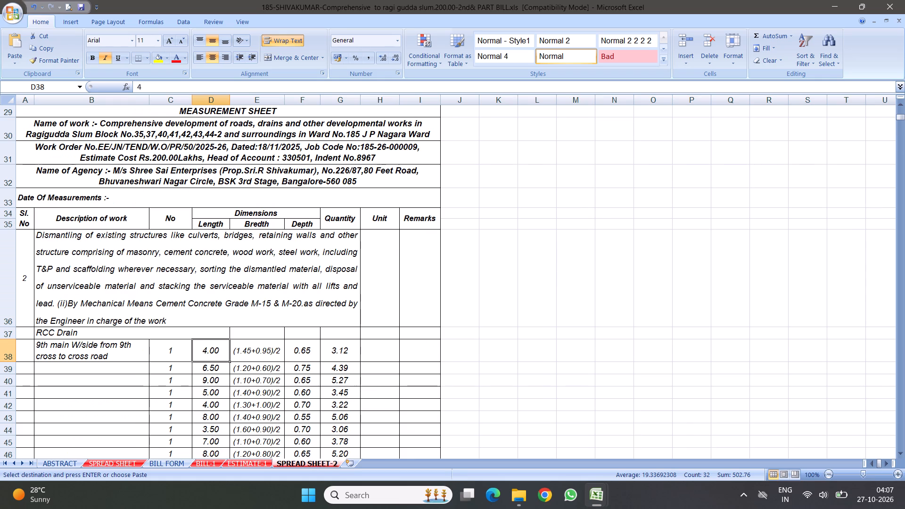
scroll(197, 286, "down", 2)
right_click(7, 220)
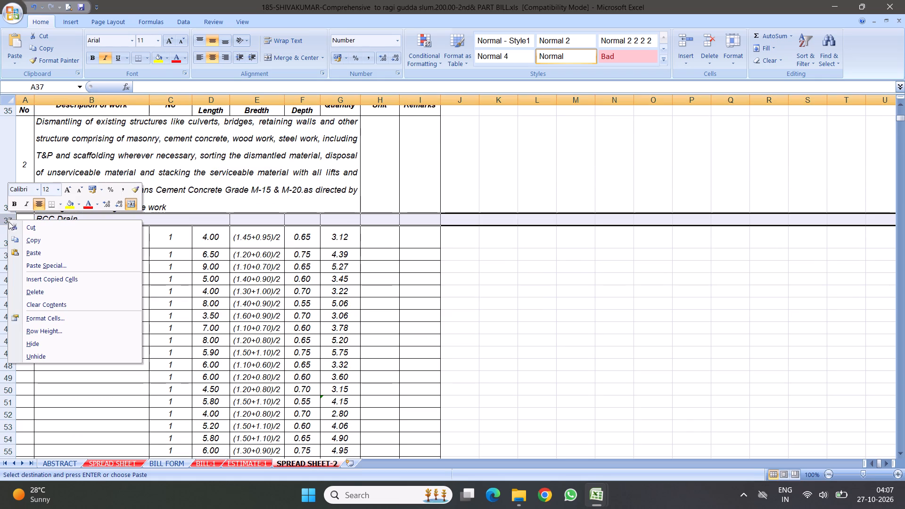
left_click(58, 277)
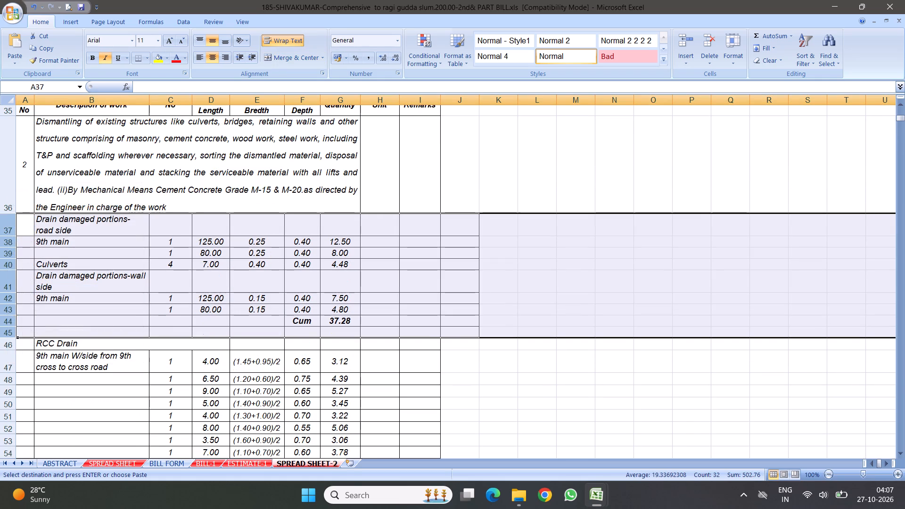
Insert four blank rows at row 39, below the first 9th main row of the road-side damaged portions.
left_click(181, 296)
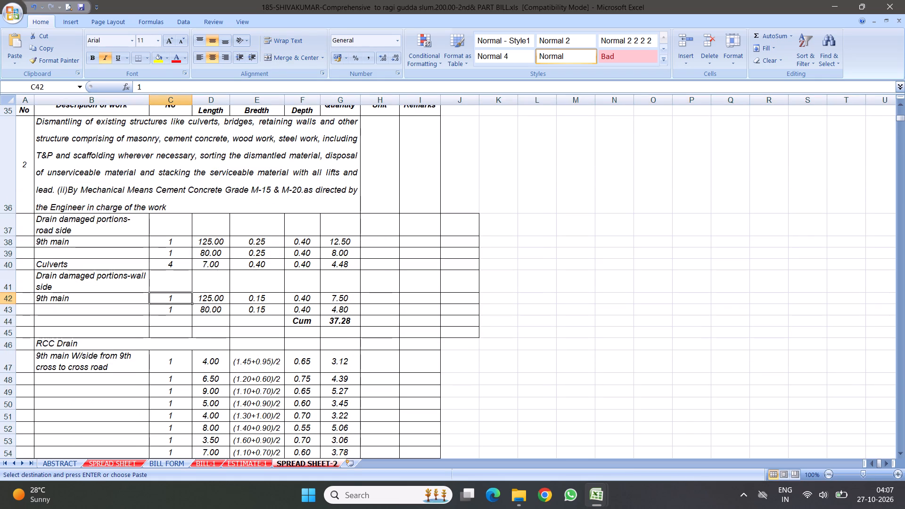
left_click_drag(9, 254, 19, 297)
right_click(83, 265)
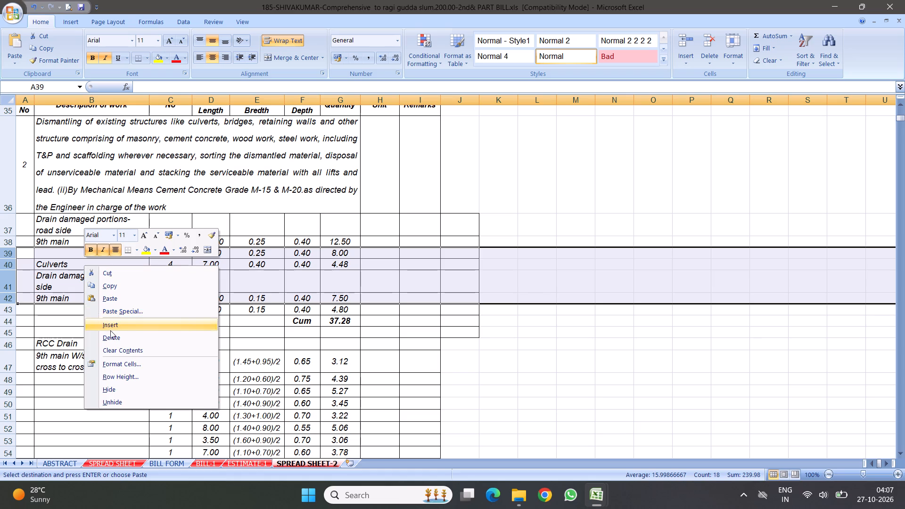
left_click(110, 330)
Copy the "9th main W/side from 9th cross to cross road" description from row 51 into row 38's description cell.
double_click(75, 243)
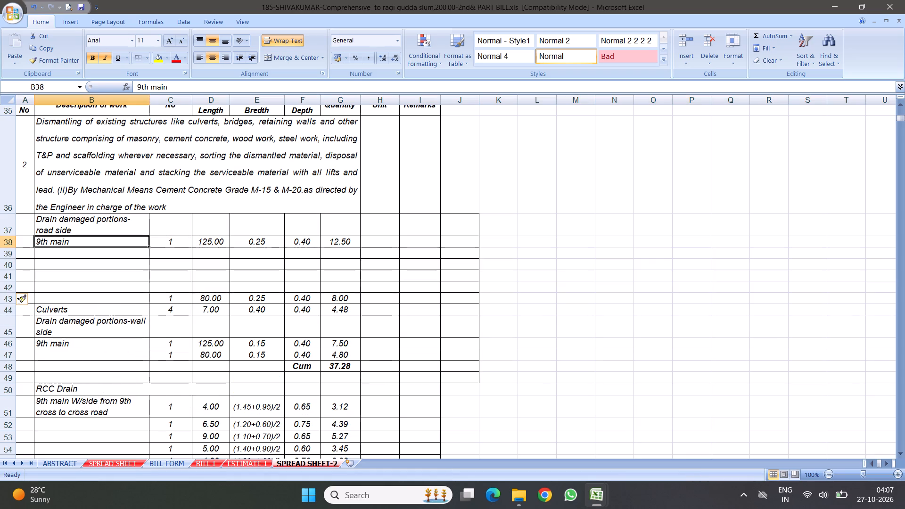
left_click(88, 404)
right_click(88, 404)
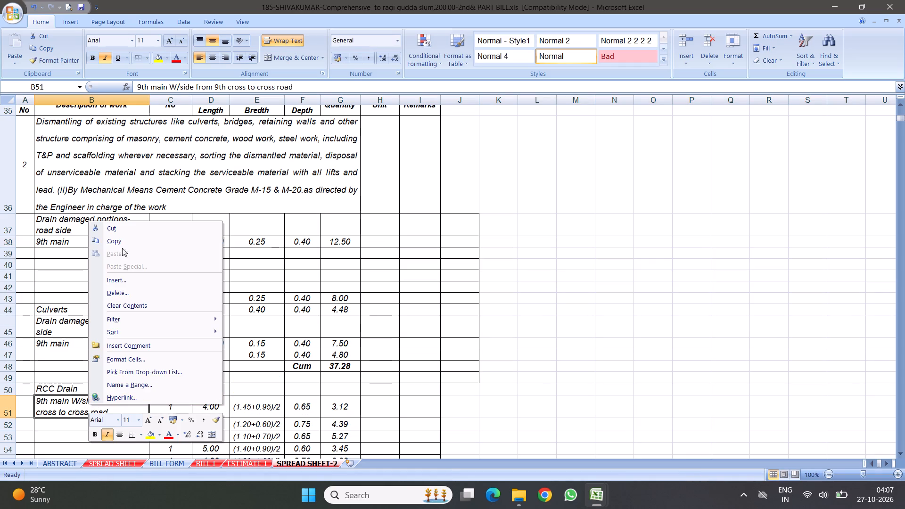
left_click(113, 240)
right_click(74, 242)
left_click(97, 276)
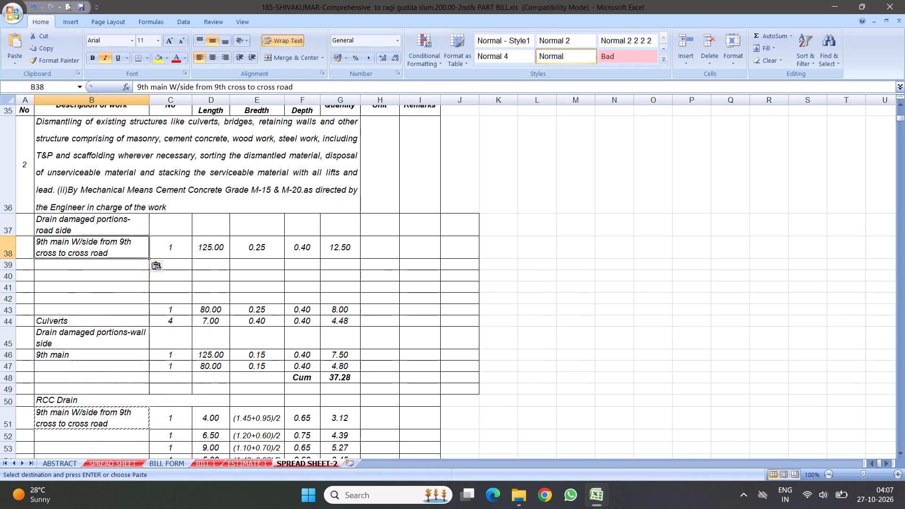
Set the length in row 38 to 30.
left_click(209, 246)
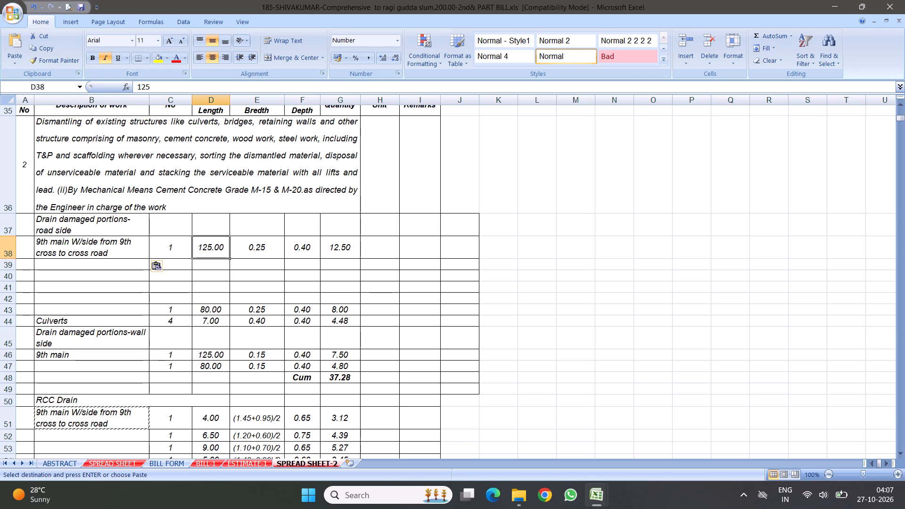
key("3")
key("0")
left_click(307, 292)
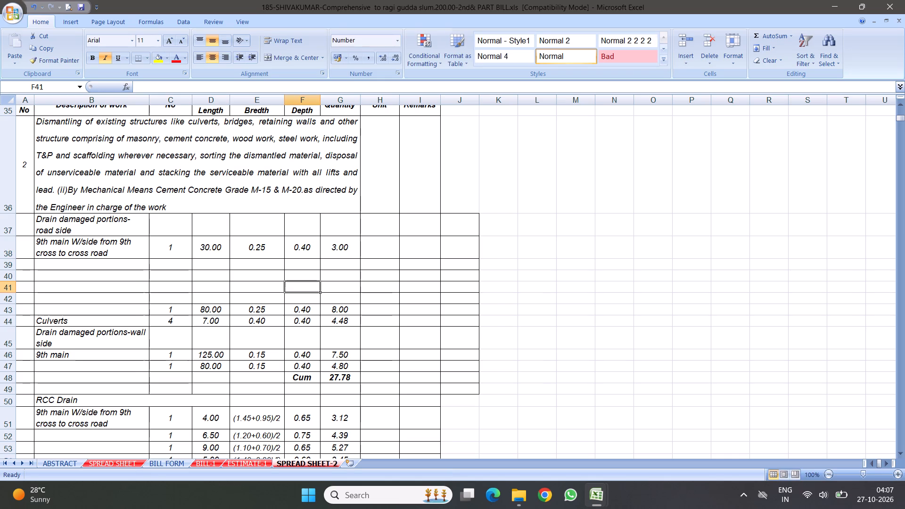
Fill row 38's number, dimensions and quantity down into row 39 and set row 39's length to 17.
left_click_drag(173, 248, 345, 251)
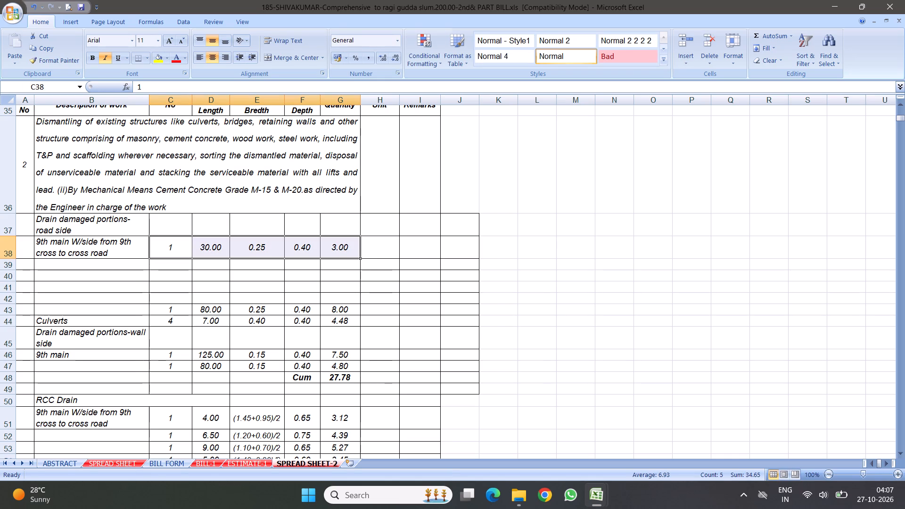
left_click_drag(359, 259, 352, 272)
left_click(218, 268)
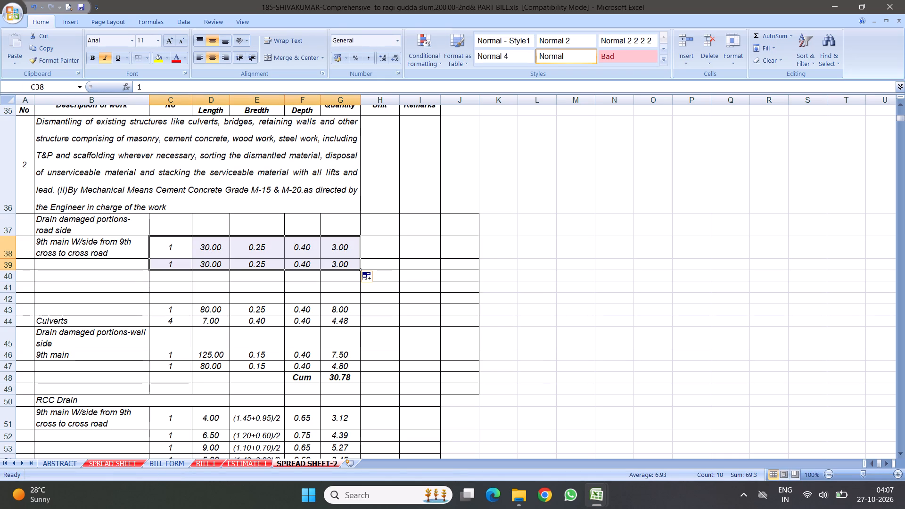
left_click(209, 264)
key("1")
key("7")
left_click(313, 309)
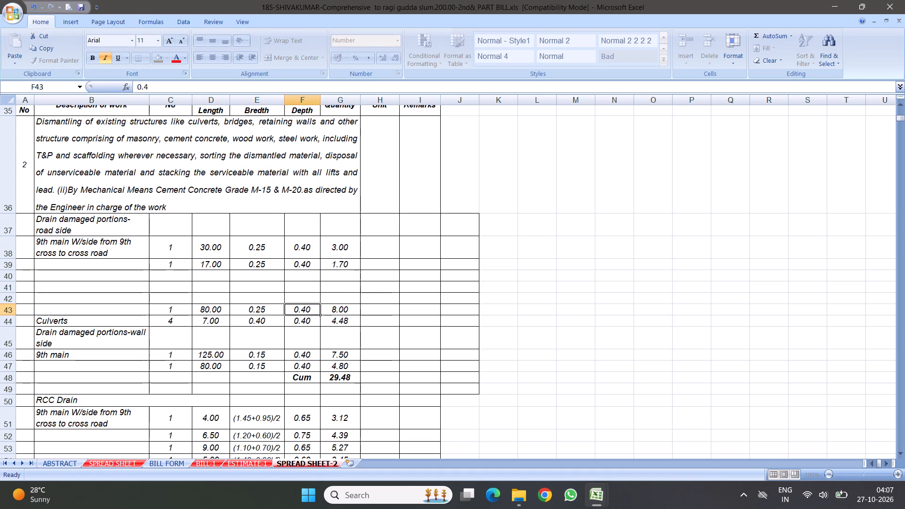
Enter the description "9th main-E/side from 9th cross to 11th cross" in row 40.
left_click(83, 275)
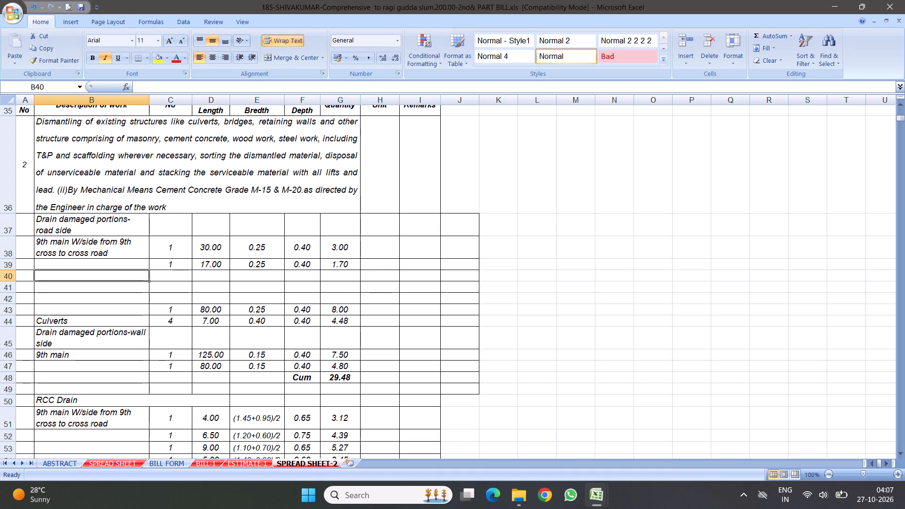
type("9th main")
key("minus")
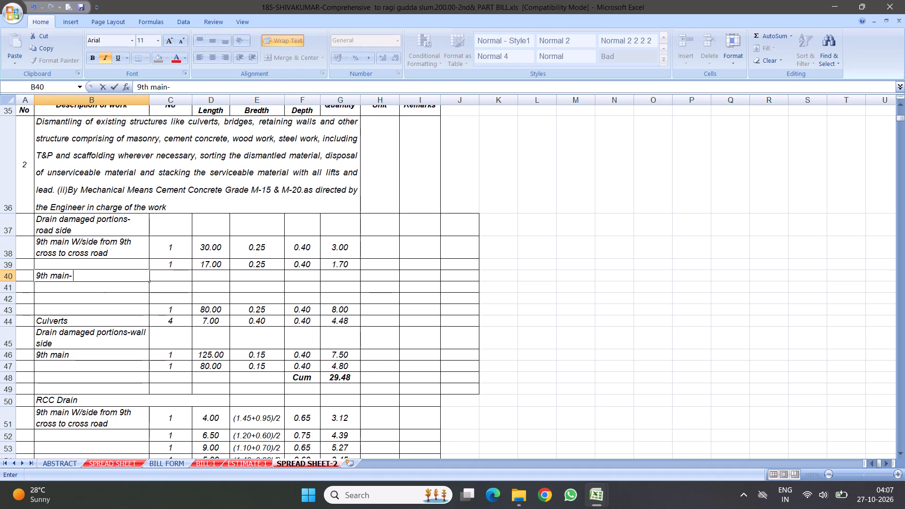
key("shift+w")
key("BackSpace")
type("E/side from")
key("space")
key("9")
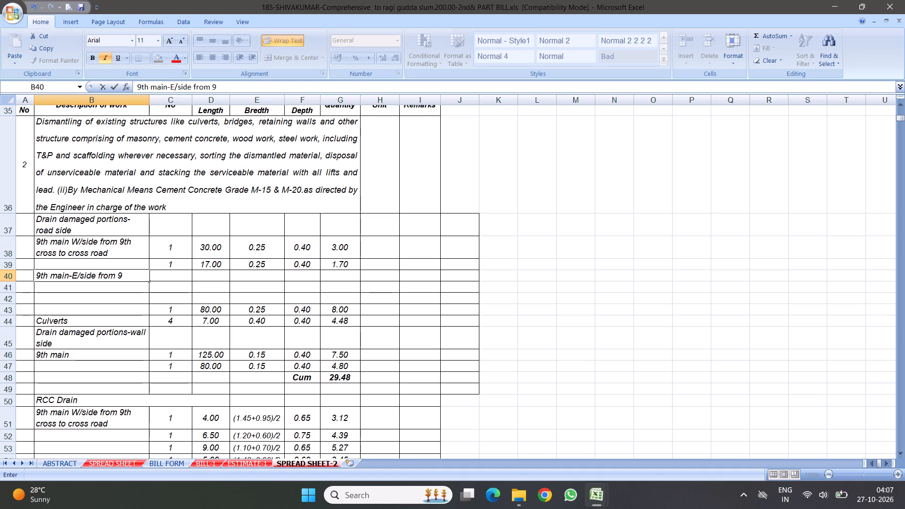
type("th cross to 11th cross")
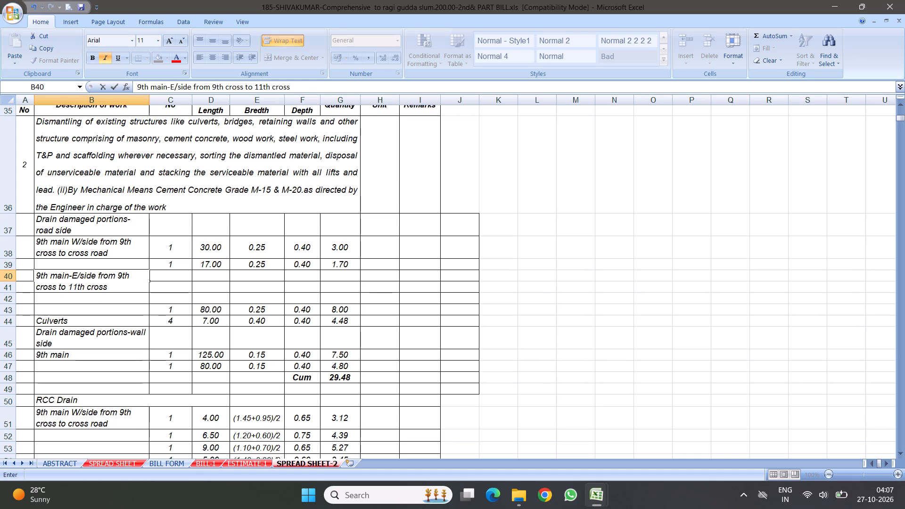
left_click(214, 367)
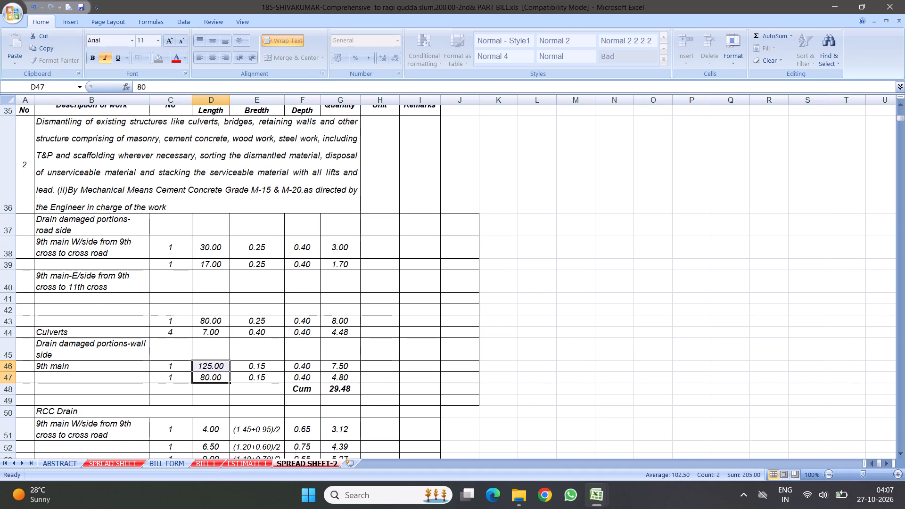
Copy the number, dimensions and quantity of rows 38 and 39 into rows 40–41 and again into rows 42–43.
left_click_drag(174, 245, 331, 267)
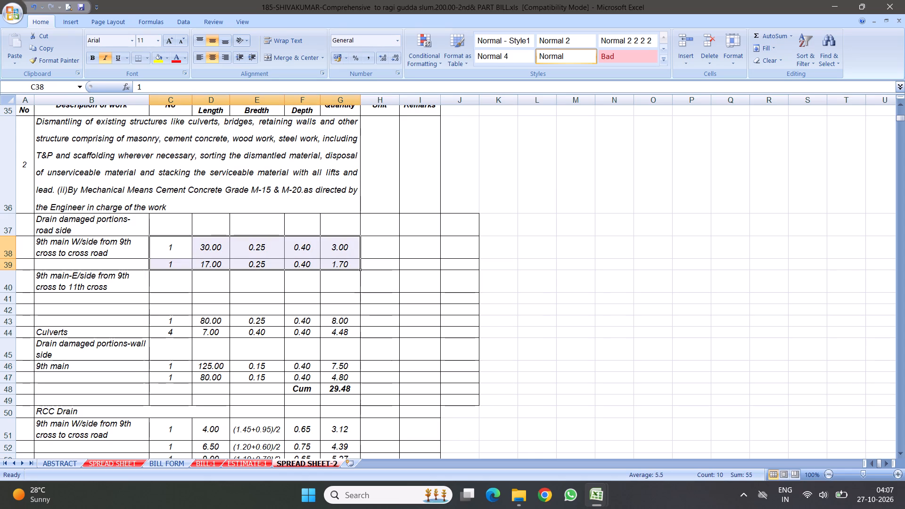
right_click_drag(260, 248, 261, 253)
left_click(286, 269)
right_click(182, 277)
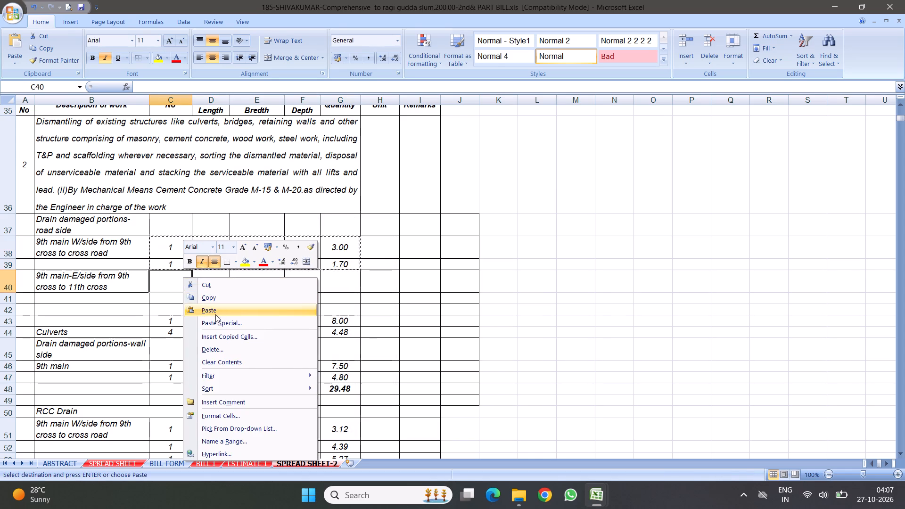
left_click(213, 311)
left_click(169, 298)
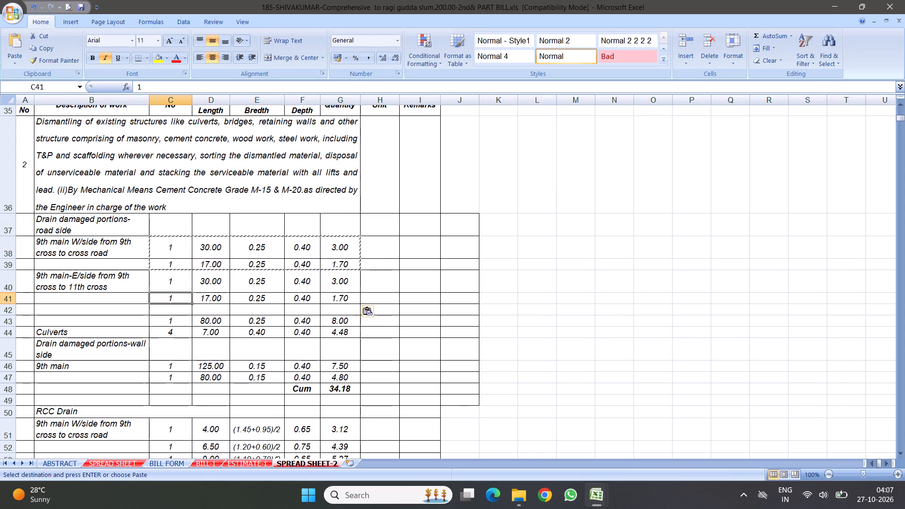
right_click(169, 308)
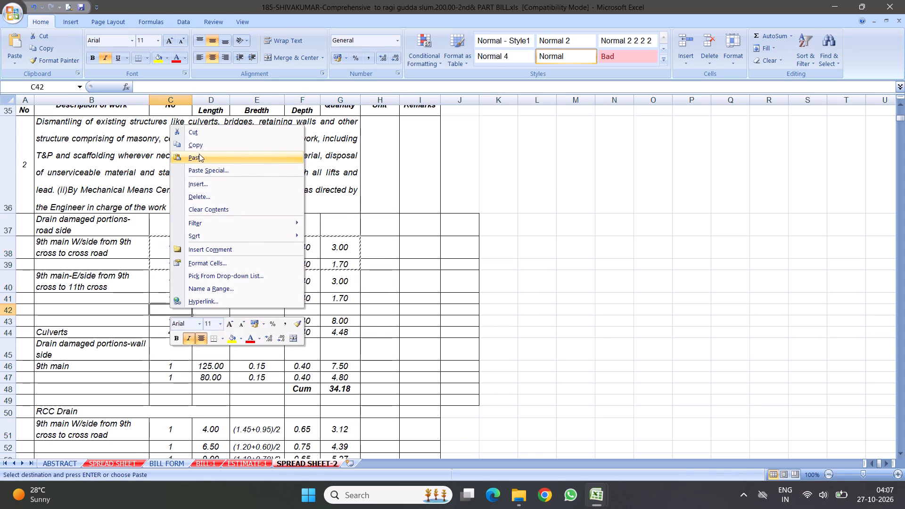
left_click(199, 154)
key("Escape")
Set the length in row 41 to 30 and the length in row 42 to 10.4.
left_click(214, 286)
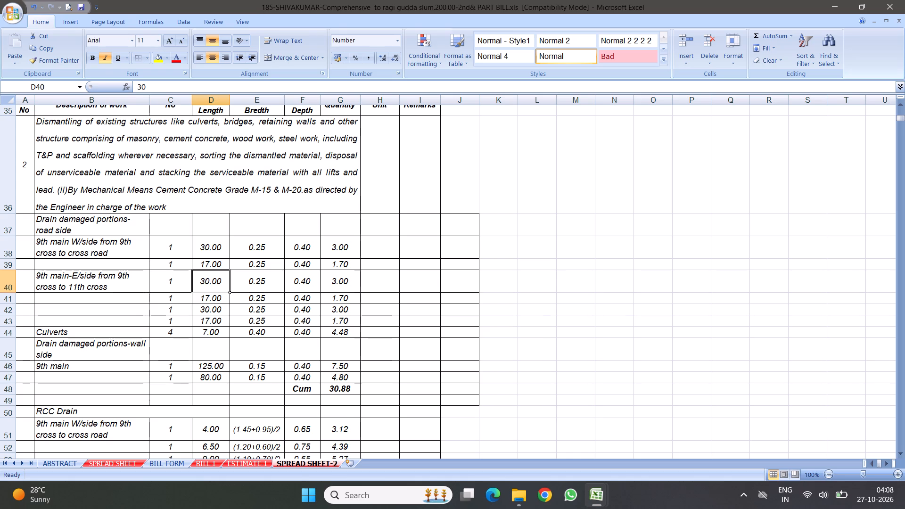
left_click(213, 300)
key("3")
key("0")
left_click(335, 335)
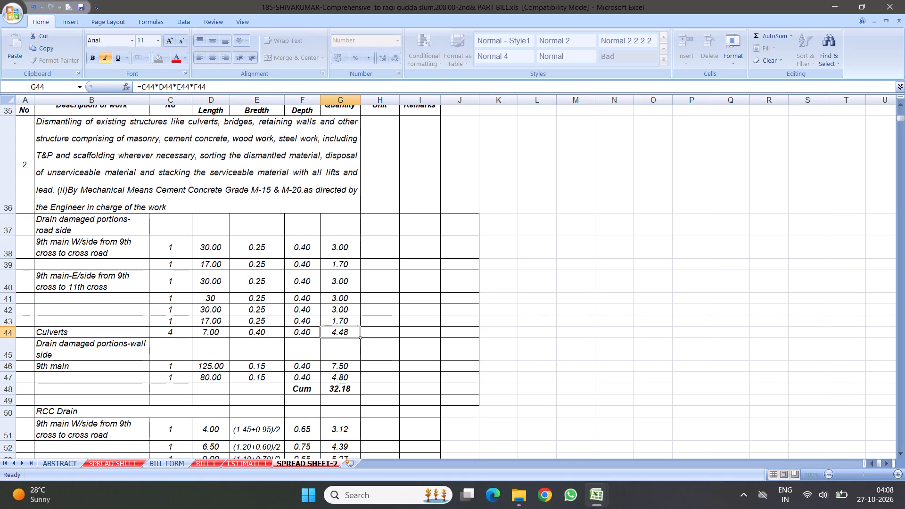
left_click(206, 310)
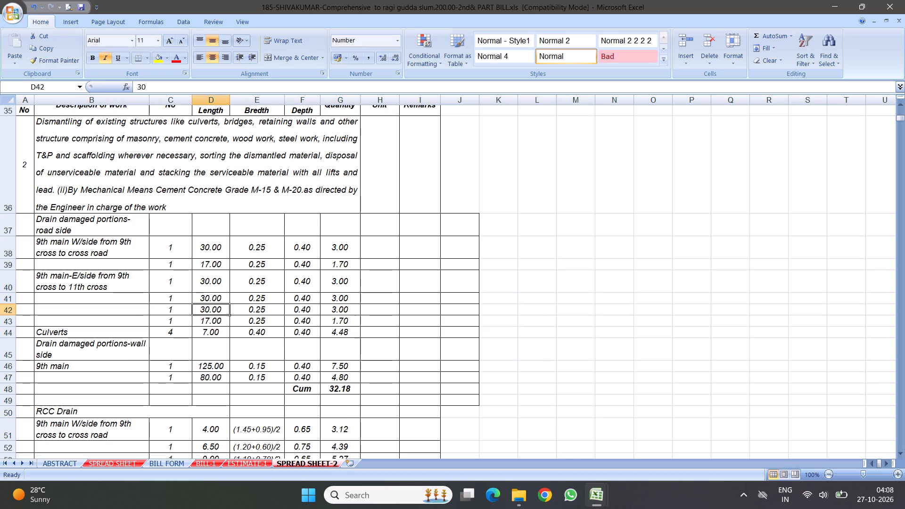
type("10.")
key("4")
left_click(327, 309)
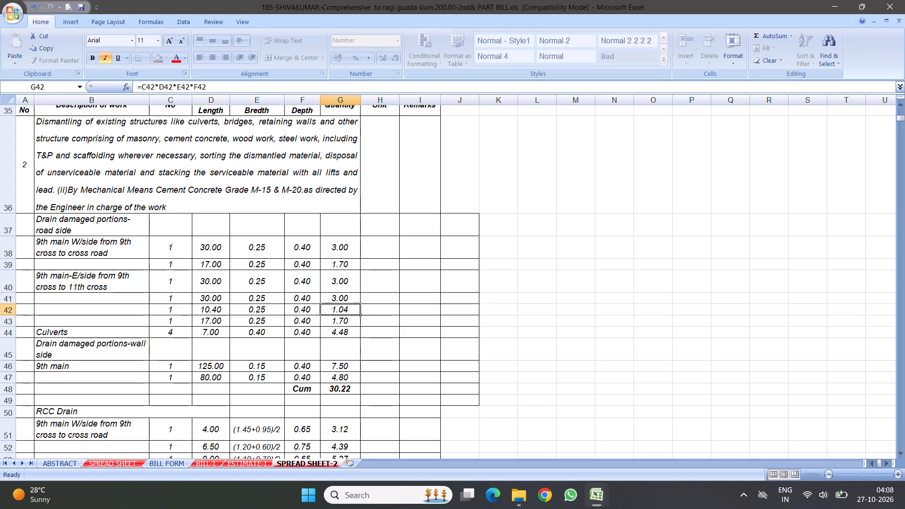
Insert four blank rows at row 43, below the 10.40 length row.
left_click_drag(12, 321, 12, 340)
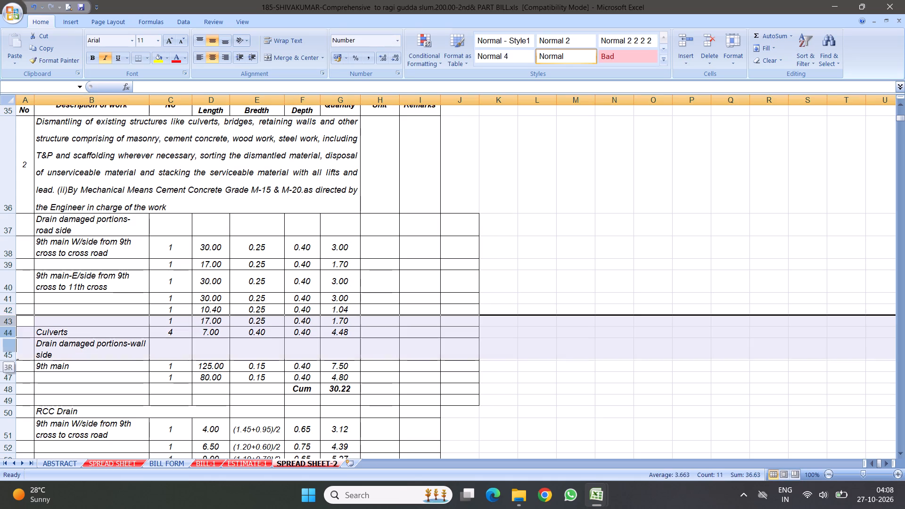
left_click_drag(12, 340, 14, 368)
right_click(75, 335)
left_click(105, 390)
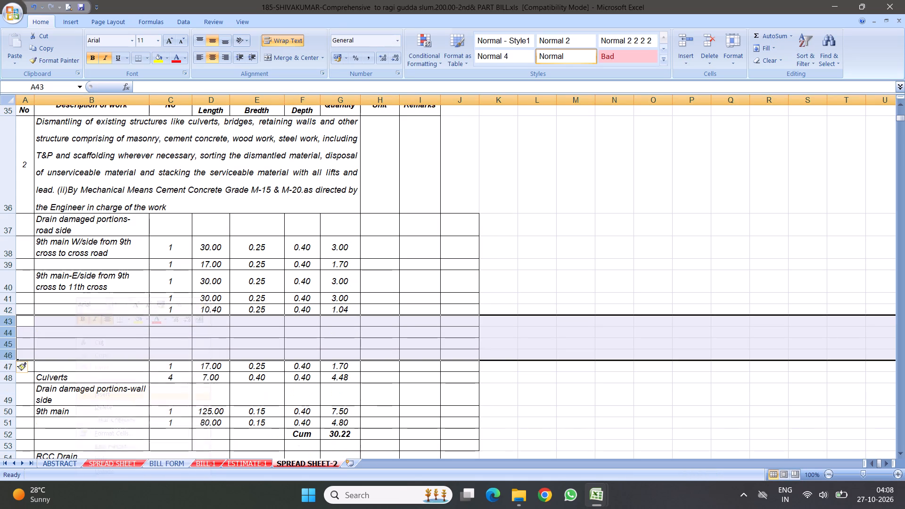
Enter number 1 and length 30 in row 43, and correct row 42's length to 10.
left_click(225, 288)
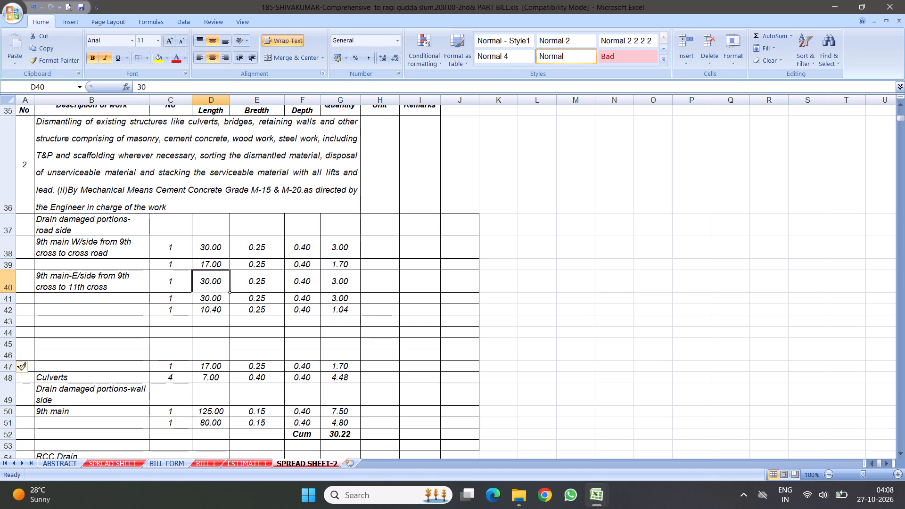
left_click(186, 316)
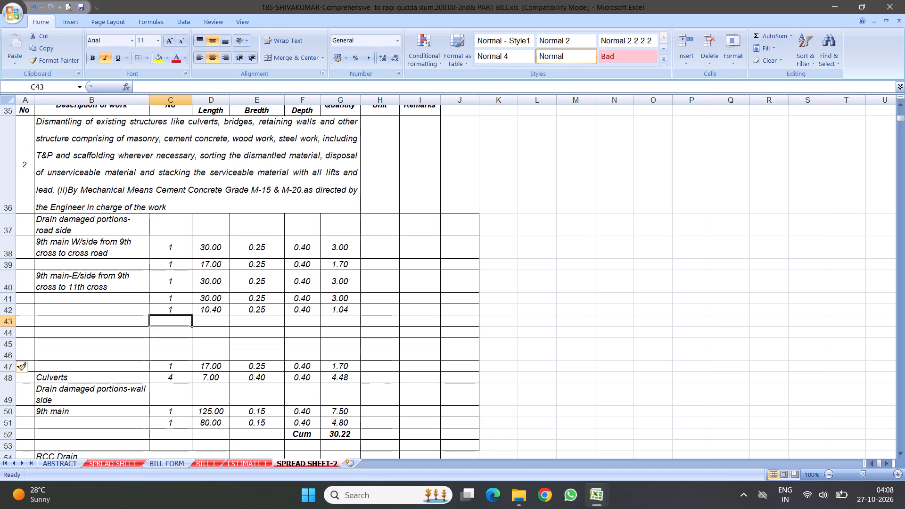
key("1")
left_click(219, 320)
left_click(209, 310)
type("10")
left_click(280, 324)
left_click(217, 319)
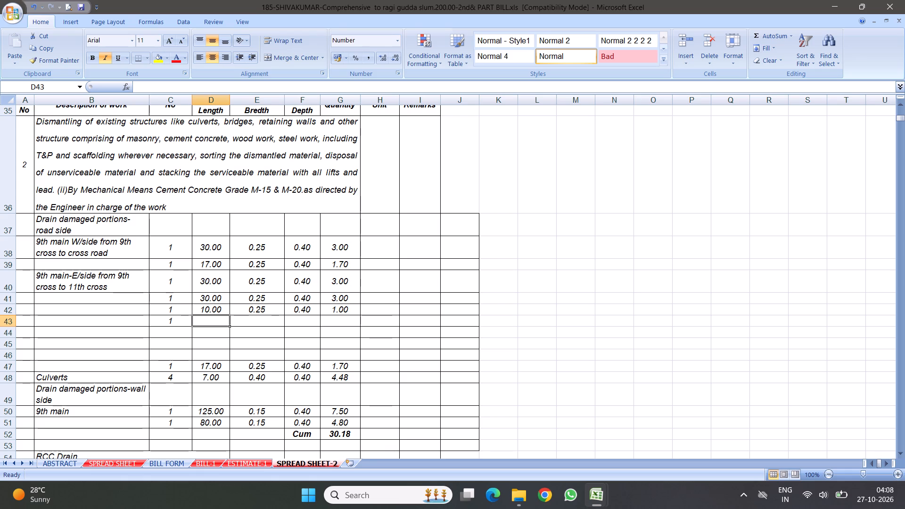
key("3")
key("0")
left_click(346, 343)
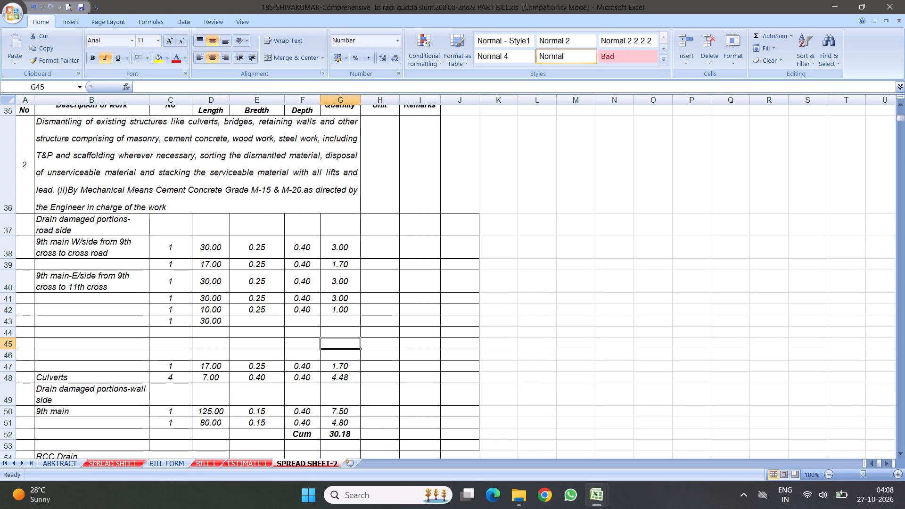
Fill row 42's breadth, depth and quantity down to row 44, and give row 44 number 1 and length 2.
left_click_drag(257, 311, 342, 313)
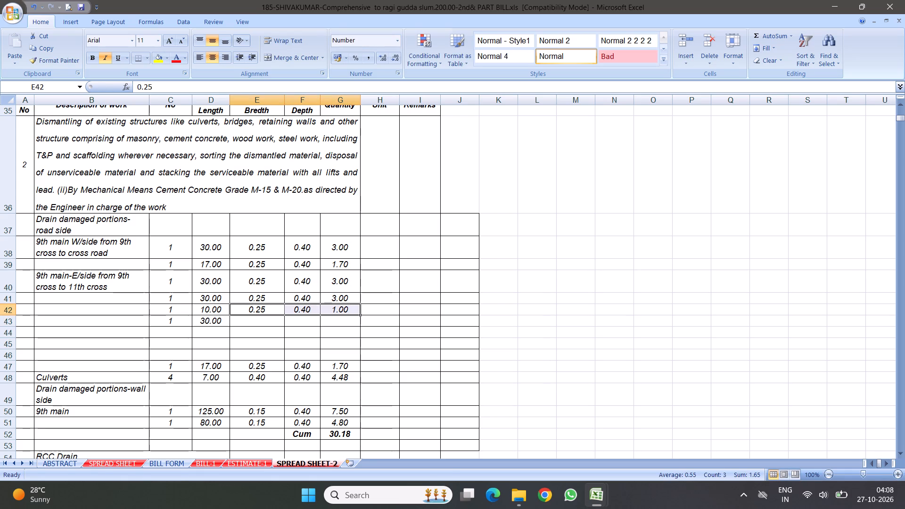
left_click_drag(360, 316, 348, 336)
left_click(185, 333)
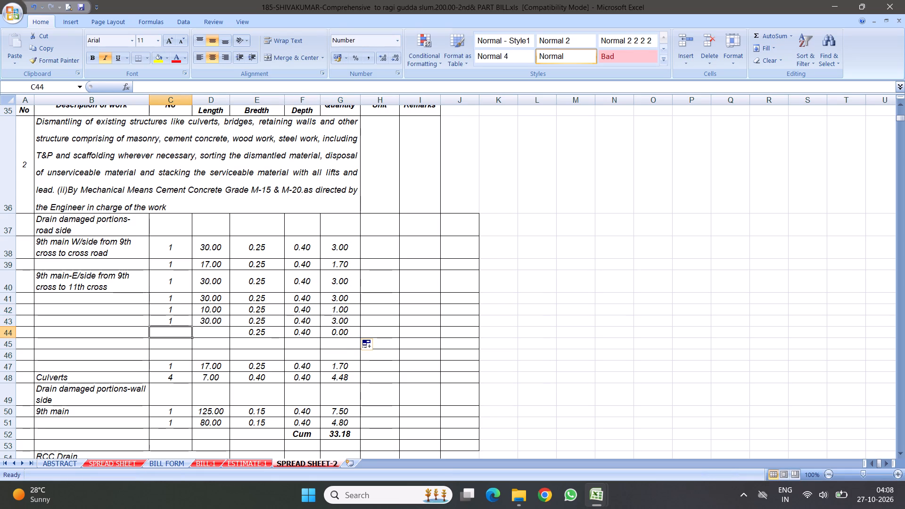
key("1")
left_click(208, 339)
left_click(205, 333)
key("2")
left_click(381, 314)
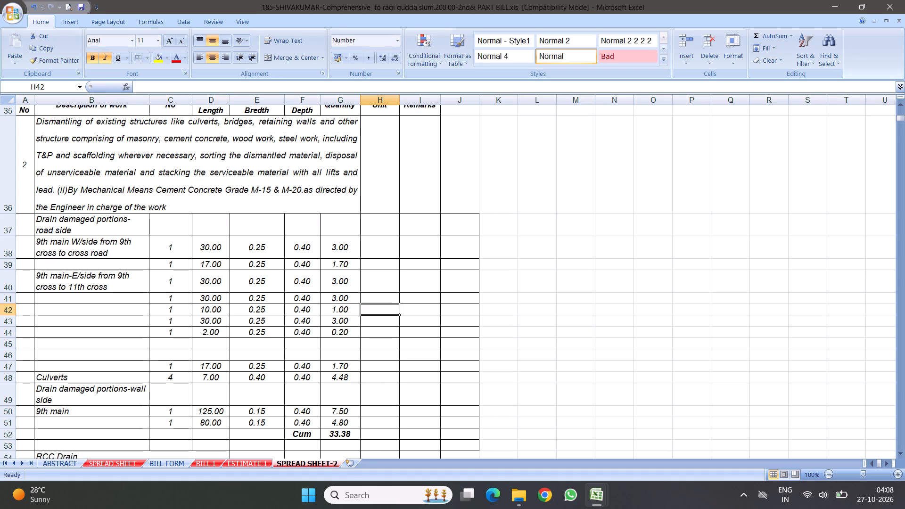
Enter the description "11th cross" in row 45.
left_click(91, 349)
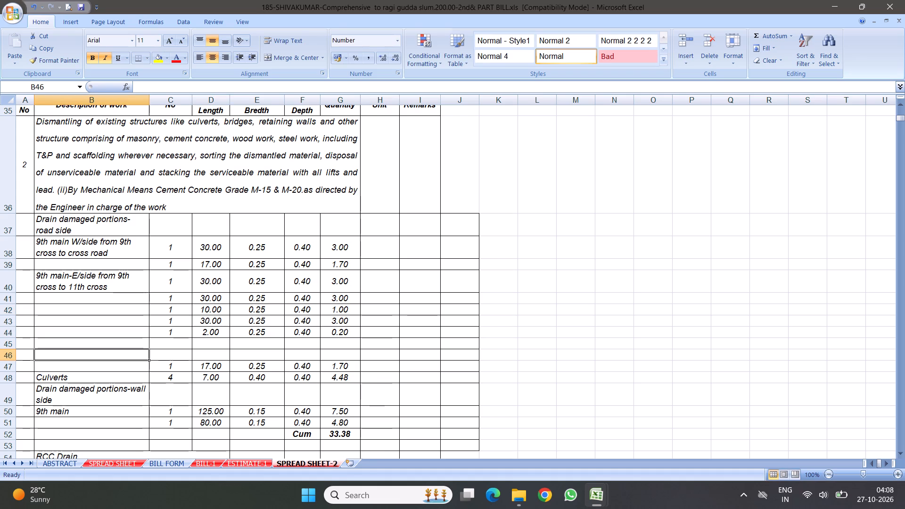
left_click(94, 345)
type("11th cross")
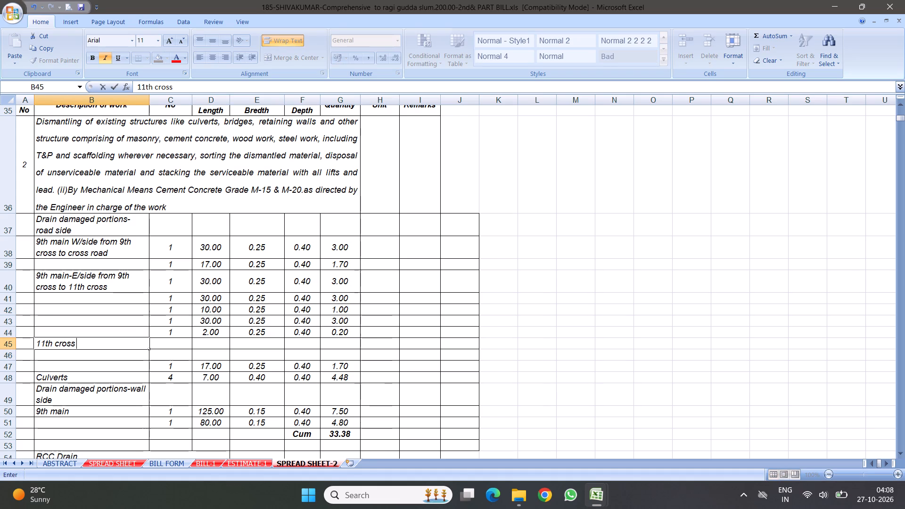
left_click(245, 357)
Enter number 1 and length 30 in rows 45 and 46, and set row 47's length to 25.
left_click_drag(212, 241, 203, 318)
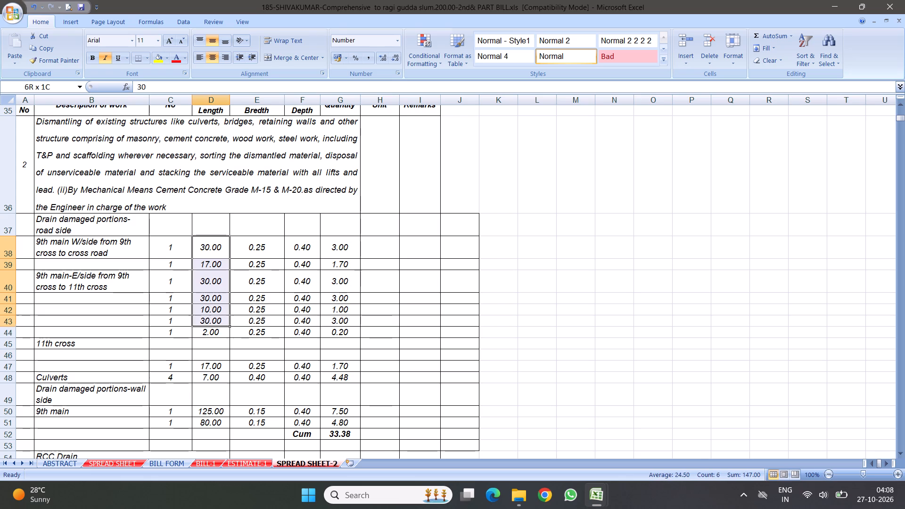
left_click_drag(203, 318, 201, 332)
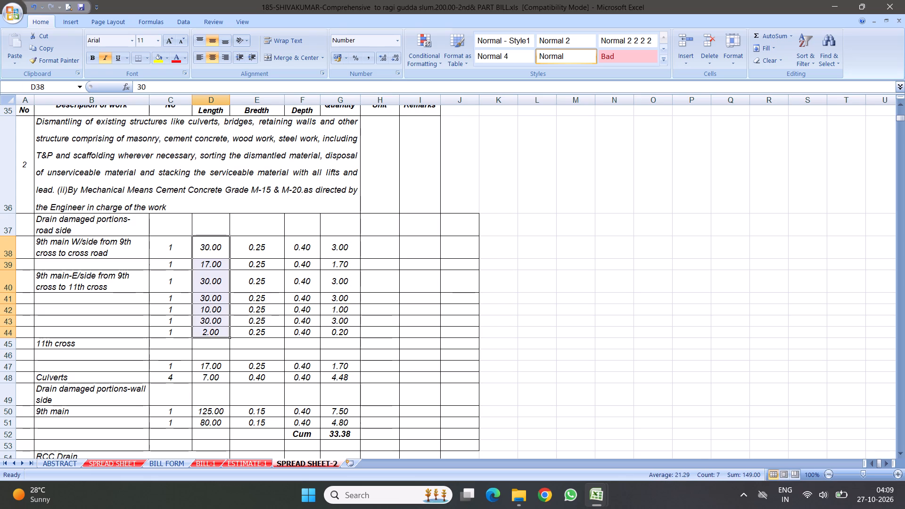
left_click(171, 343)
key("1")
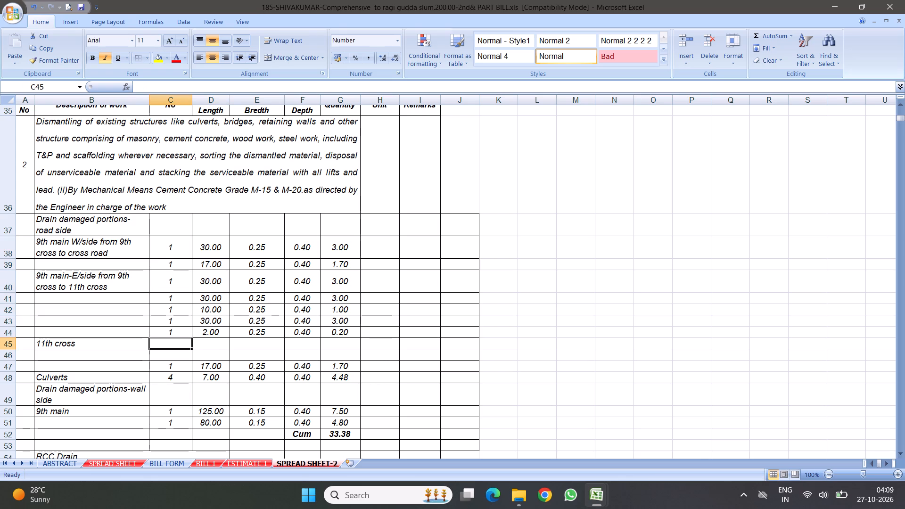
left_click(208, 346)
key("3")
key("0")
left_click(317, 363)
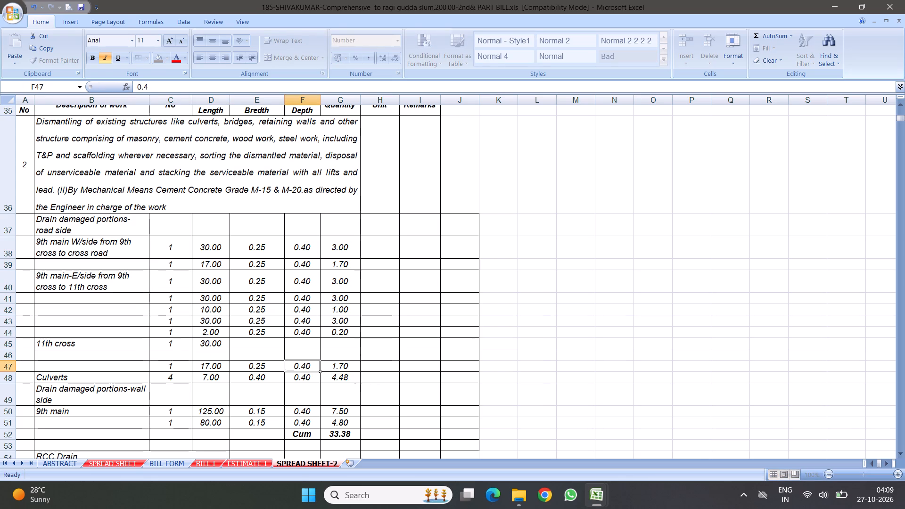
left_click(165, 353)
key("1")
left_click(216, 355)
key("3")
key("0")
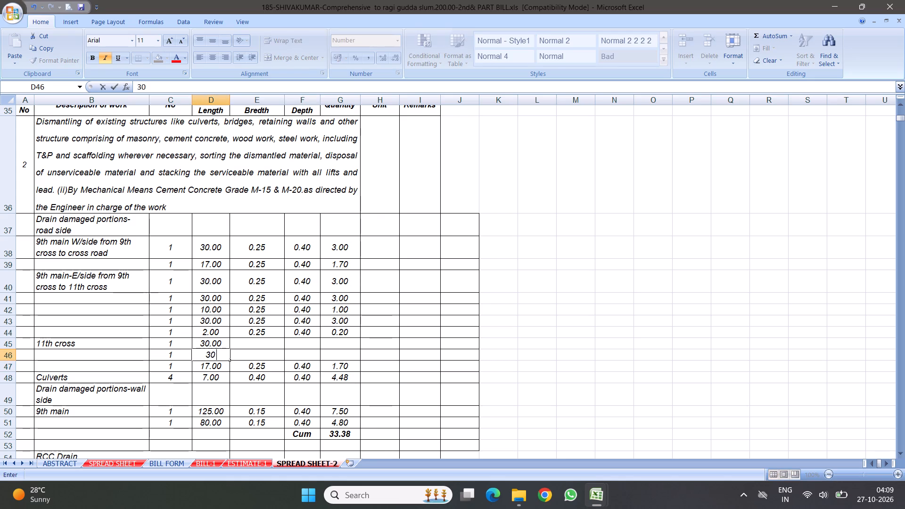
left_click(280, 370)
left_click(210, 365)
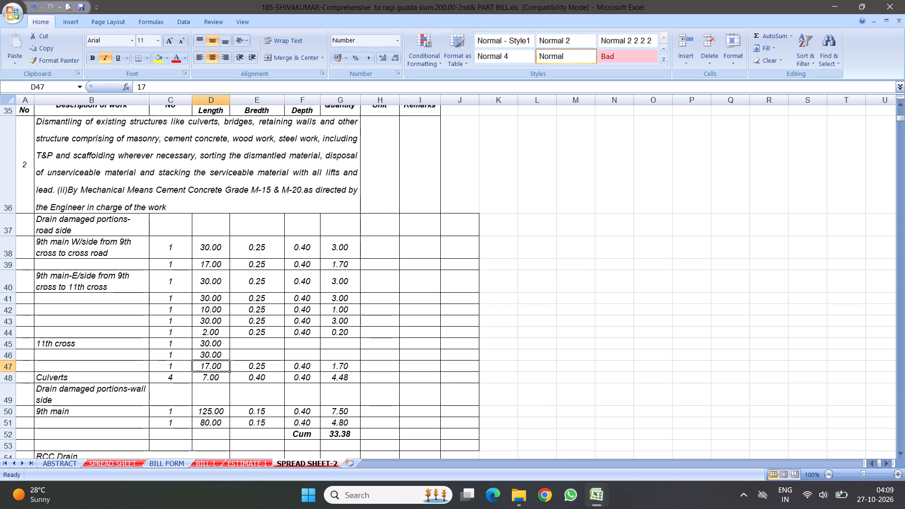
key("2")
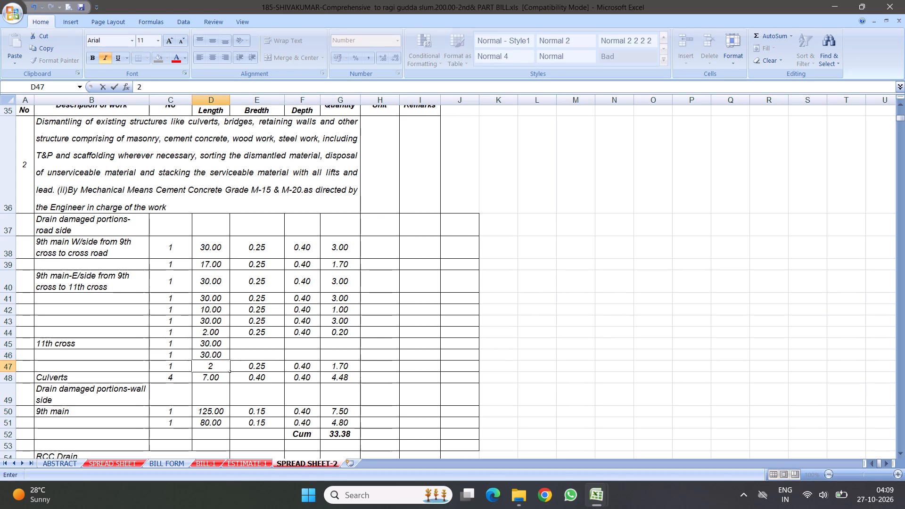
key("5")
left_click(344, 332)
Fill row 44's breadth, depth and quantity down through row 47.
left_click_drag(247, 329, 354, 333)
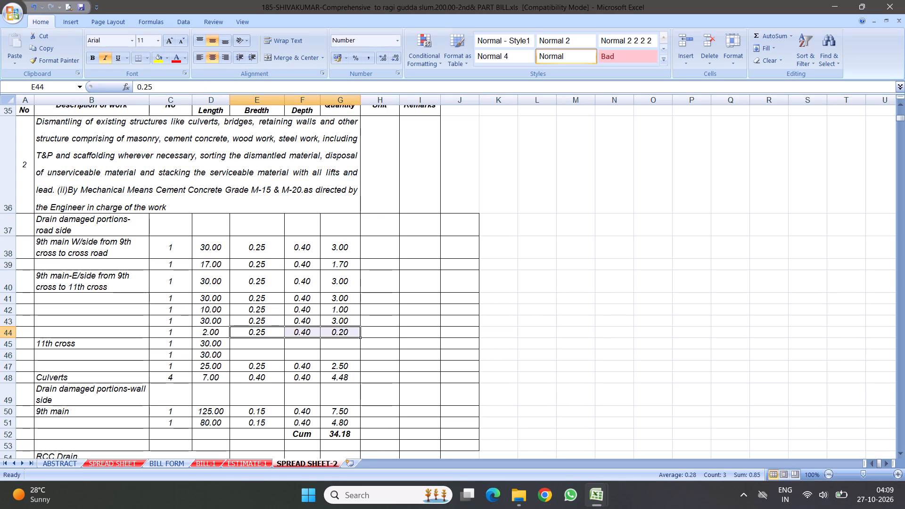
left_click_drag(360, 339, 341, 372)
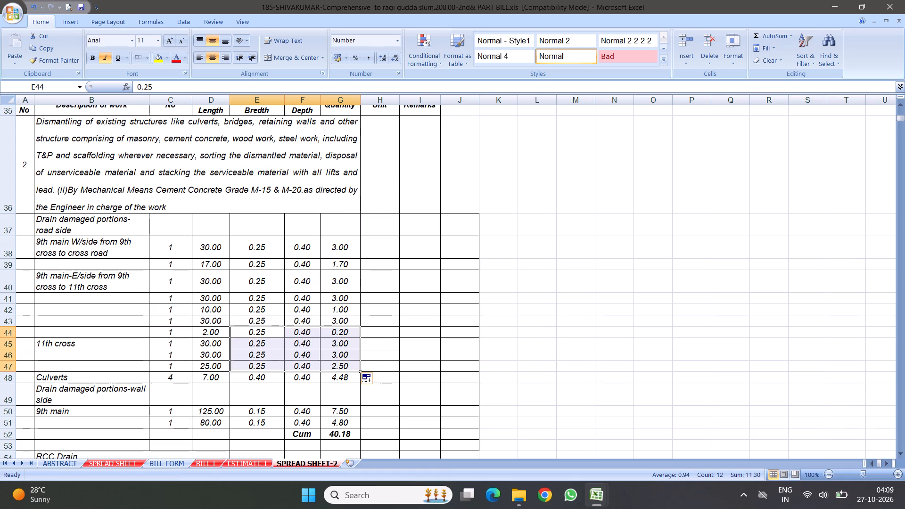
Delete the "Culverts" row from item 2's road-side drain entries.
left_click(5, 378)
right_click(5, 378)
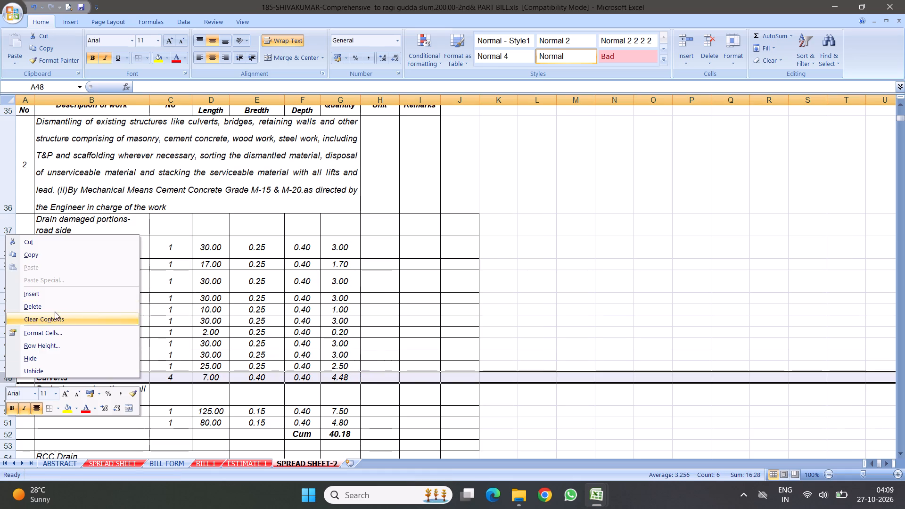
left_click(48, 307)
scroll(212, 277, "down", 4)
scroll(221, 256, "up", 3)
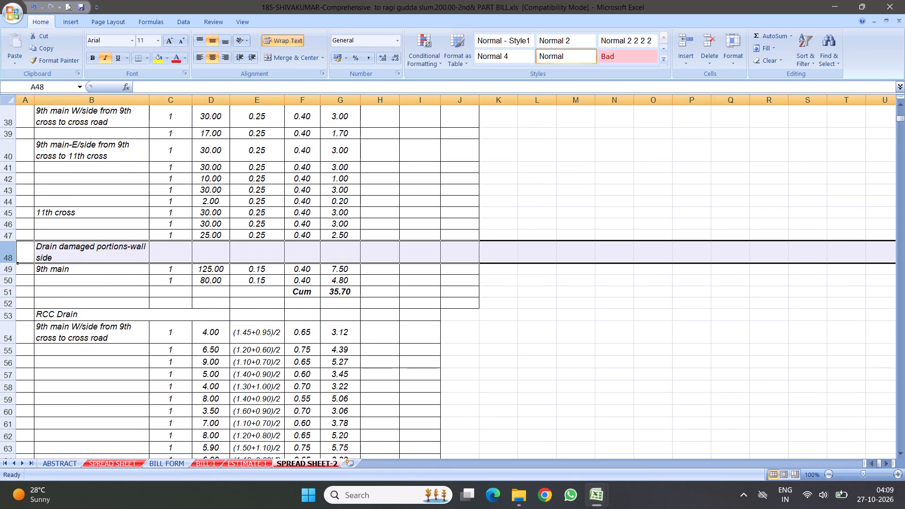
scroll(220, 236, "up", 1)
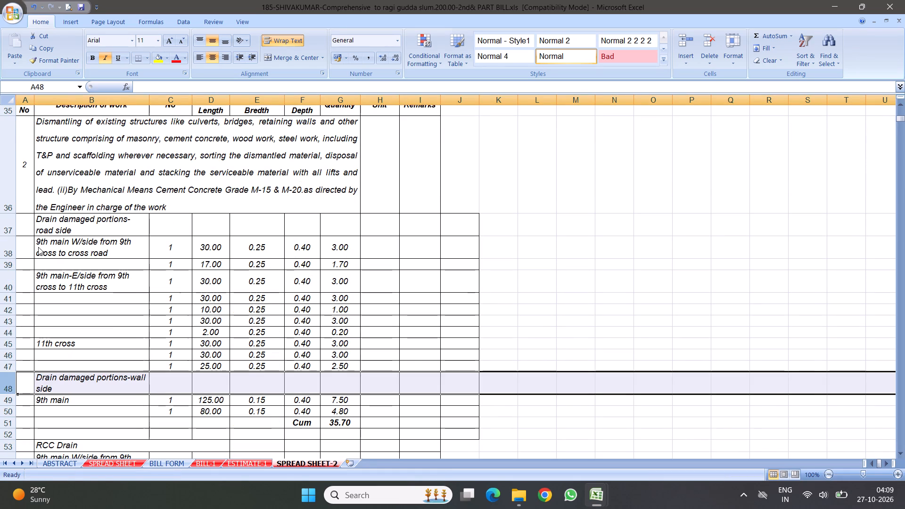
Copy the road-side measurement rows 38 to 47 and insert them below the "Drain damaged portions-wall side" heading at row 49.
left_click_drag(5, 248, 4, 369)
left_click_drag(203, 246, 202, 369)
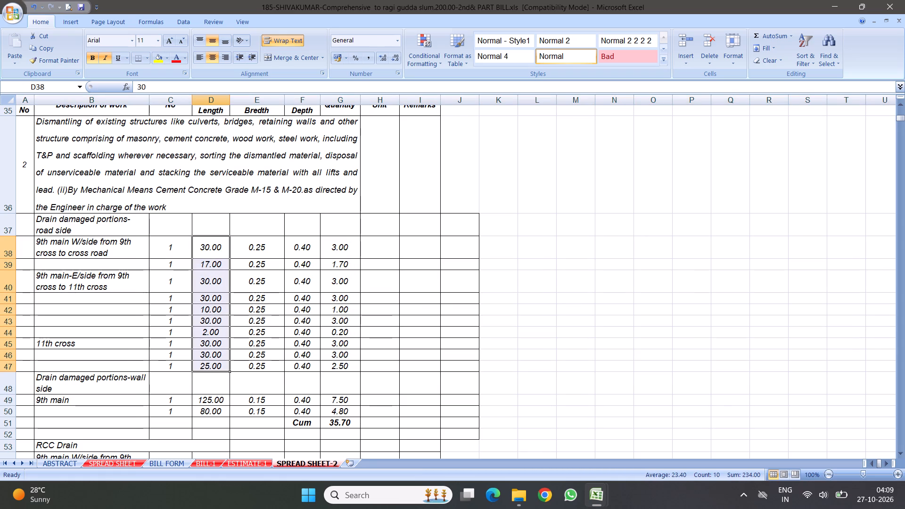
left_click_drag(5, 247, 5, 260)
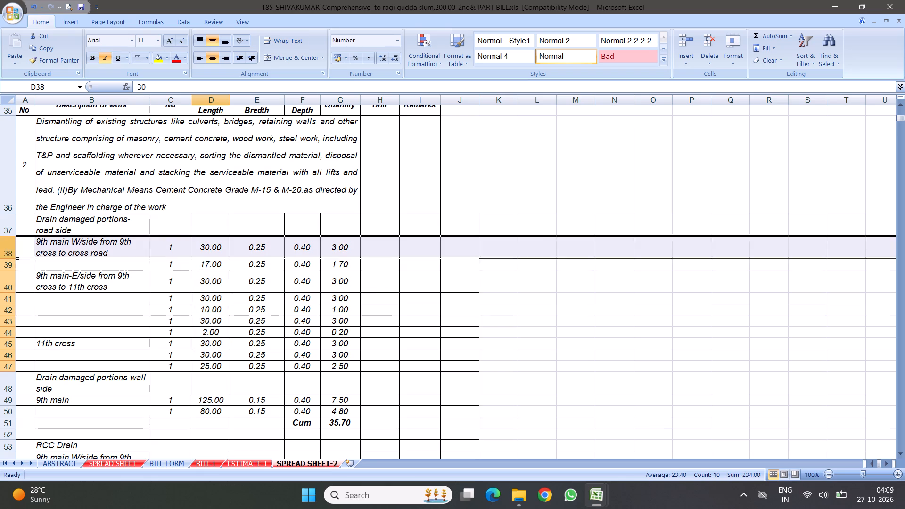
left_click_drag(5, 260, 7, 367)
right_click(84, 265)
left_click(111, 282)
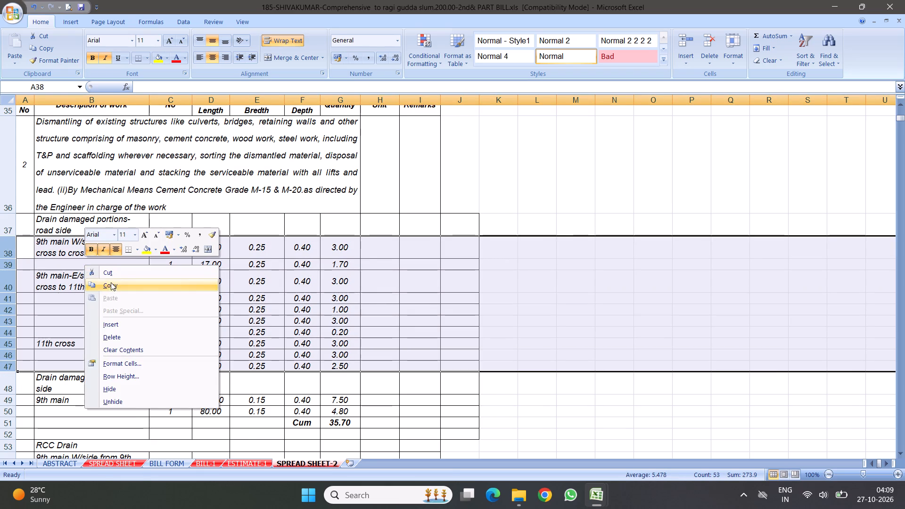
scroll(246, 295, "down", 4)
scroll(223, 228, "up", 1)
left_click(9, 178)
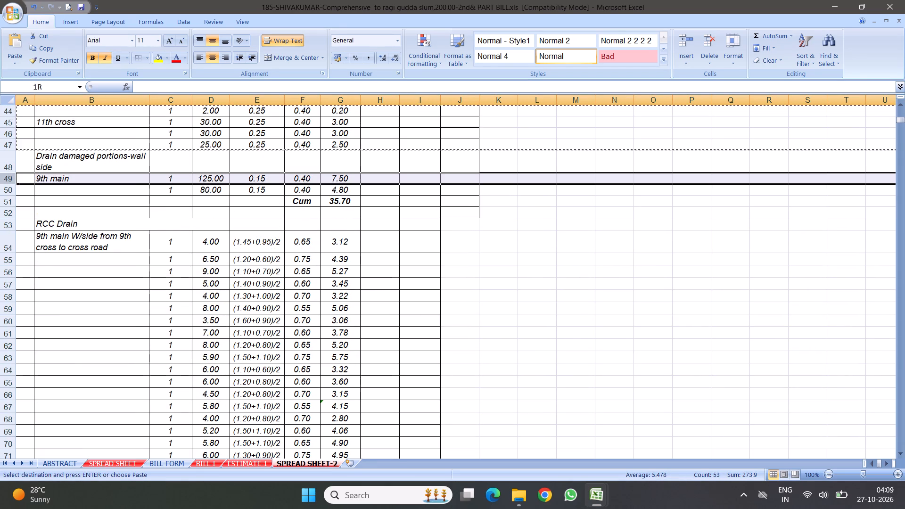
right_click(9, 178)
left_click(71, 236)
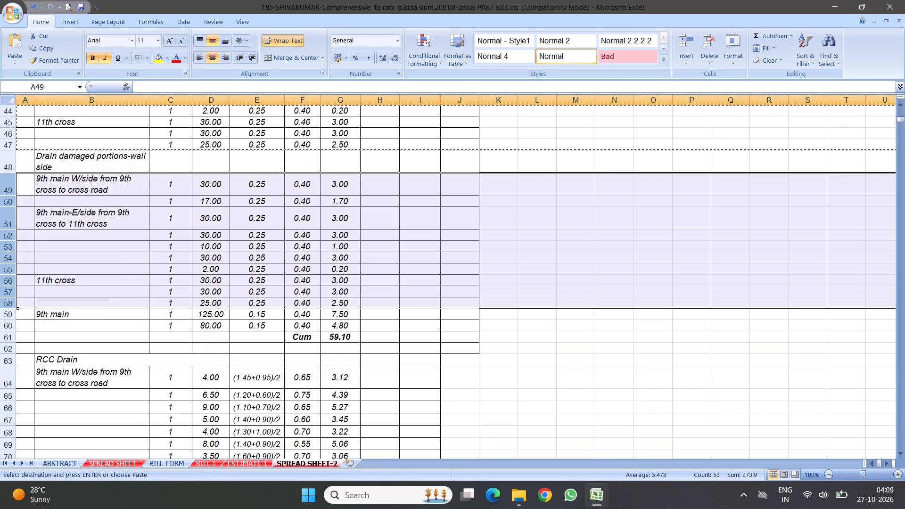
Delete the old wall-side "9th main" rows 59 and 60, with lengths 125 and 80.
left_click_drag(6, 314, 6, 321)
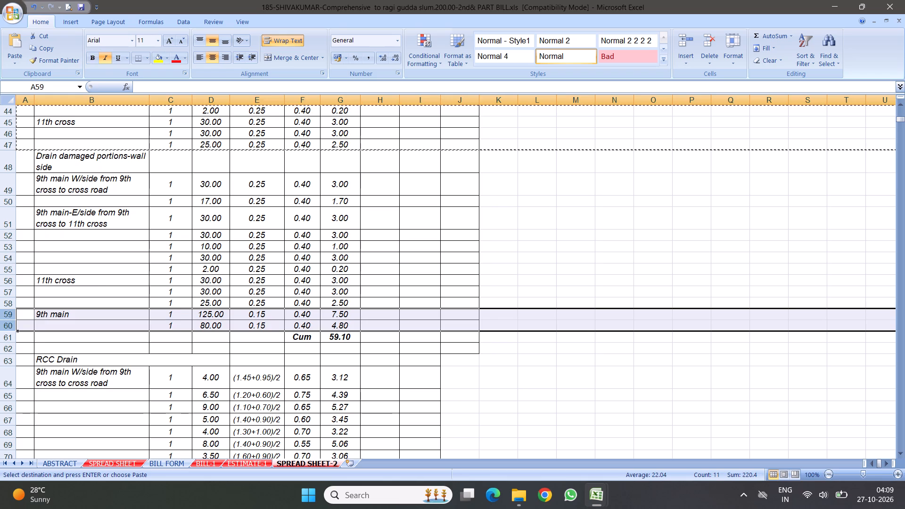
right_click(44, 316)
left_click(70, 385)
Set the wall-side breadth in row 49 to 0.15 and fill it down to row 58.
left_click(263, 183)
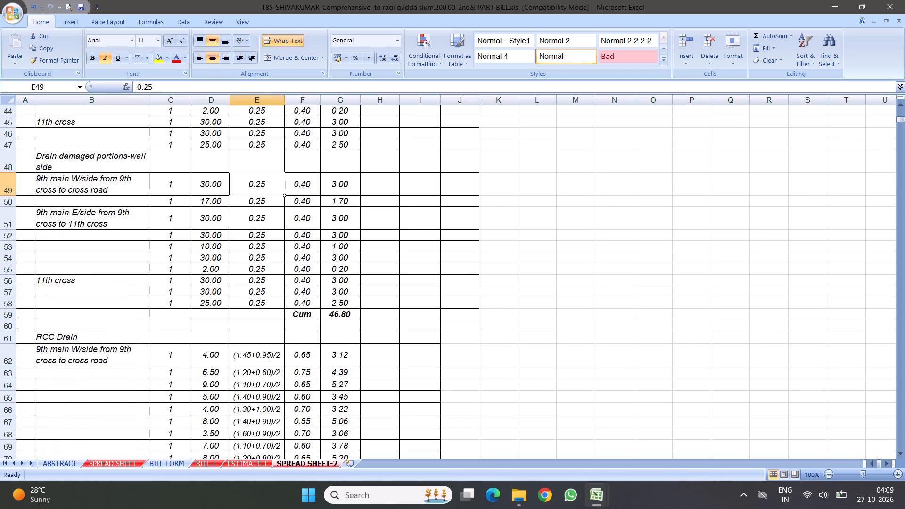
type(".1")
key("5")
left_click(351, 222)
left_click(261, 189)
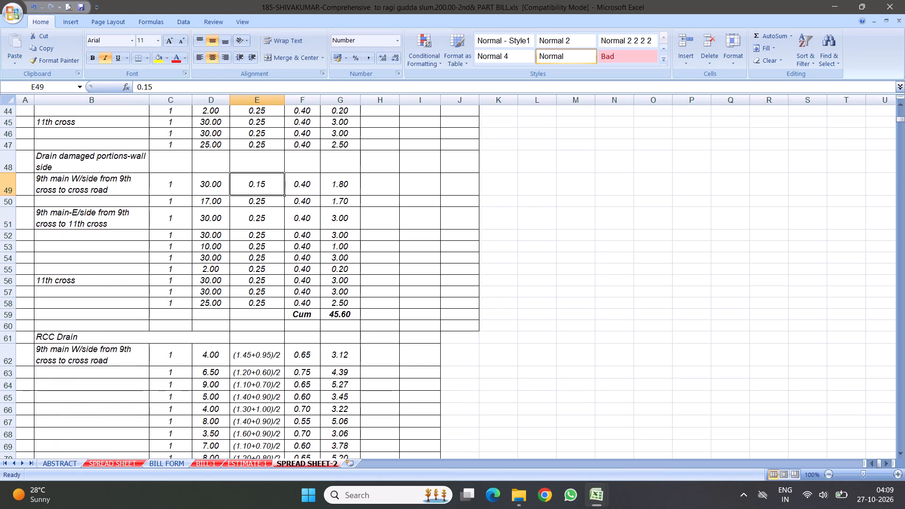
left_click_drag(283, 197, 270, 309)
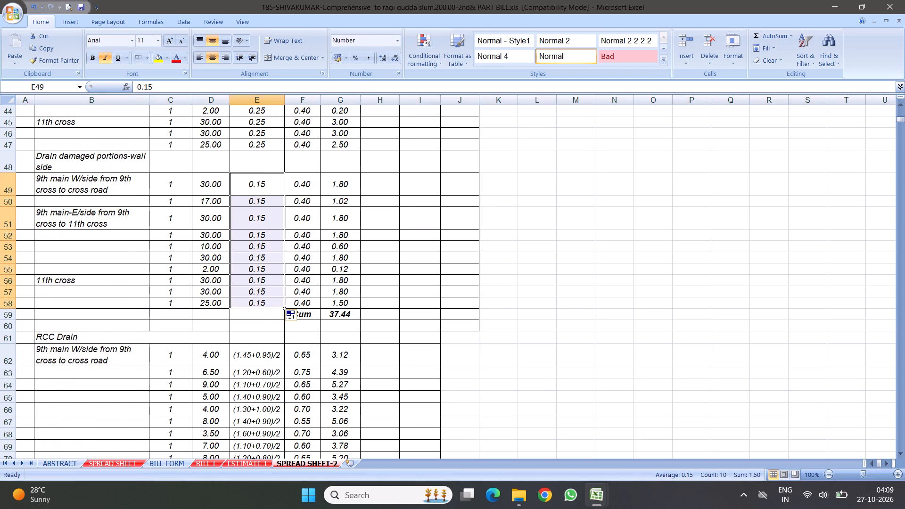
AutoSum item 2's quantities from G38 through G58, covering both road-side and wall-side entries.
scroll(270, 304, "up", 2)
scroll(392, 203, "up", 2)
left_click(345, 295)
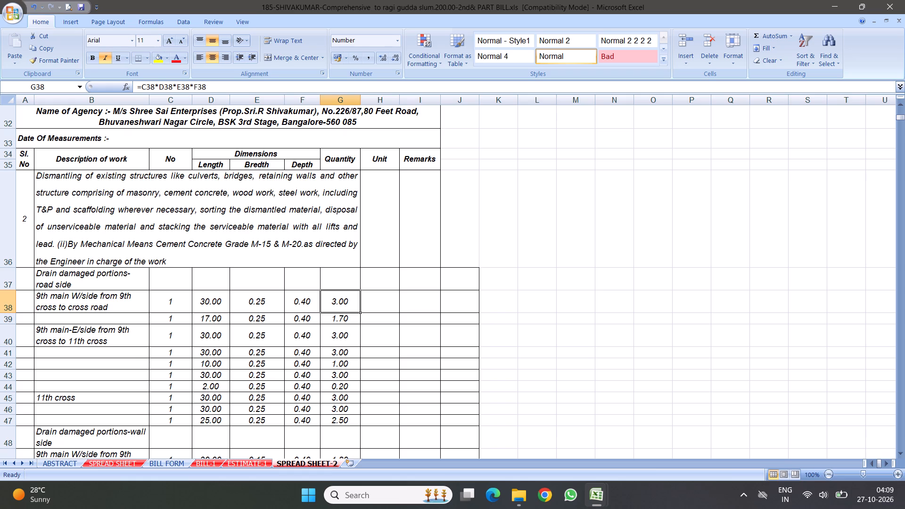
left_click(216, 82)
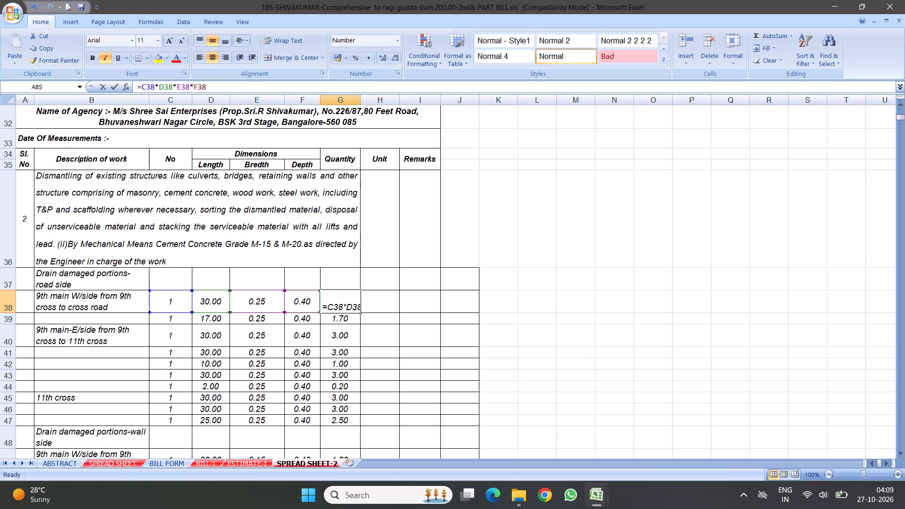
left_click(213, 86)
left_click(440, 294)
left_click(327, 295)
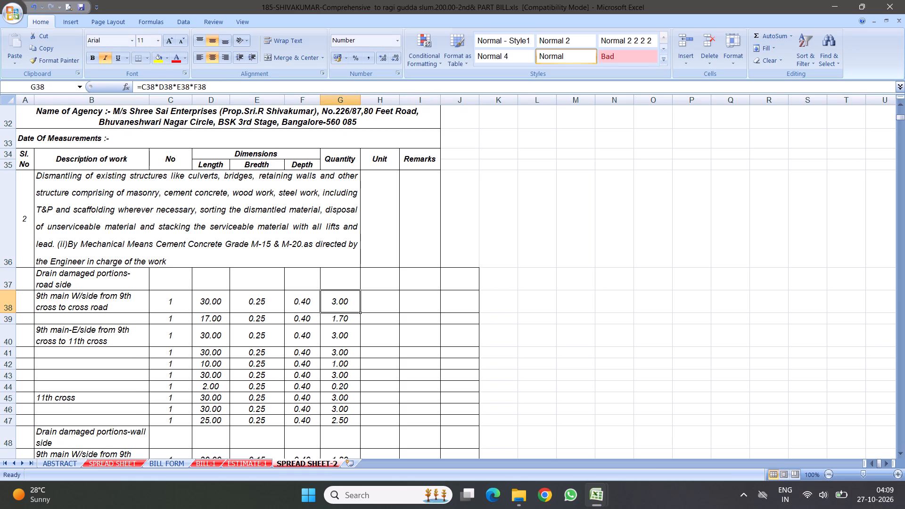
left_click_drag(337, 304, 336, 486)
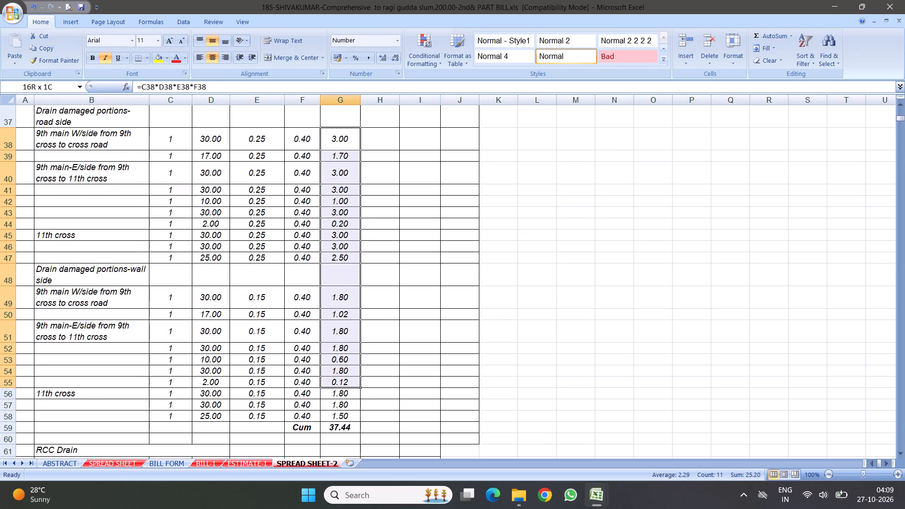
left_click_drag(336, 486, 337, 416)
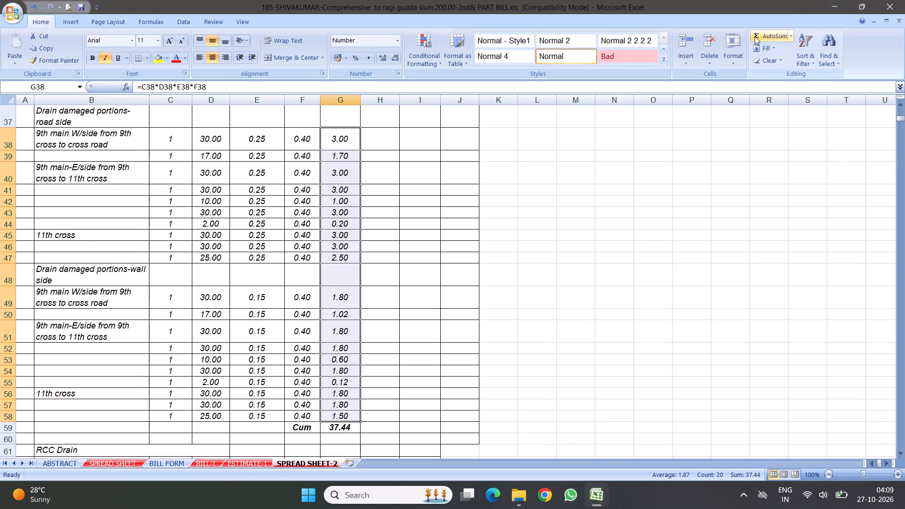
left_click(756, 33)
Delete the whole "RCC Drain" block below item 2's total, rows 61 to 109, including its shrinkage deduction.
scroll(311, 312, "down", 7)
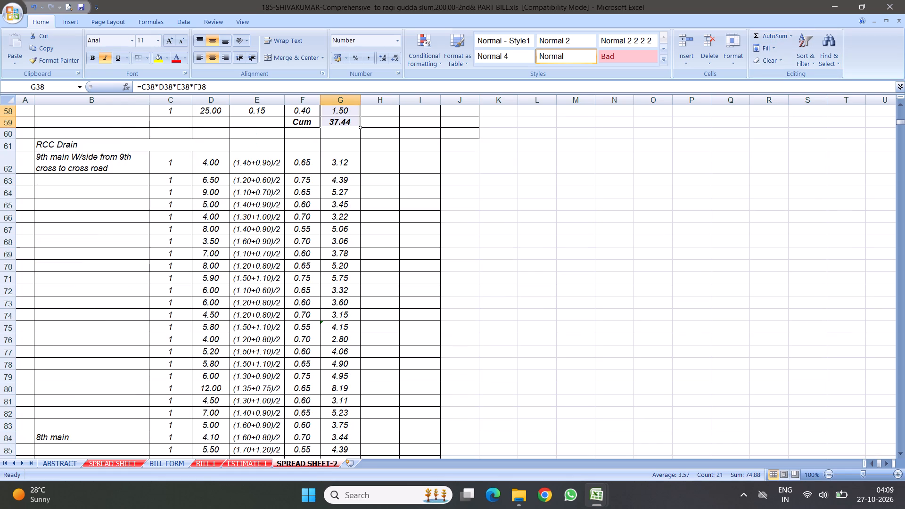
left_click_drag(8, 146, 287, 431)
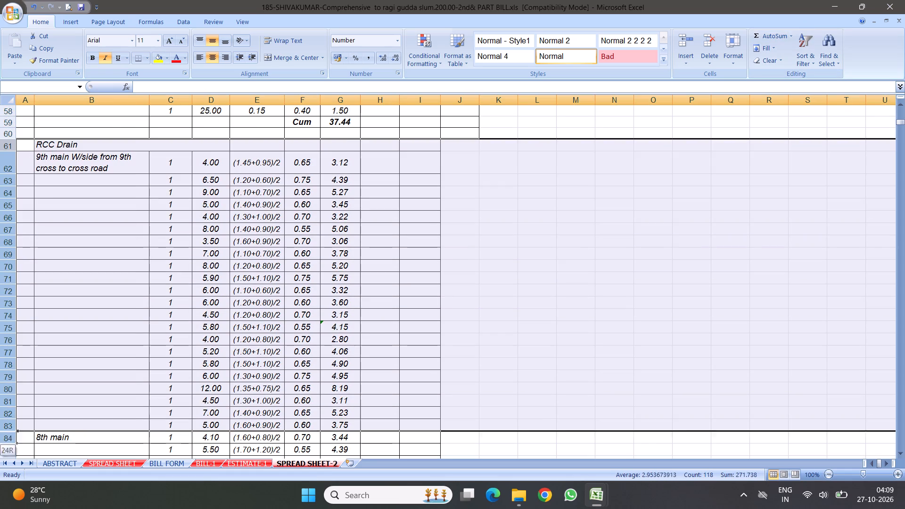
left_click_drag(287, 431, 423, 59)
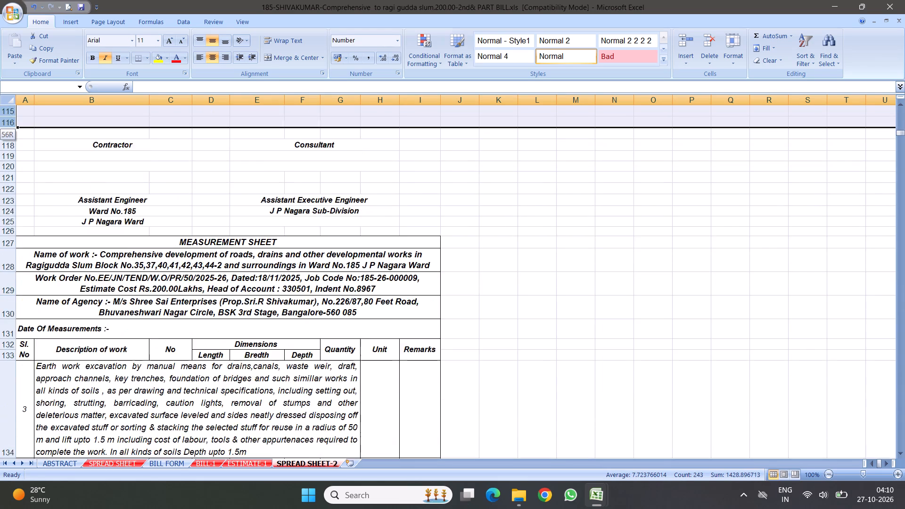
left_click_drag(423, 59, 395, 192)
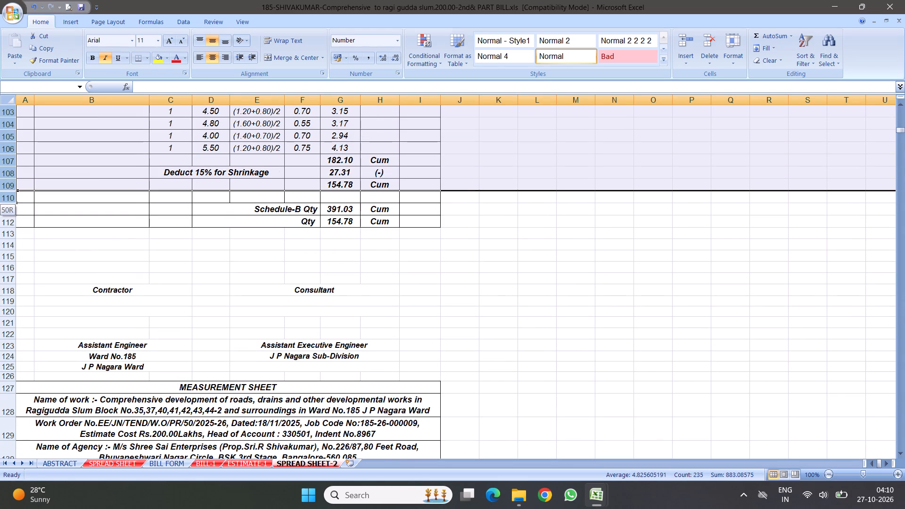
left_click_drag(395, 192, 395, 184)
right_click(313, 149)
left_click(334, 219)
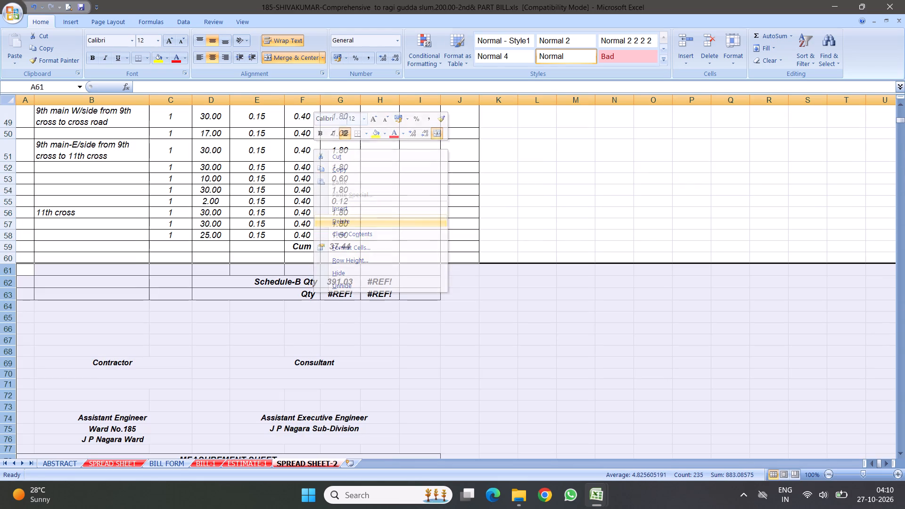
left_click(344, 223)
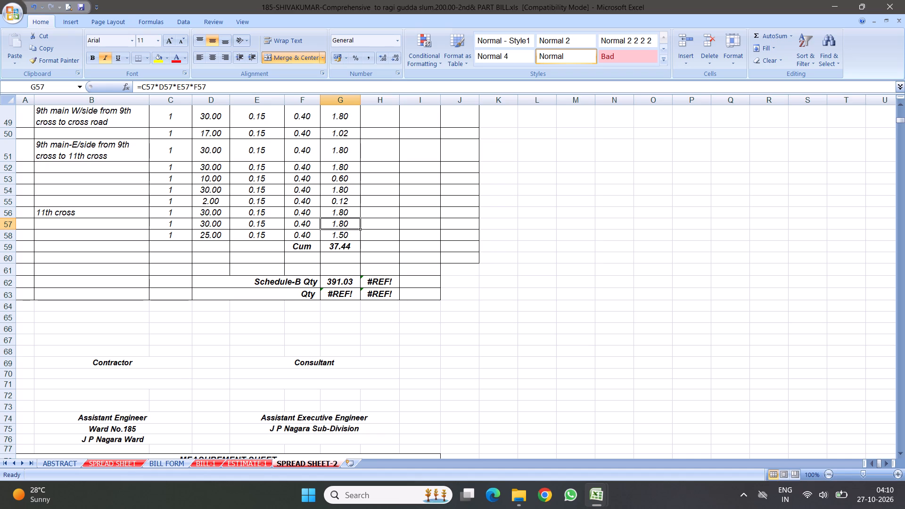
Look up item 2's Schedule-B quantity in the BILL FORM sheet and set SPREAD SHEET-2's Schedule-B Qty to 37.28.
left_click(174, 464)
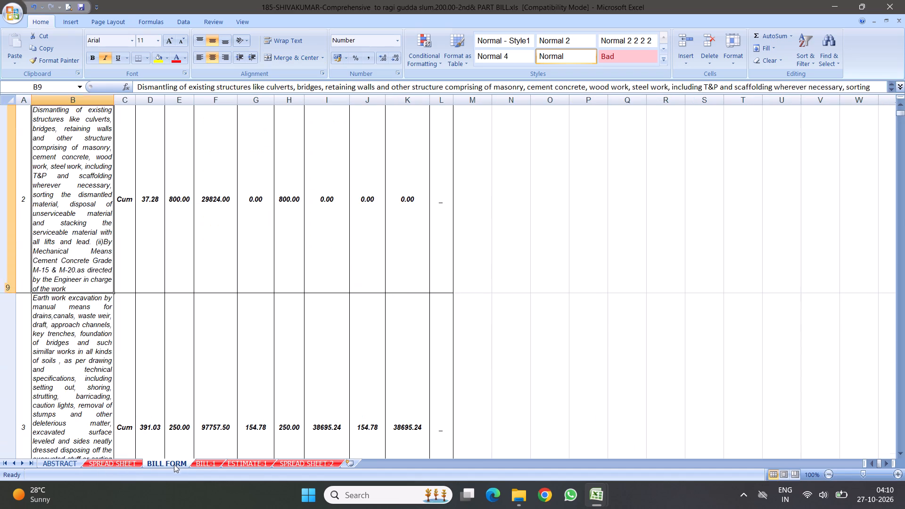
scroll(260, 272, "up", 6)
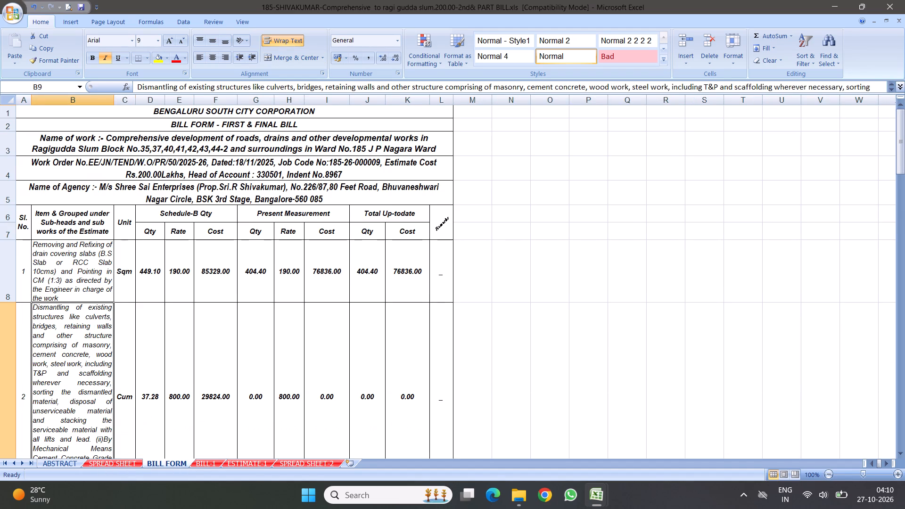
left_click(154, 282)
key("Down")
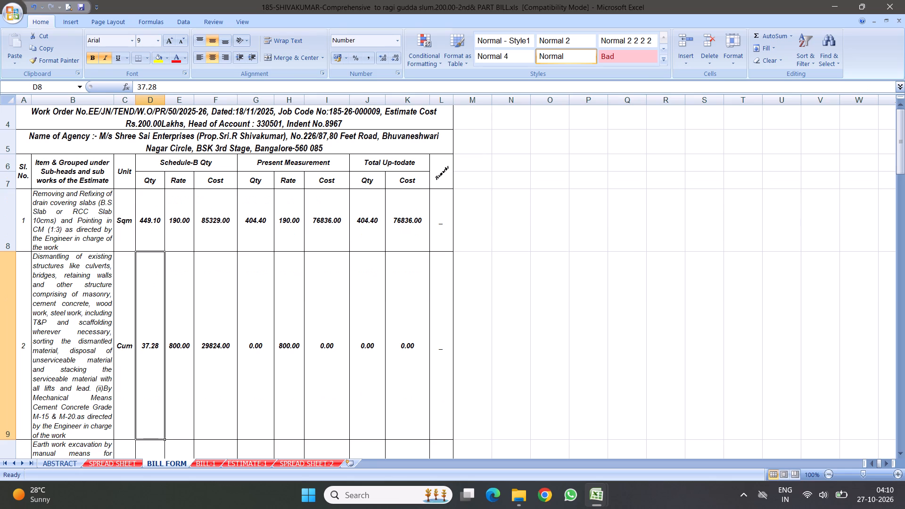
left_click(312, 465)
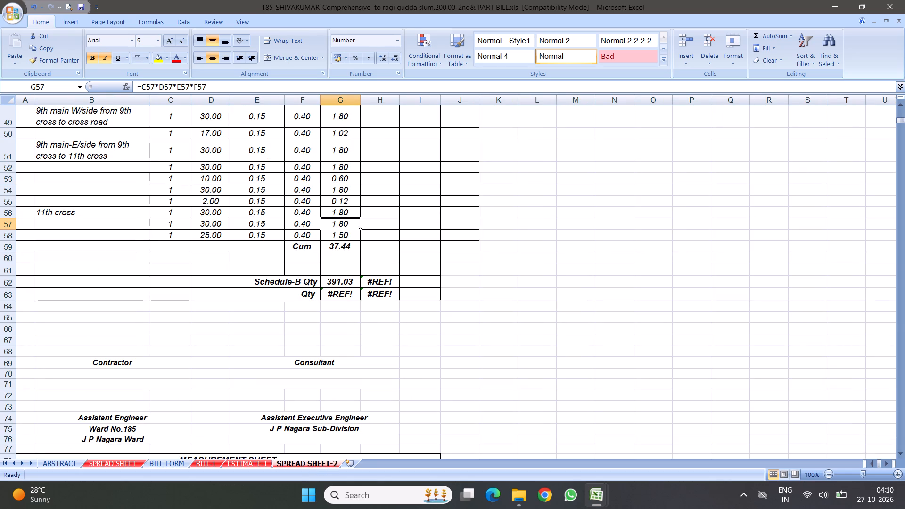
left_click(337, 282)
key("3")
type("7.2")
key("8")
left_click(451, 305)
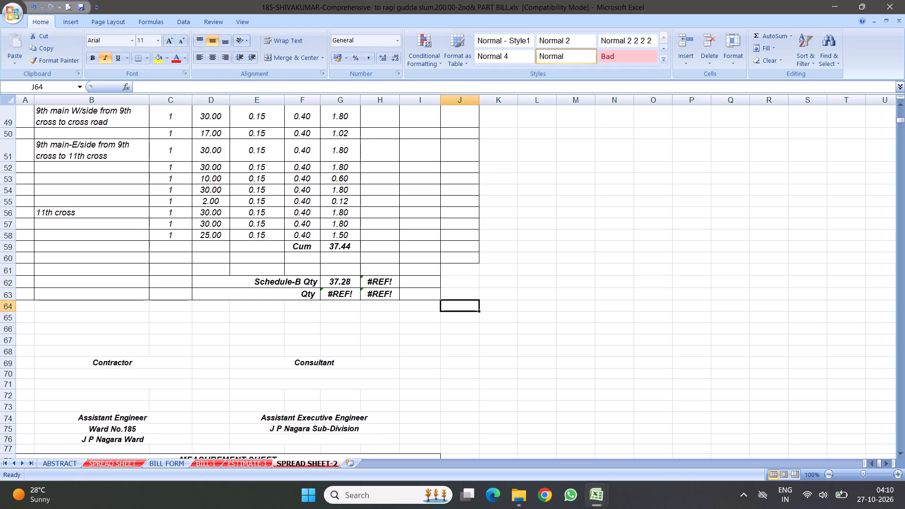
Delete the blank row 61 directly above the Schedule-B Qty line.
right_click(8, 271)
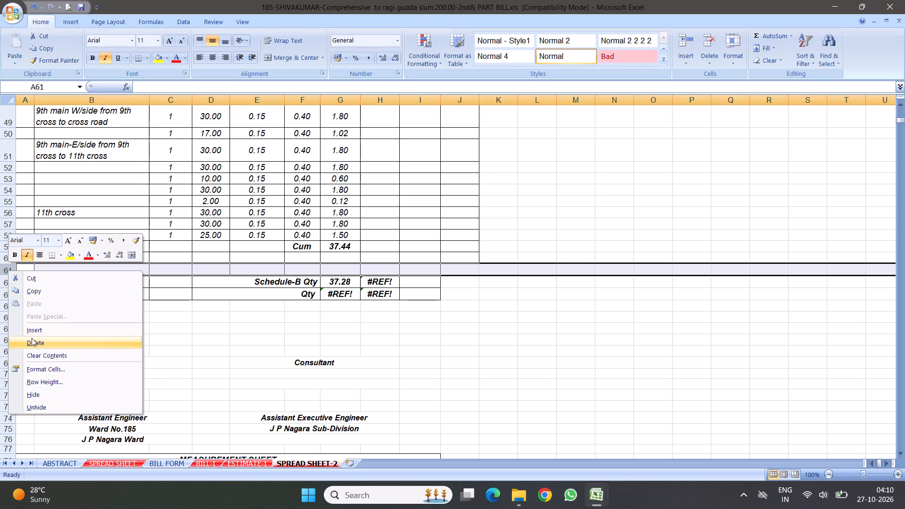
left_click(32, 338)
Delete the extra column J beside the Remarks column.
scroll(511, 257, "up", 9)
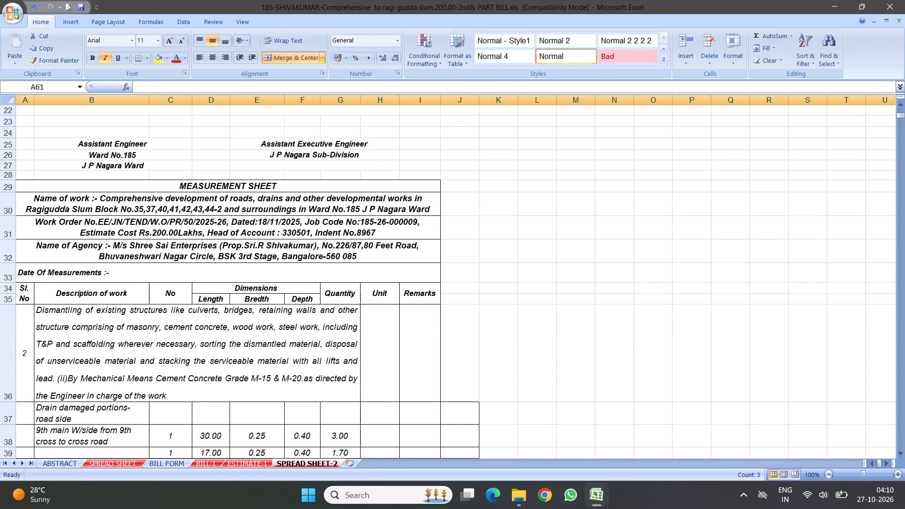
right_click(466, 102)
left_click(497, 172)
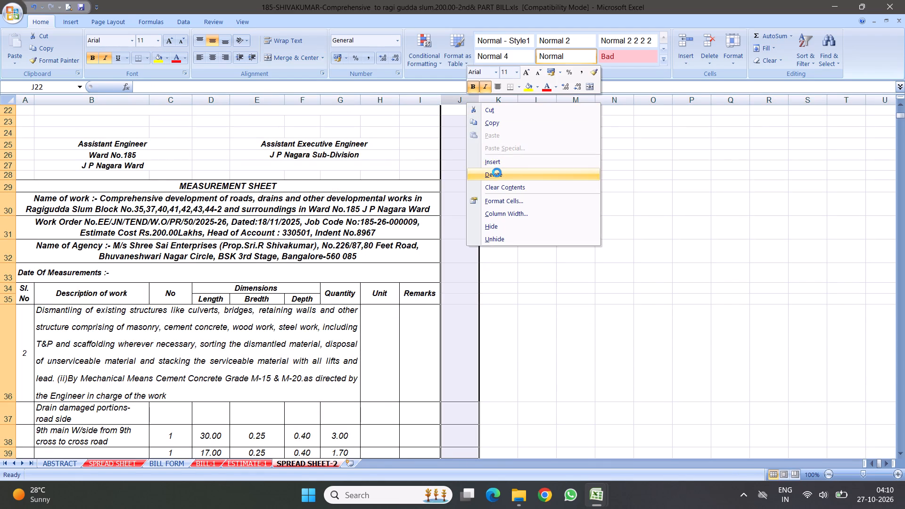
Set item 2's Qty cell G62 to a formula referencing the Schedule-B Qty in G61.
scroll(285, 320, "down", 8)
scroll(375, 349, "down", 1)
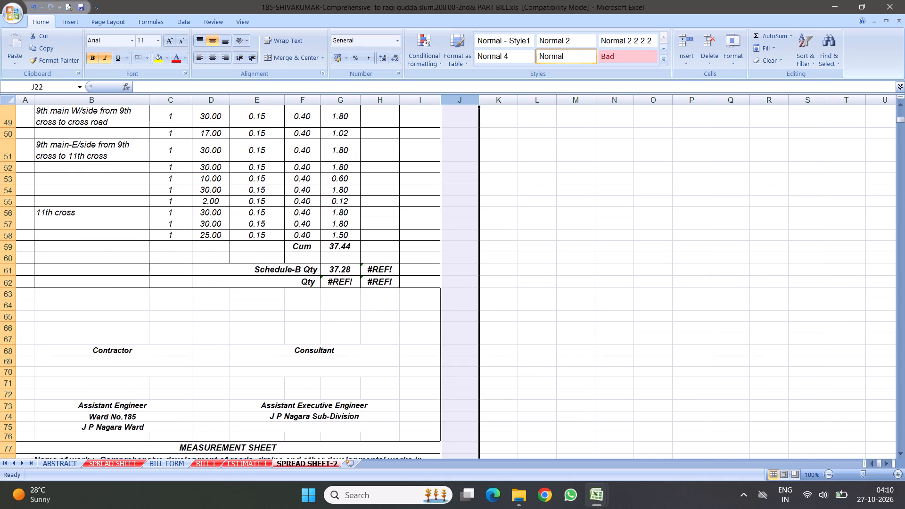
left_click(378, 301)
left_click(344, 284)
key("equal")
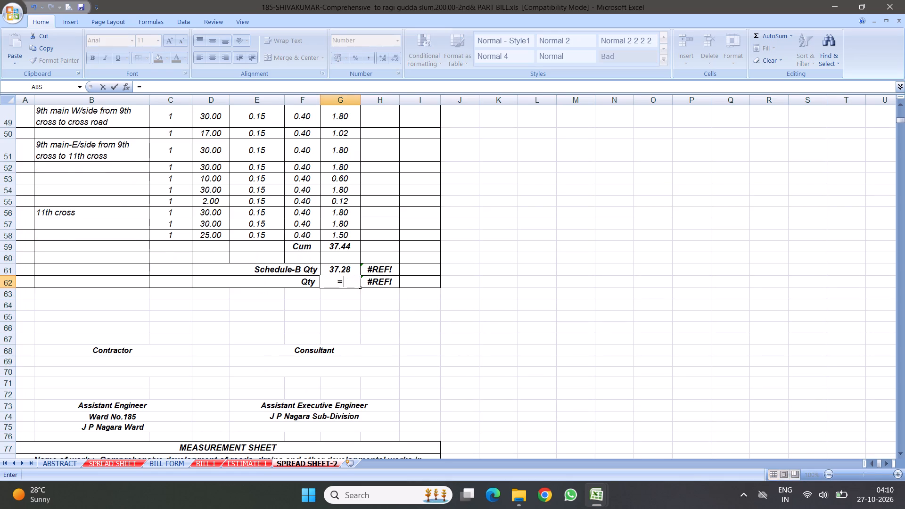
left_click(340, 269)
key("Return")
Move item 2's Cum unit label from F59 to Unit cell H59 and reference H59 from the Schedule-B Qty unit cell H61.
left_click(374, 270)
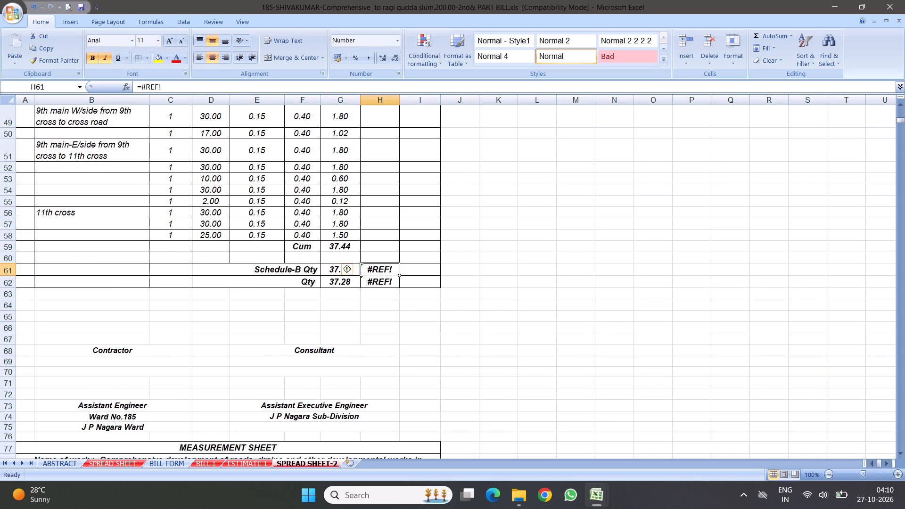
right_click(301, 248)
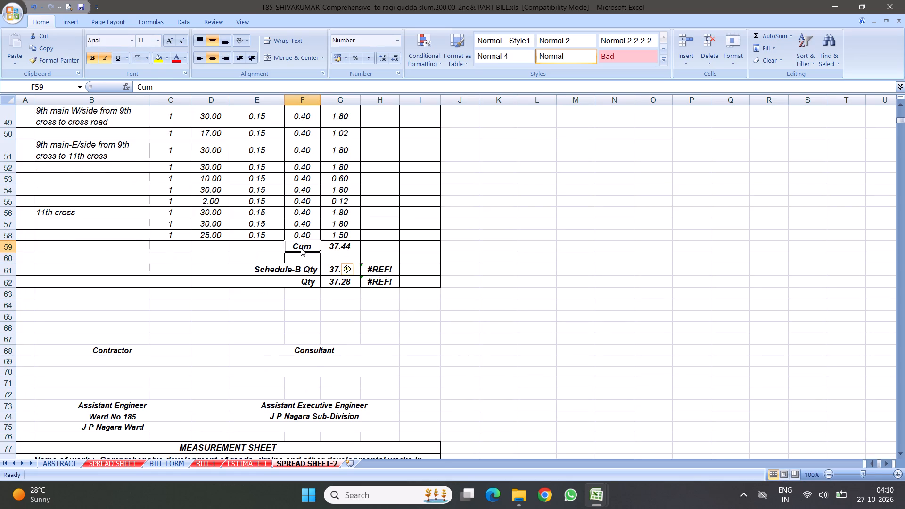
left_click(323, 267)
right_click(374, 245)
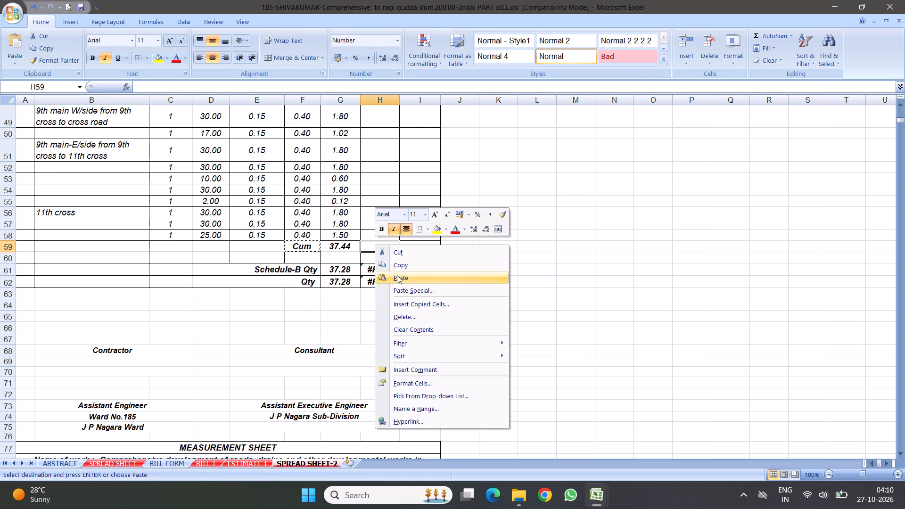
left_click(397, 275)
left_click(372, 270)
key("equal")
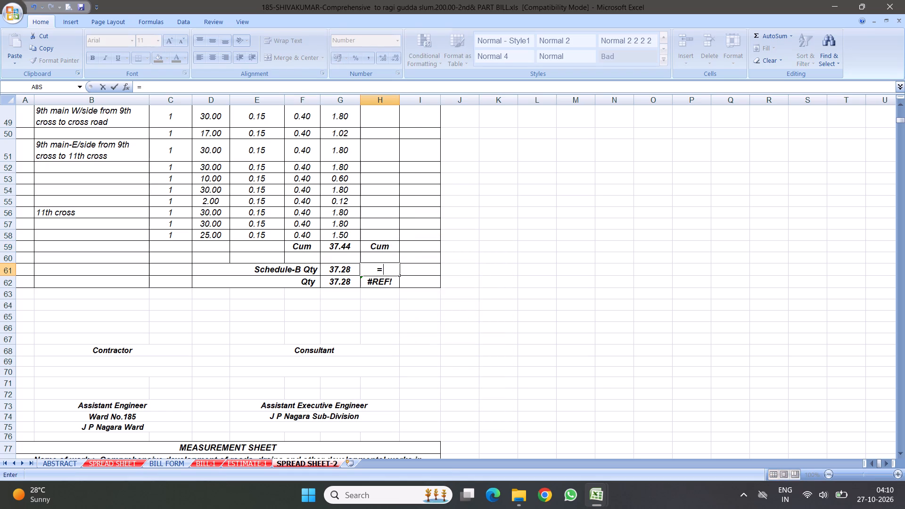
left_click(373, 246)
key("Return")
left_click(306, 245)
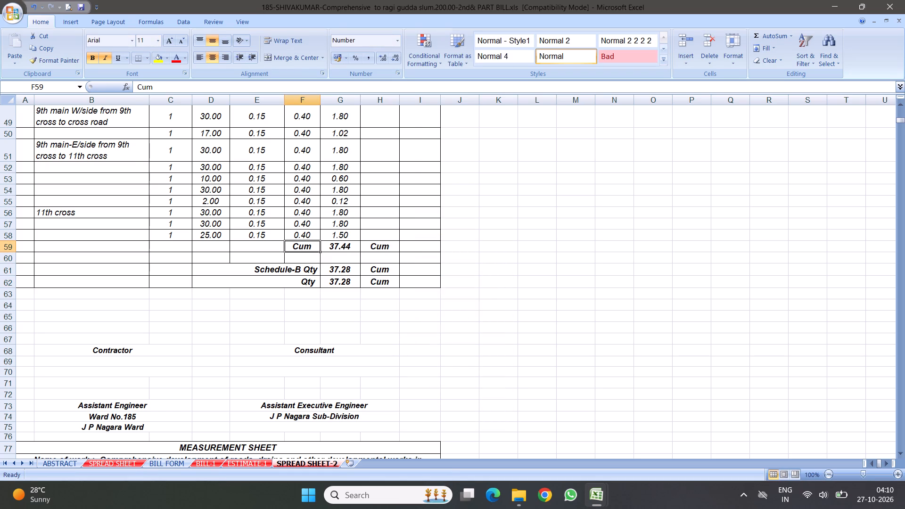
key("Delete")
Reduce the height of row 36 so it fits item 2's description text more closely.
scroll(390, 263, "up", 6)
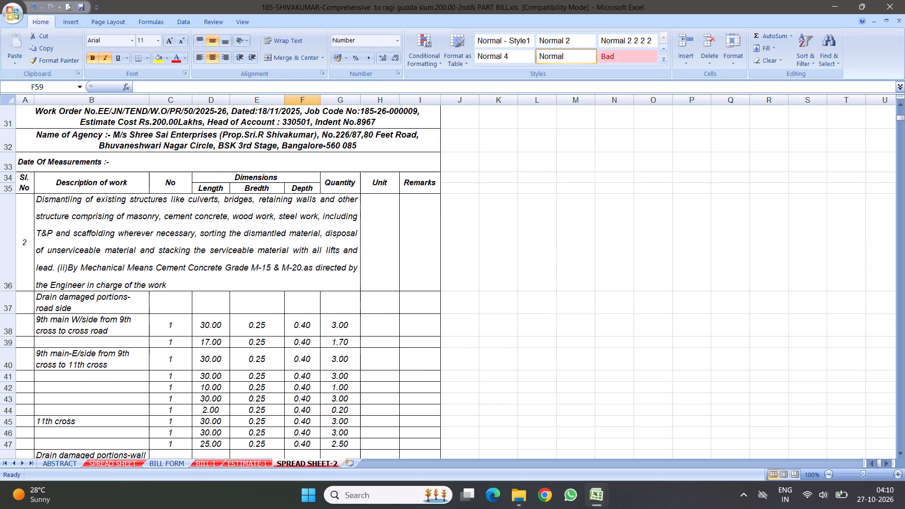
scroll(360, 249, "up", 1)
left_click(285, 299)
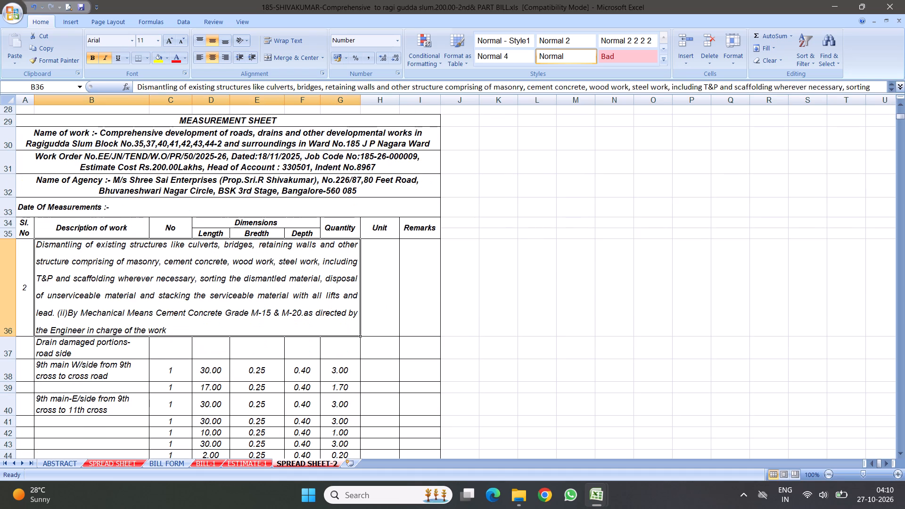
left_click_drag(10, 336, 20, 319)
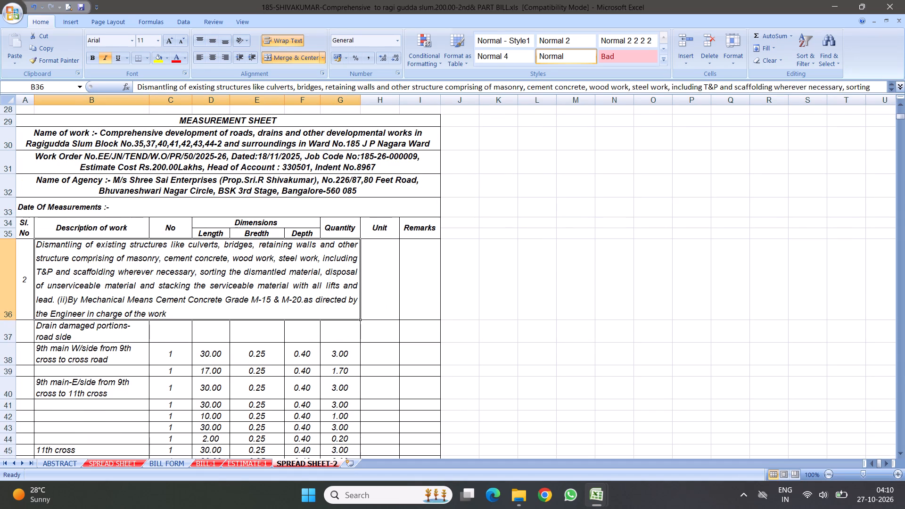
Review the measurement sheets of items 1, 2 and 3, examining their descriptions and quantity lines.
scroll(288, 313, "down", 6)
scroll(371, 298, "down", 4)
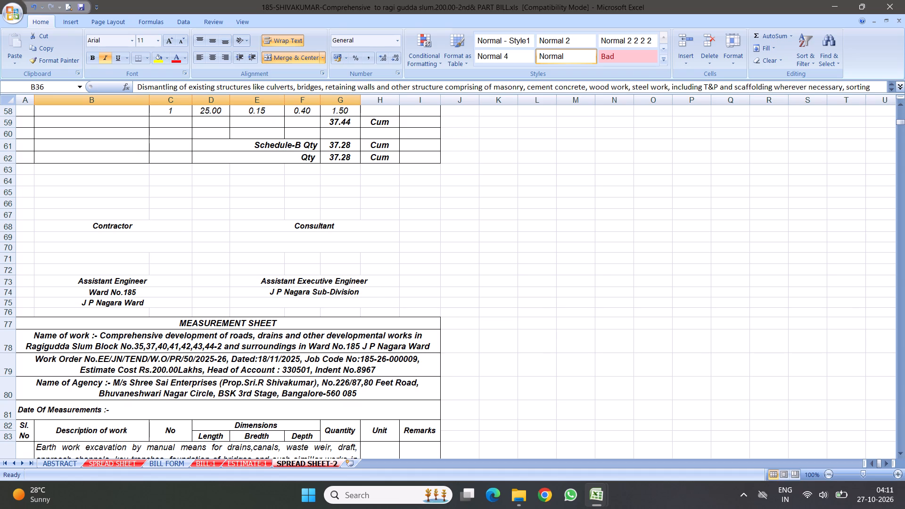
scroll(217, 271, "down", 5)
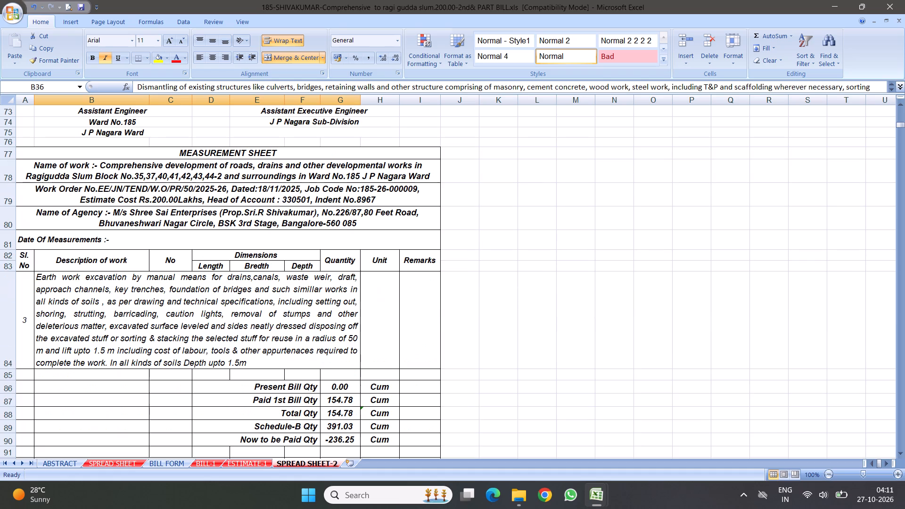
scroll(237, 234, "up", 20)
scroll(237, 234, "up", 9)
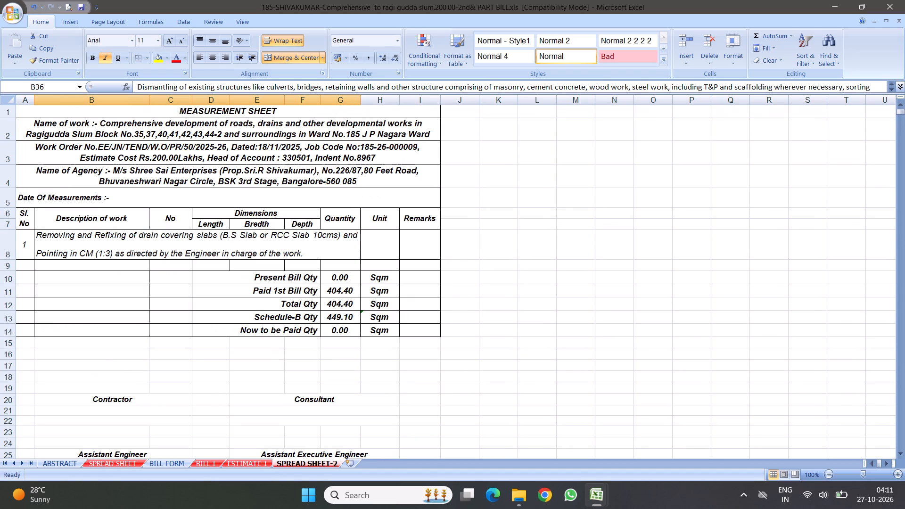
scroll(237, 233, "up", 5)
left_click(427, 253)
left_click(257, 237)
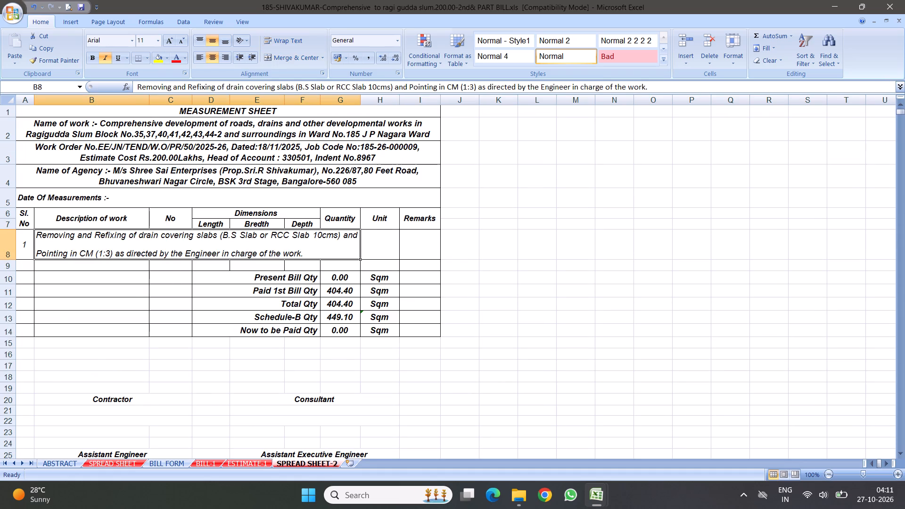
scroll(290, 312, "down", 6)
scroll(335, 257, "down", 4)
left_click(191, 255)
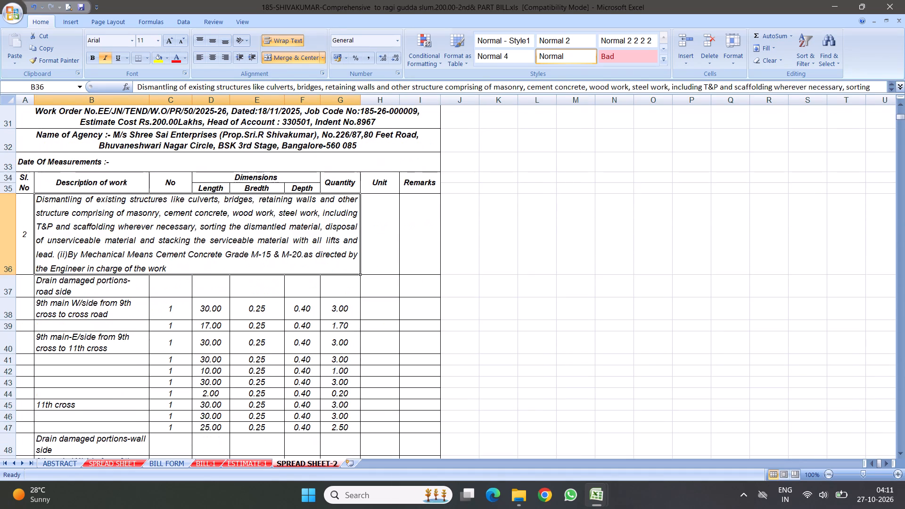
scroll(352, 276, "down", 8)
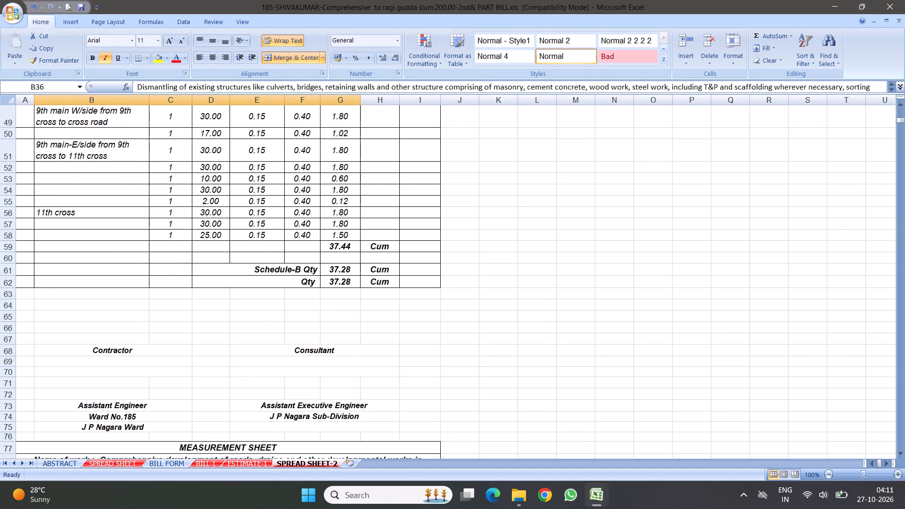
scroll(316, 269, "down", 8)
left_click(240, 257)
Copy item 2's measurement and quantity rows 37 to 62 and insert them below item 3's description, starting at row 85.
scroll(287, 263, "up", 16)
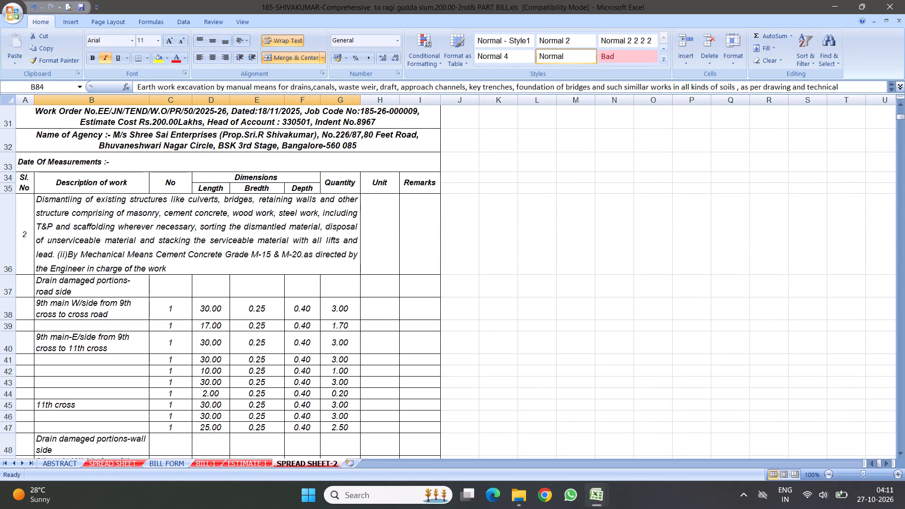
left_click_drag(8, 283, 68, 464)
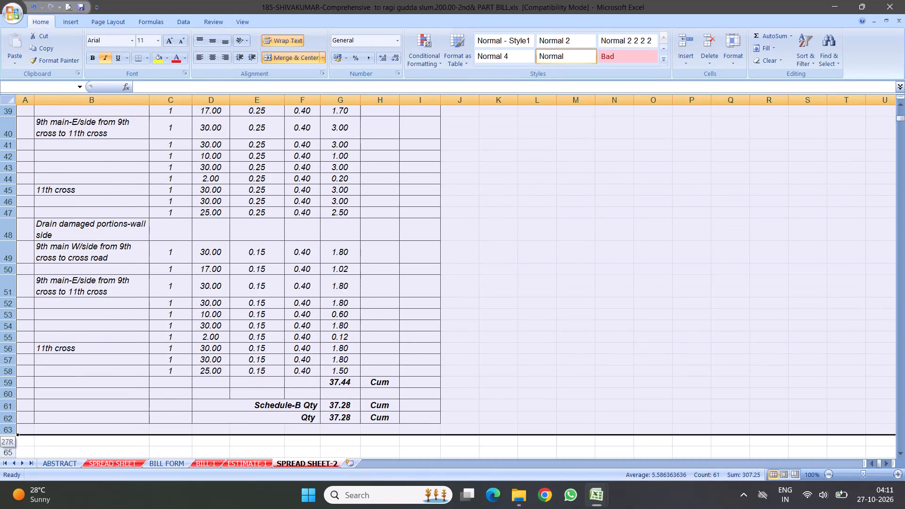
left_click_drag(68, 464, 169, 408)
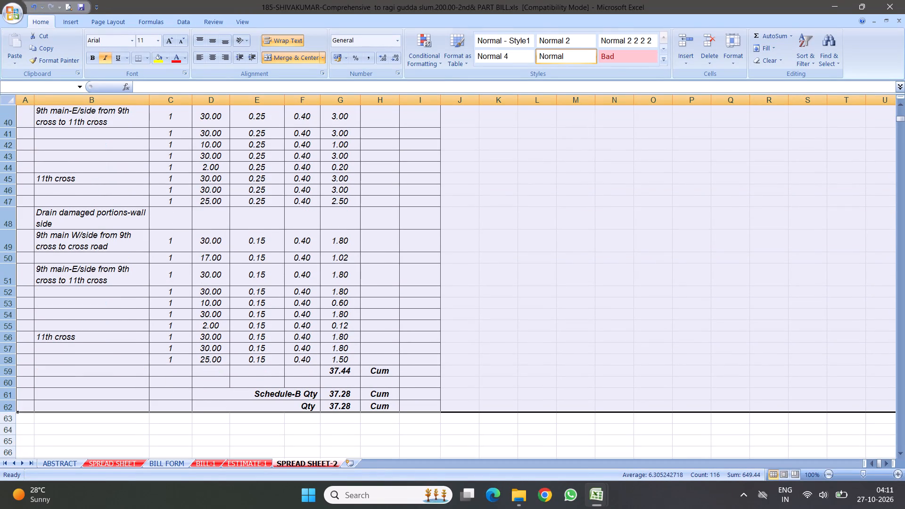
right_click(206, 260)
left_click(232, 276)
scroll(394, 299, "down", 11)
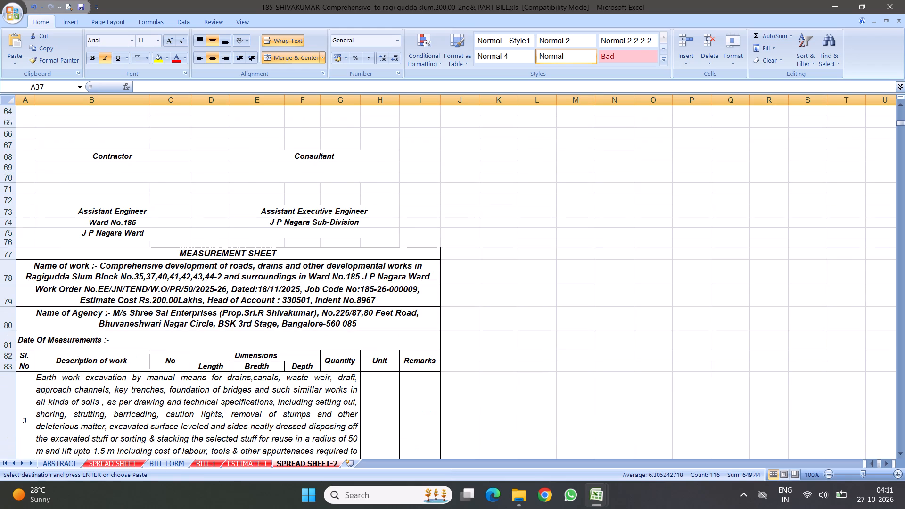
scroll(300, 281, "down", 5)
scroll(214, 282, "down", 1)
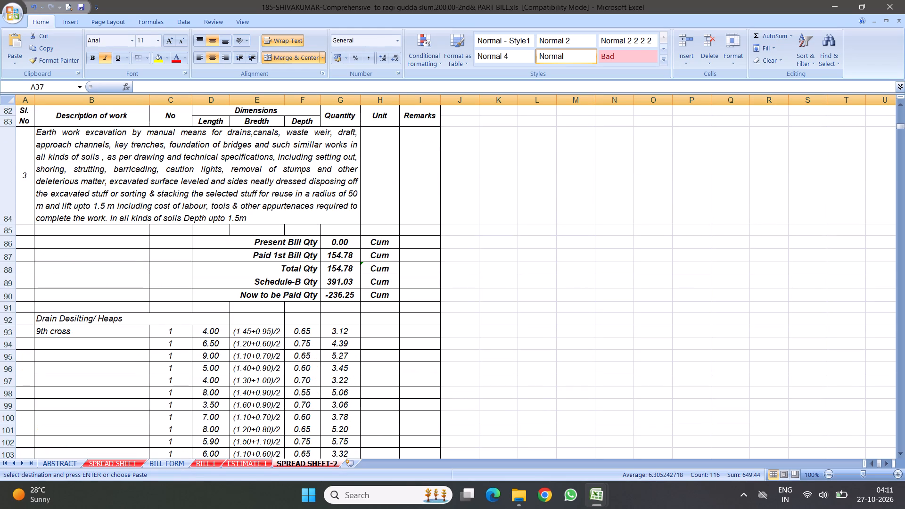
right_click(5, 230)
left_click(64, 287)
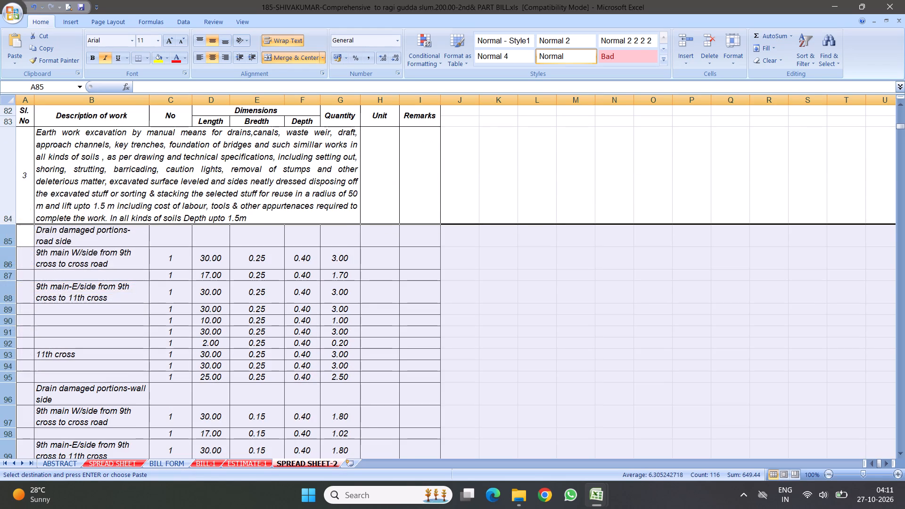
Delete the copied "Drain damaged portions-wall side" rows 96 to 106 from item 3.
scroll(298, 291, "down", 3)
scroll(304, 268, "up", 2)
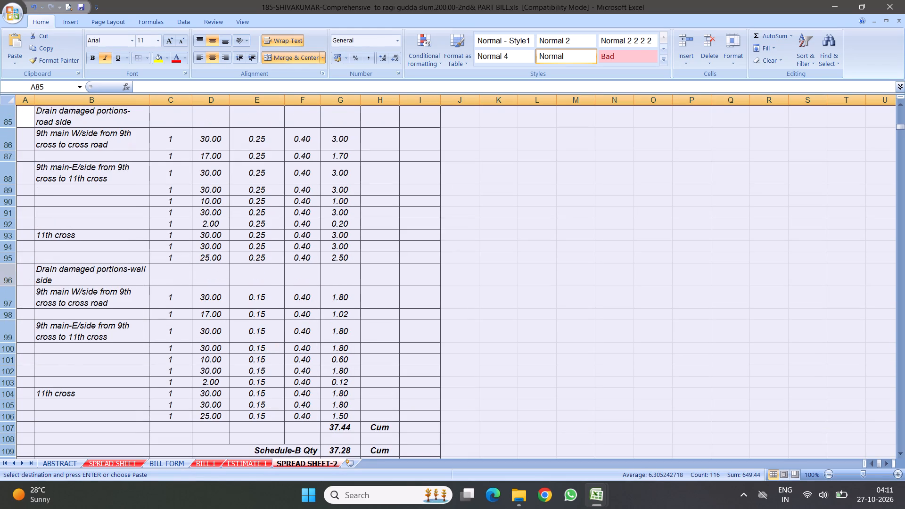
left_click_drag(6, 272, 22, 419)
right_click(85, 320)
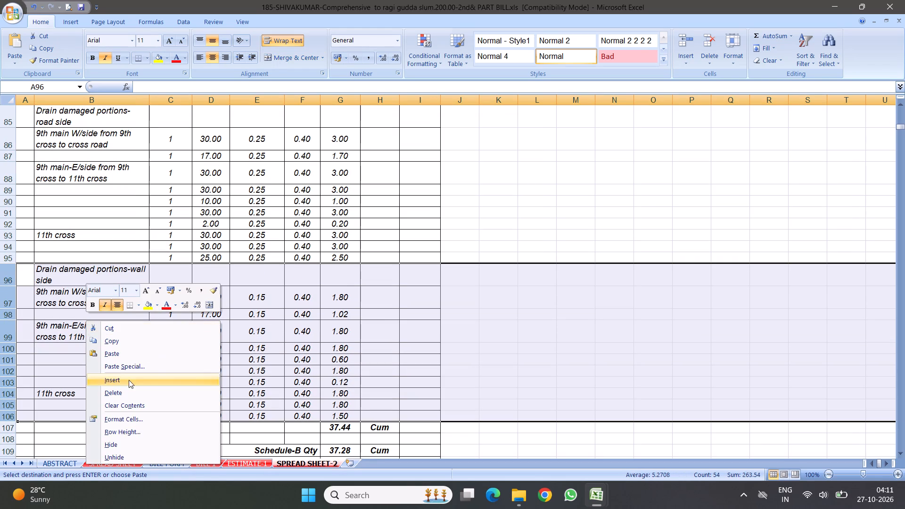
left_click(122, 390)
left_click(321, 200)
Replace item 3's heading in B85 with "RCC Drain".
scroll(145, 199, "up", 2)
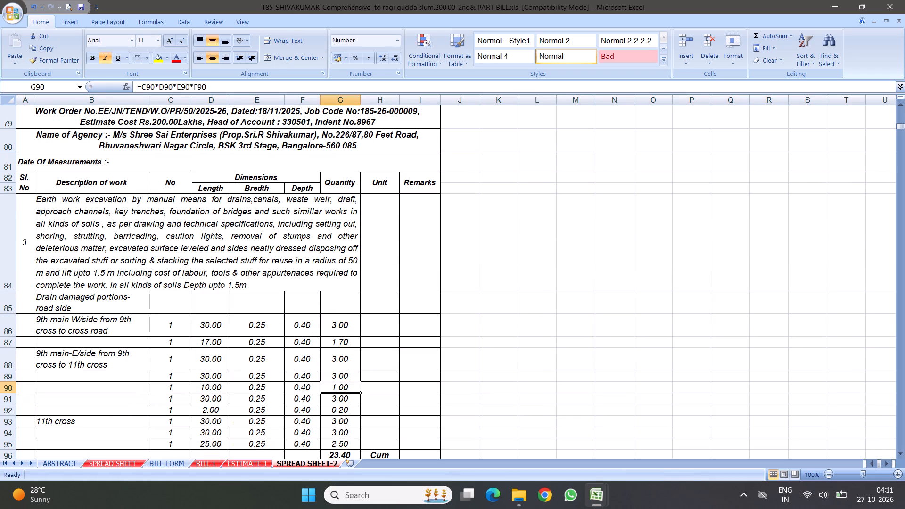
left_click(70, 301)
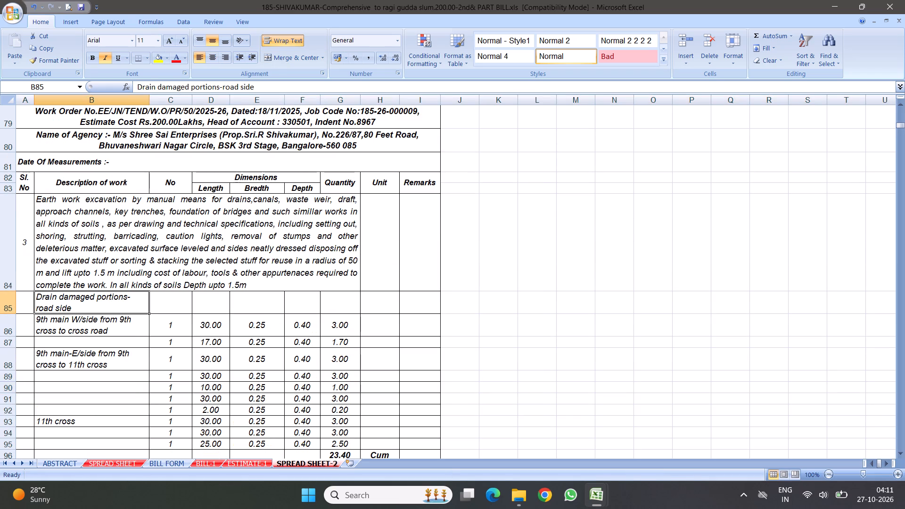
type("RCC Drain")
left_click(176, 339)
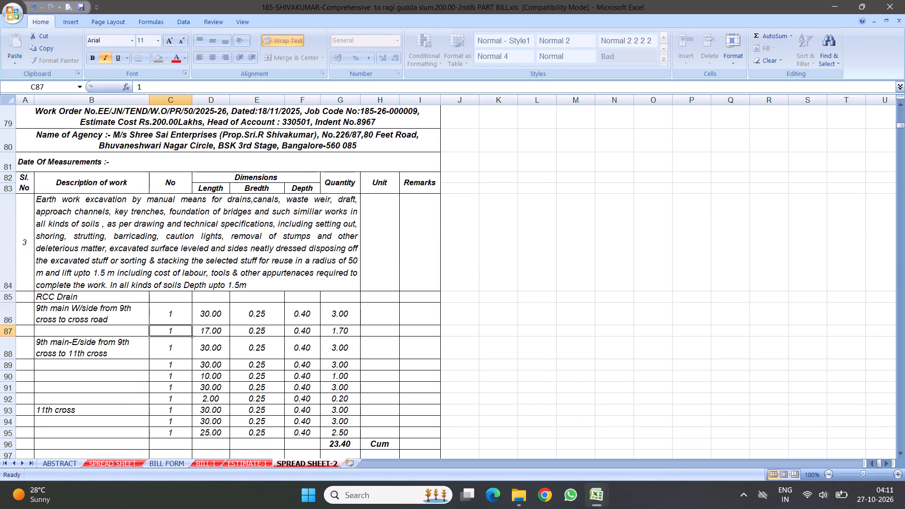
Look up item 3's CC drain dimensions in ESTIMATE-1 and set the breadth in SPREAD SHEET-2 rows 86 to 95 to 1.20.
left_click(248, 462)
scroll(273, 342, "down", 4)
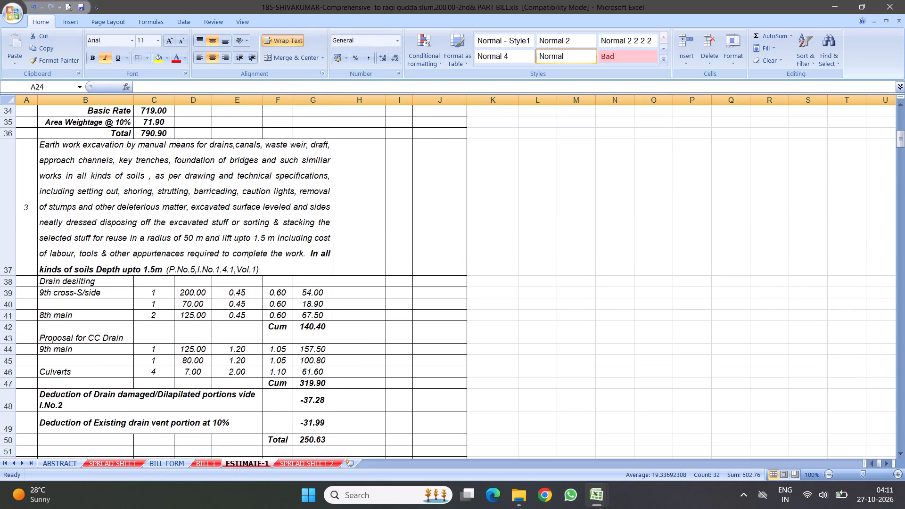
left_click_drag(185, 348, 183, 367)
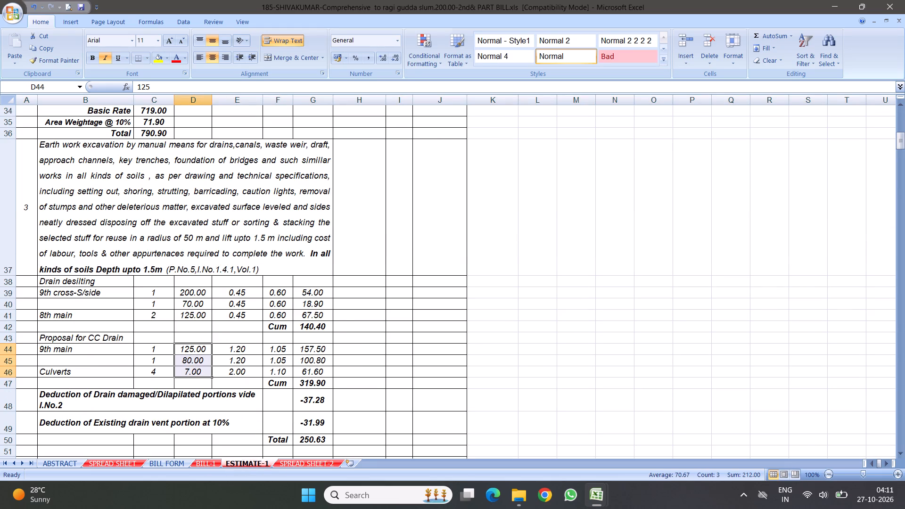
left_click(308, 462)
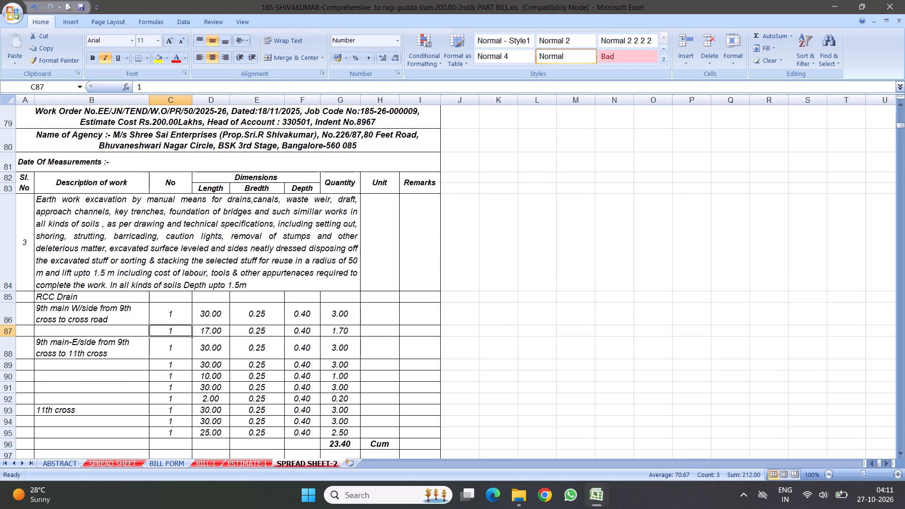
left_click(255, 311)
type("1.")
key("2")
left_click(371, 363)
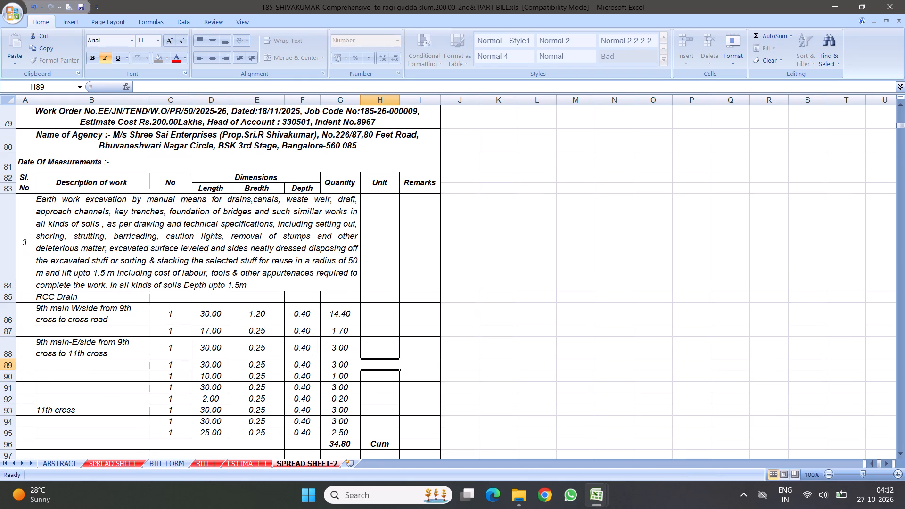
left_click(260, 304)
left_click_drag(285, 326, 274, 404)
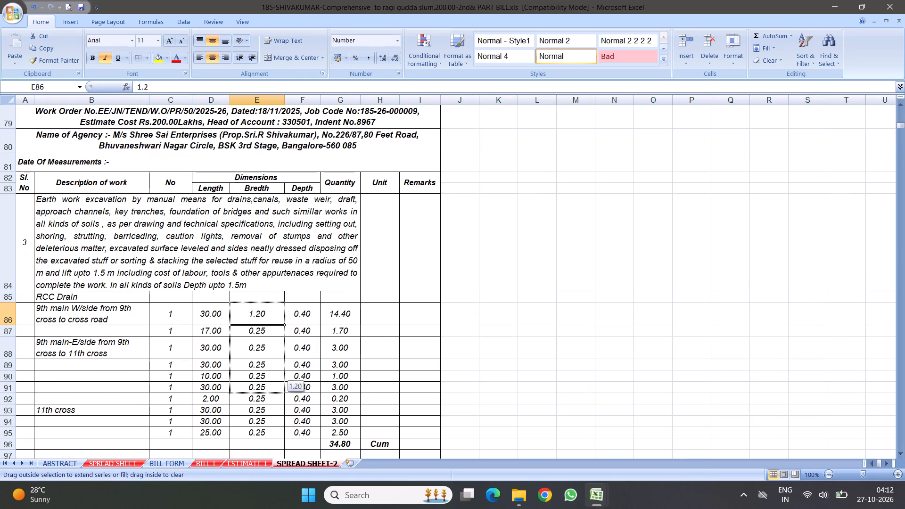
left_click_drag(274, 404, 269, 437)
Set the depth of item 3's RCC drain measurements in rows 86 to 95 to 1.05.
left_click(301, 307)
type("1.05")
left_click(365, 357)
left_click(296, 309)
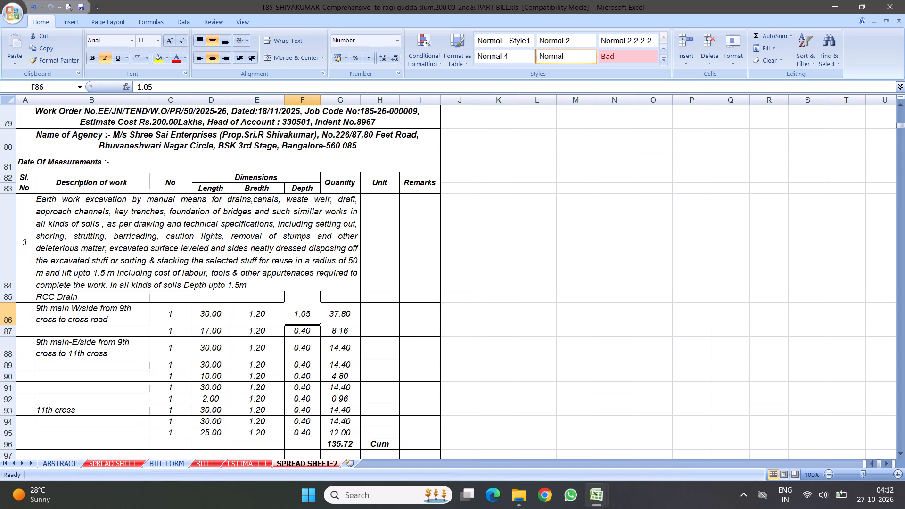
left_click_drag(318, 326, 310, 438)
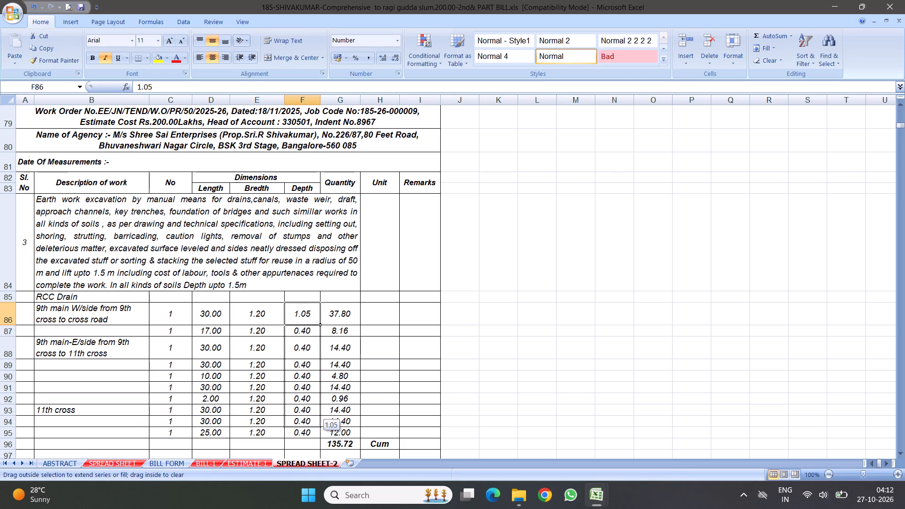
left_click_drag(310, 438, 310, 438)
Delete the copied Schedule-B Qty and Qty rows and the blank row beneath them, rows 98 to 100.
scroll(154, 375, "down", 3)
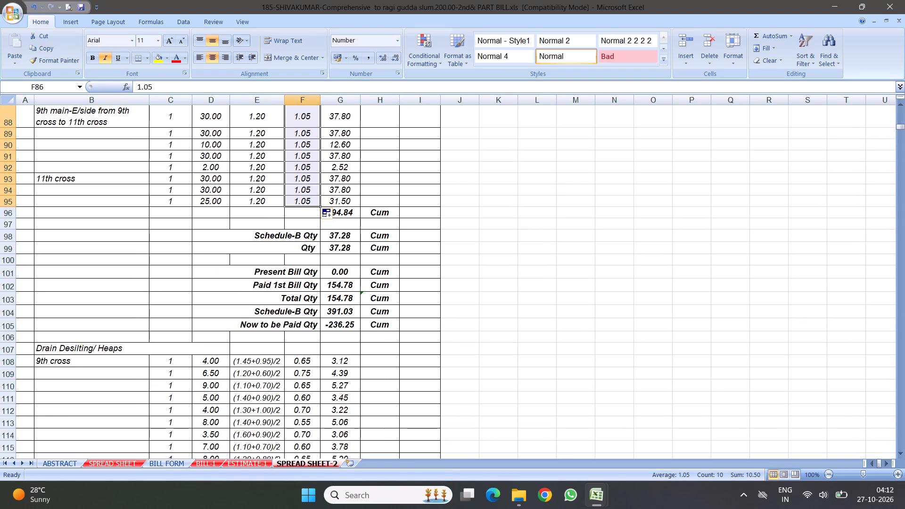
left_click_drag(8, 234, 8, 258)
right_click(98, 251)
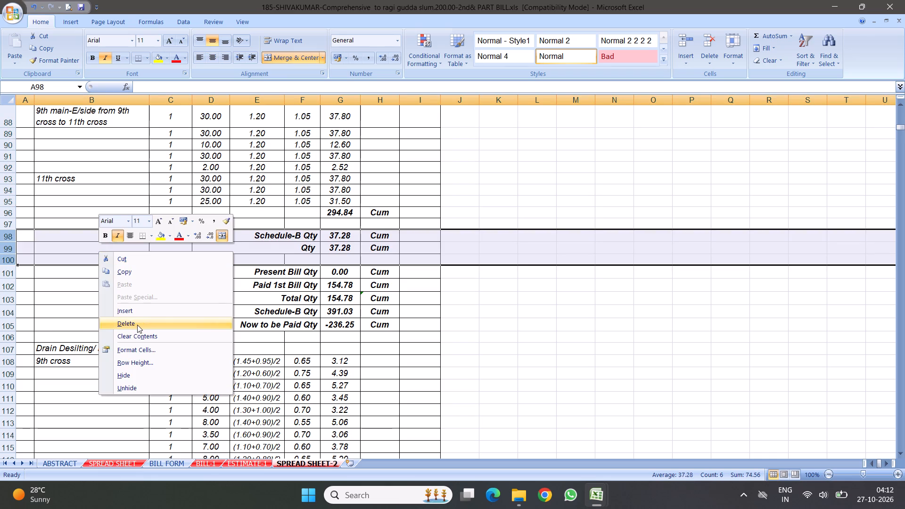
left_click(137, 325)
Link item 3's Present Bill Qty in G98 to the RCC drain total in G96.
left_click(342, 239)
key("equal")
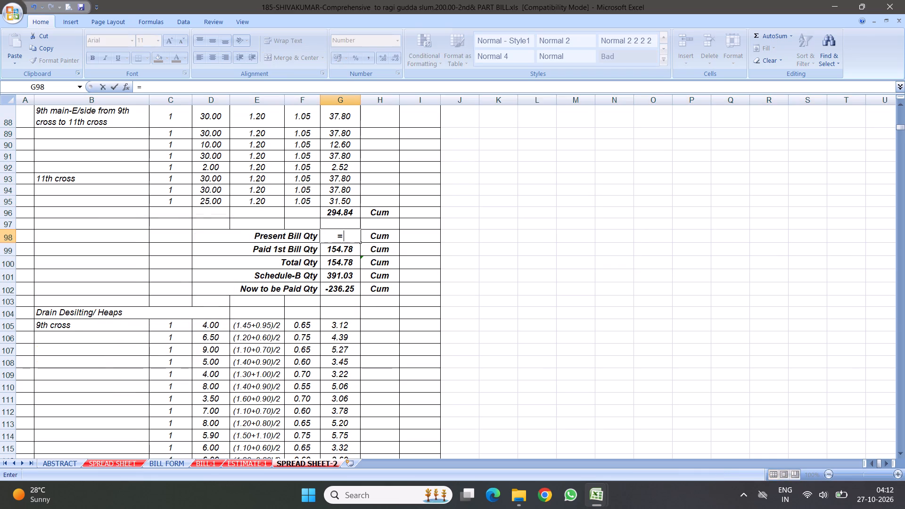
left_click(342, 212)
key("Return")
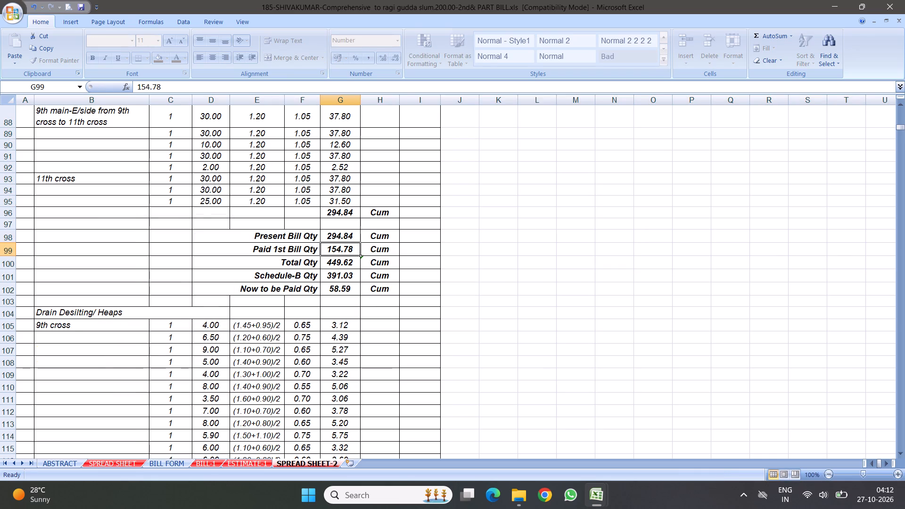
Check item 3's drain desilting total, Schedule-B Qty and Qty in the SPREAD SHEET sheet against SPREAD SHEET-2.
left_click(99, 463)
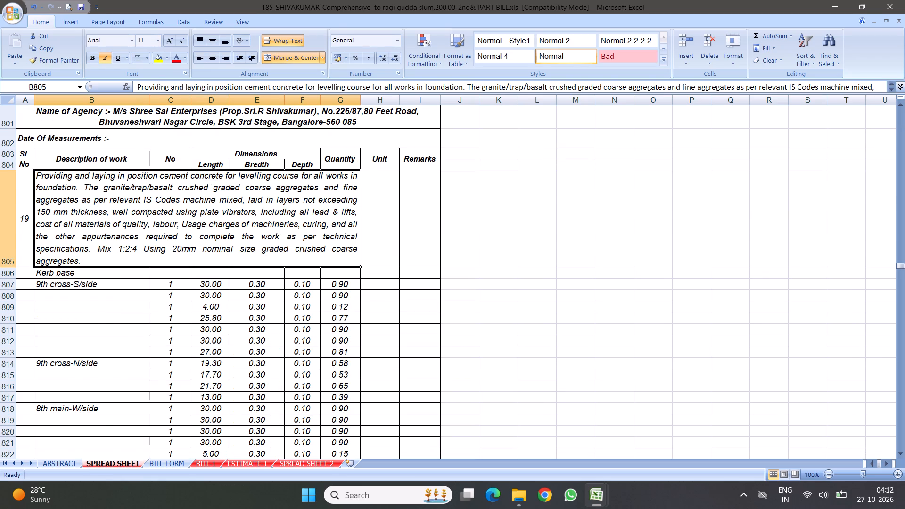
scroll(327, 203, "up", 7)
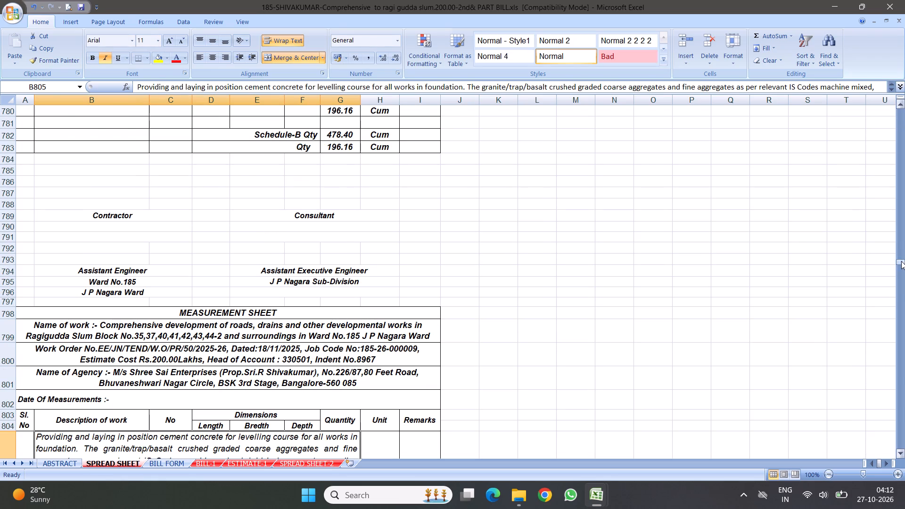
left_click_drag(901, 261, 892, 1)
scroll(295, 238, "down", 20)
scroll(295, 238, "down", 6)
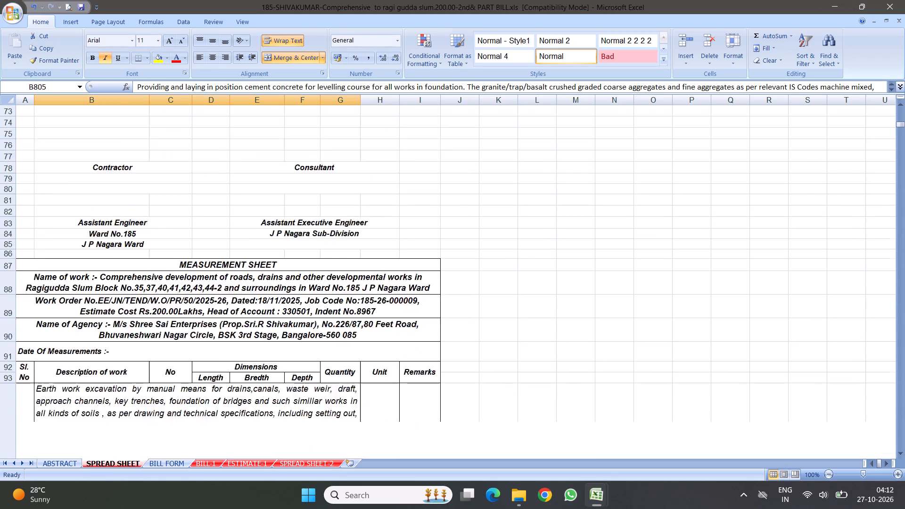
scroll(266, 281, "down", 19)
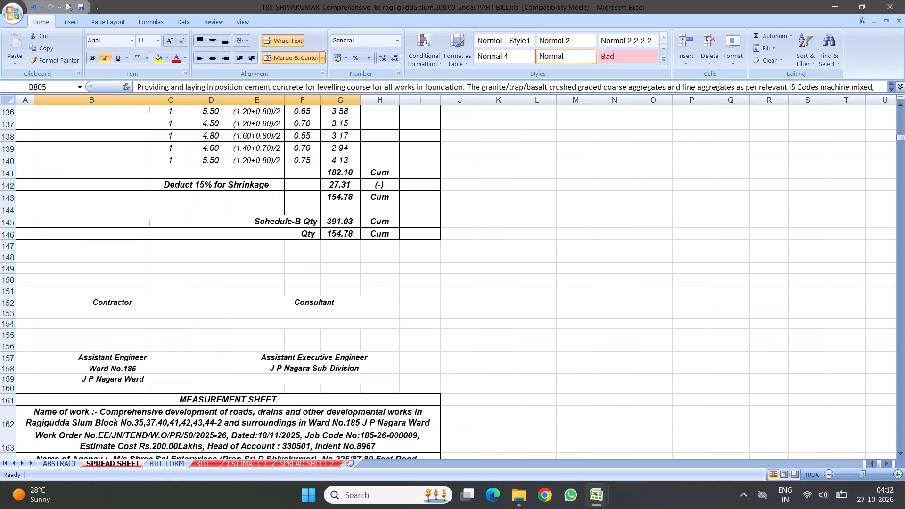
left_click(299, 462)
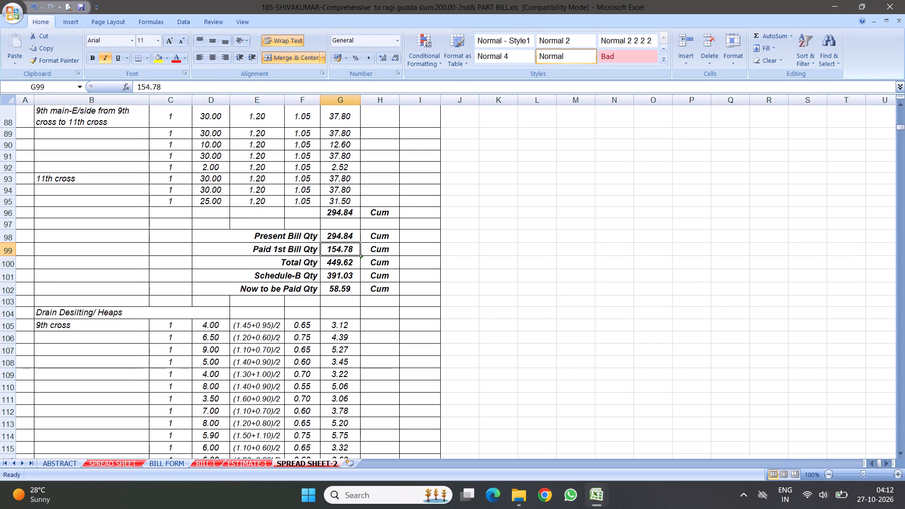
Set item 3's Now to be Paid Qty in G102 to Schedule-B Qty minus Paid 1st Bill Qty, =G101-G99.
left_click(329, 285)
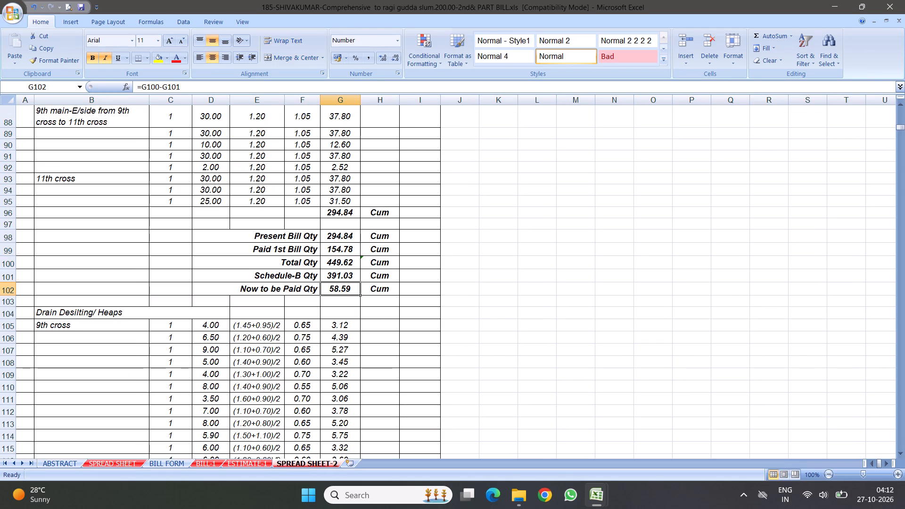
key("equal")
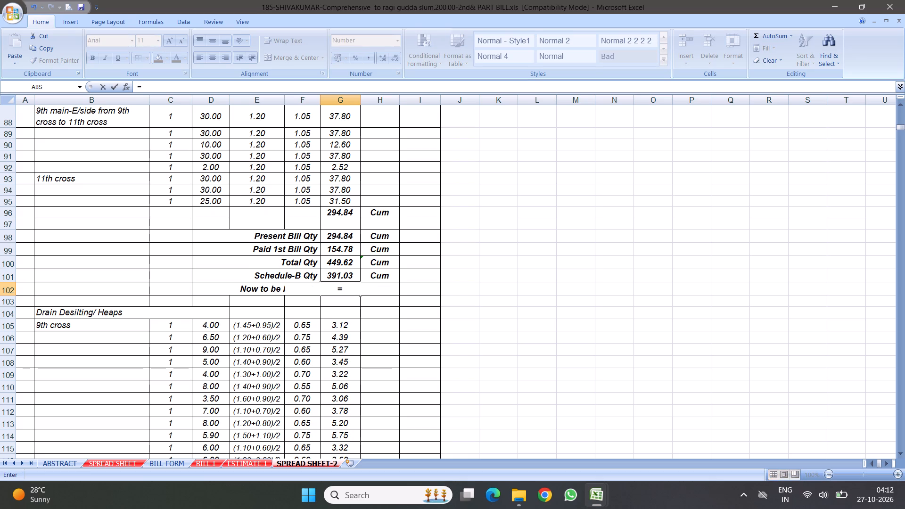
left_click(331, 262)
left_click(336, 276)
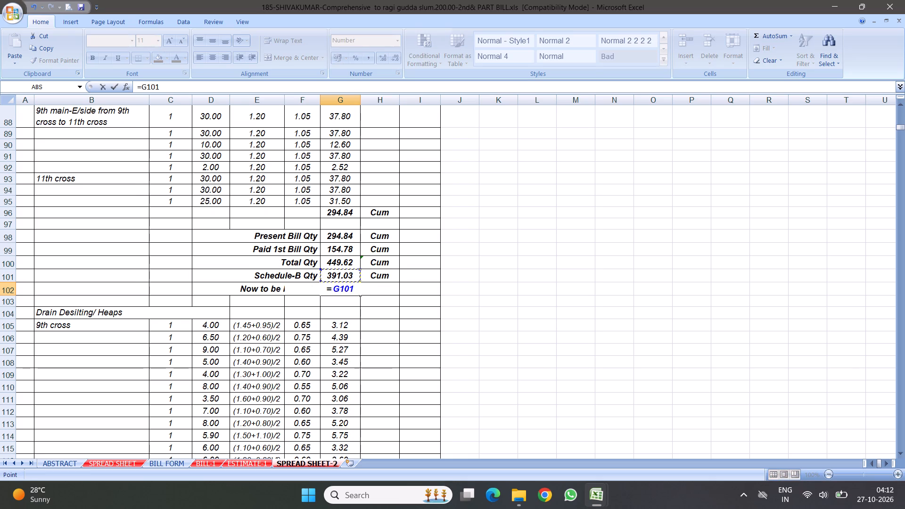
key("minus")
left_click(338, 247)
key("Return")
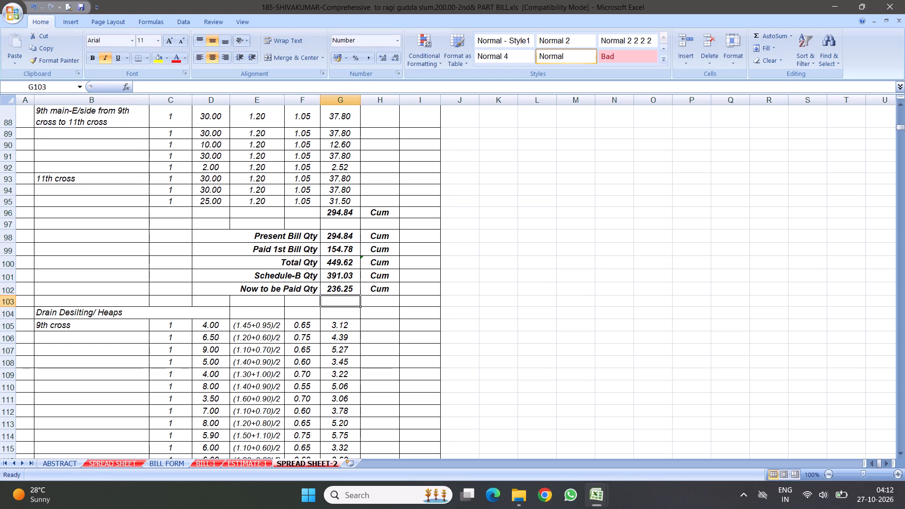
Delete item 3's old Drain Desilting/Heaps measurements along with their Schedule-B Qty and Qty rows, rows 104 to 155.
scroll(328, 292, "up", 1)
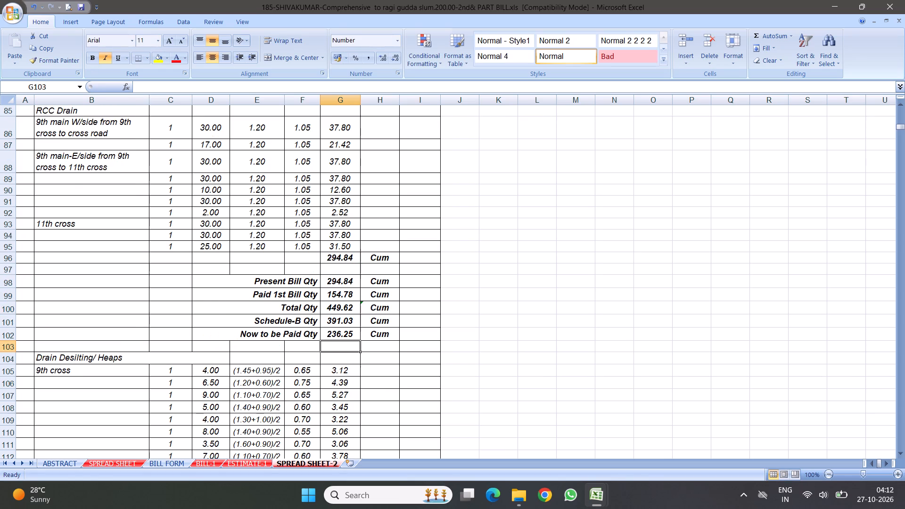
scroll(328, 266, "up", 1)
scroll(285, 292, "down", 4)
scroll(264, 244, "up", 1)
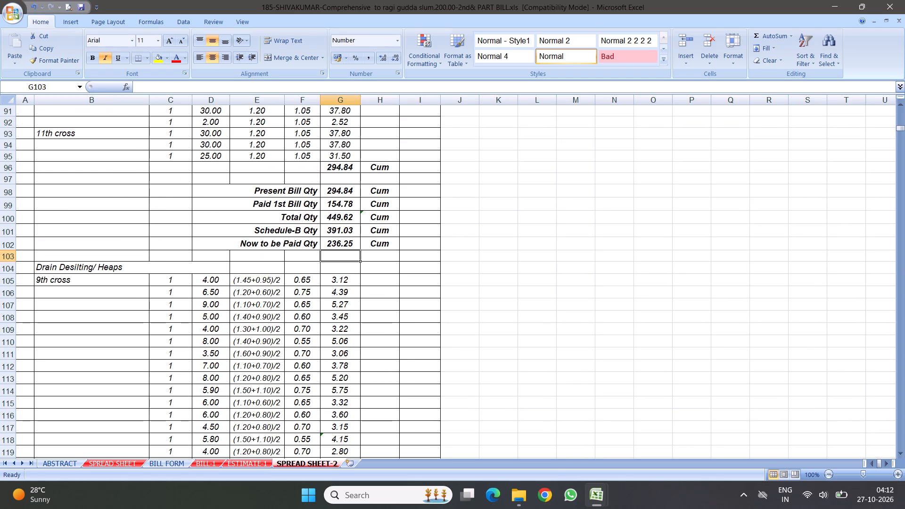
left_click(202, 152)
scroll(151, 210, "down", 1)
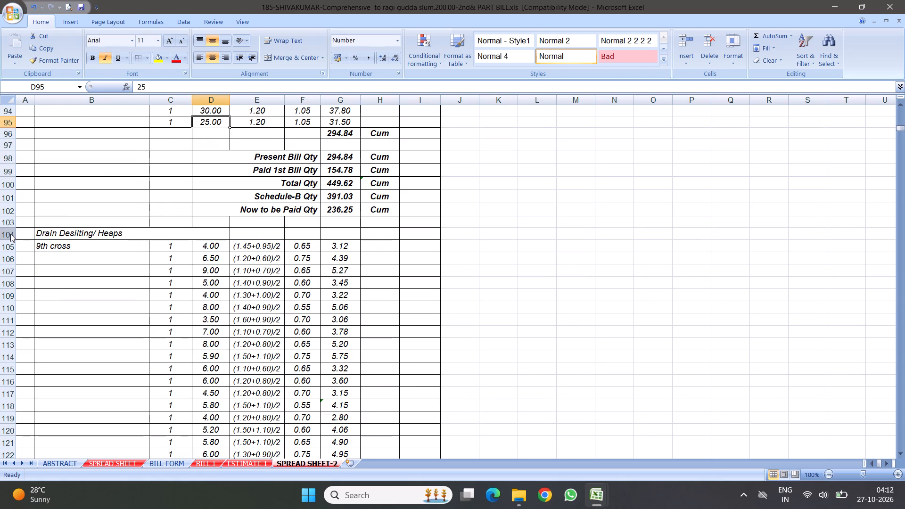
left_click_drag(10, 233, 56, 484)
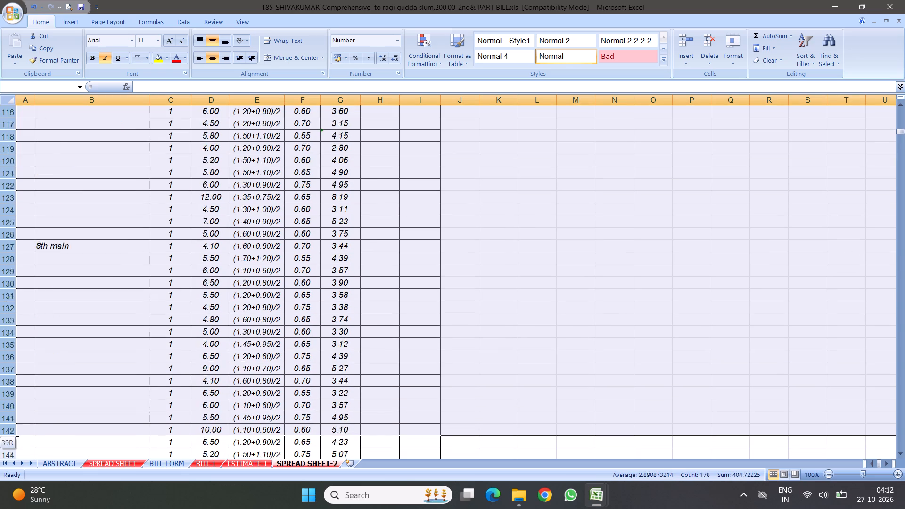
left_click_drag(56, 484, 203, 257)
right_click(204, 190)
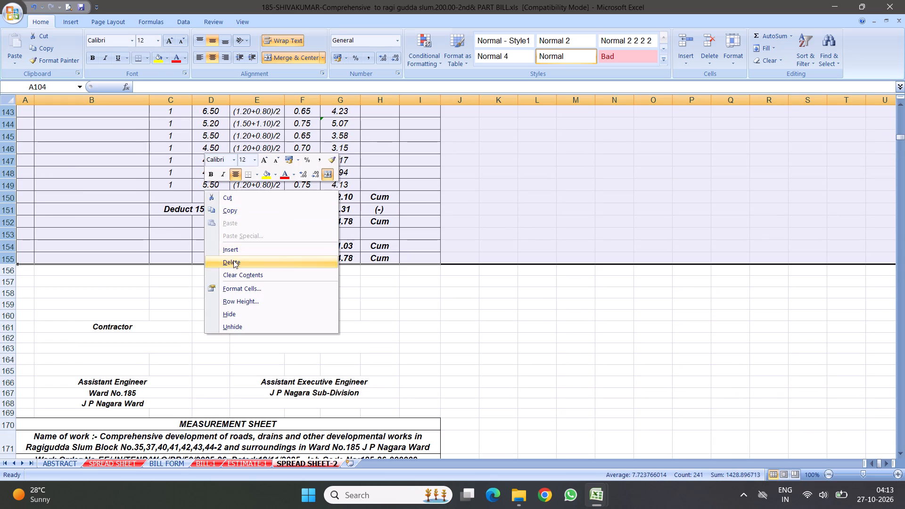
left_click(233, 260)
left_click(322, 209)
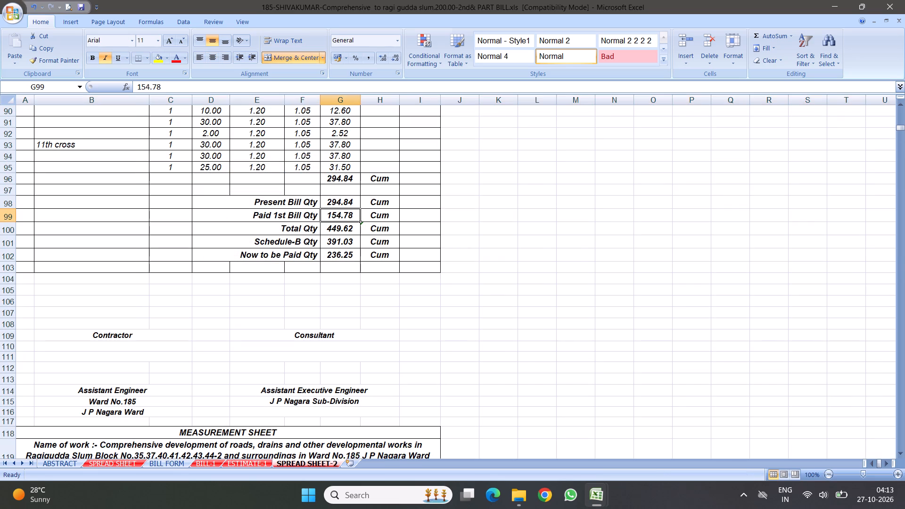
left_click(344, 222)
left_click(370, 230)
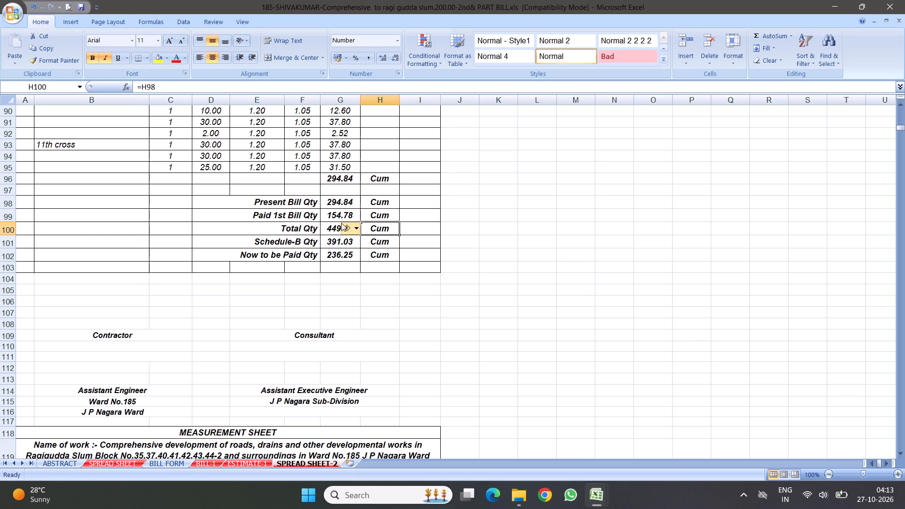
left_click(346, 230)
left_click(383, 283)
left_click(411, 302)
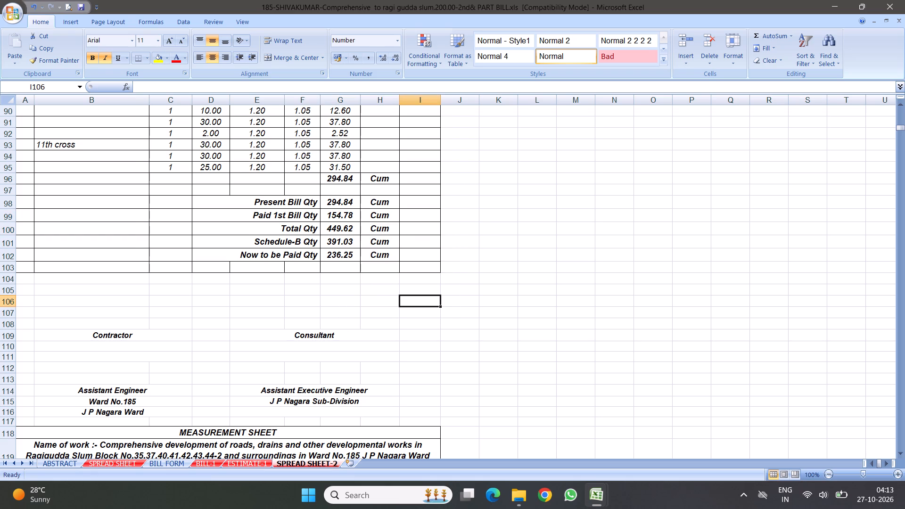
Delete the blank row 103 beneath item 3's Now to be Paid Qty.
left_click(10, 266)
right_click(10, 266)
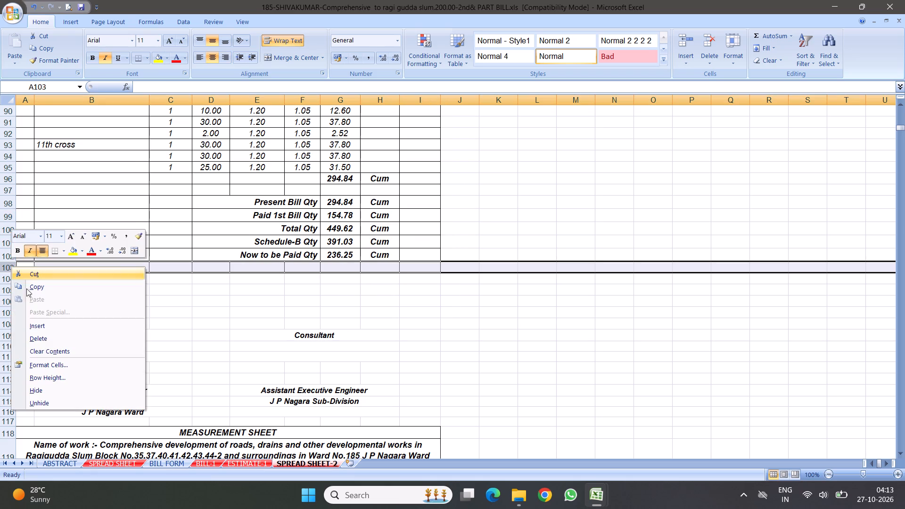
left_click(46, 334)
Examine item 4's kerb stone quantity rows in SPREAD SHEET-2 and the matching bill quantity summary in the 177 reference workbook.
scroll(334, 266, "down", 1)
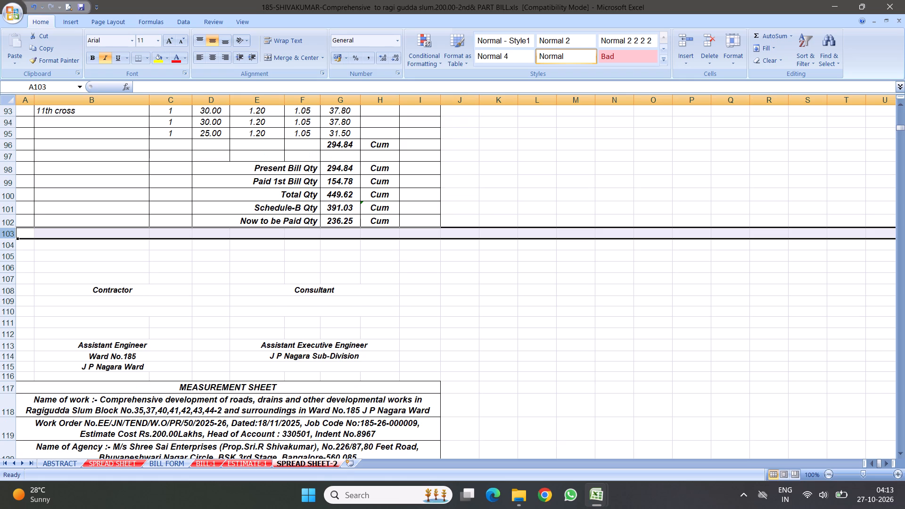
scroll(360, 267, "down", 6)
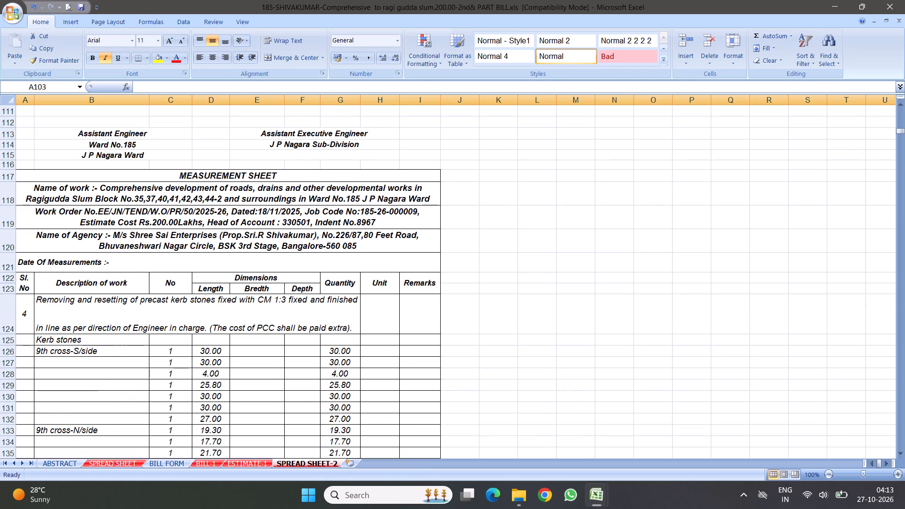
scroll(369, 274, "down", 14)
scroll(368, 333, "down", 9)
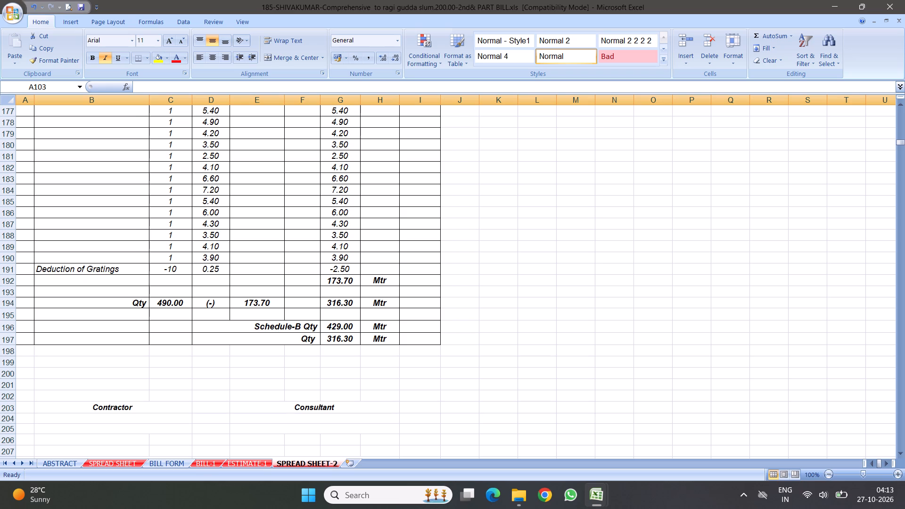
scroll(275, 256, "up", 3)
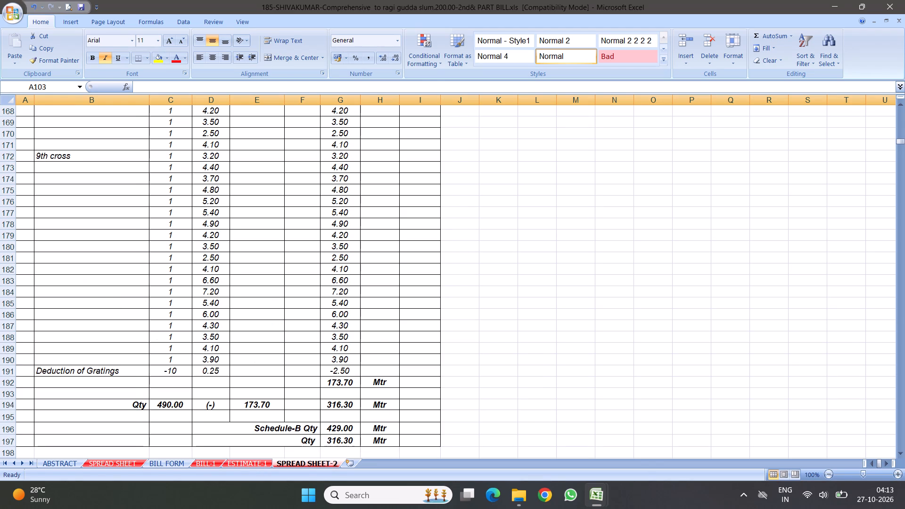
left_click(600, 493)
left_click(677, 428)
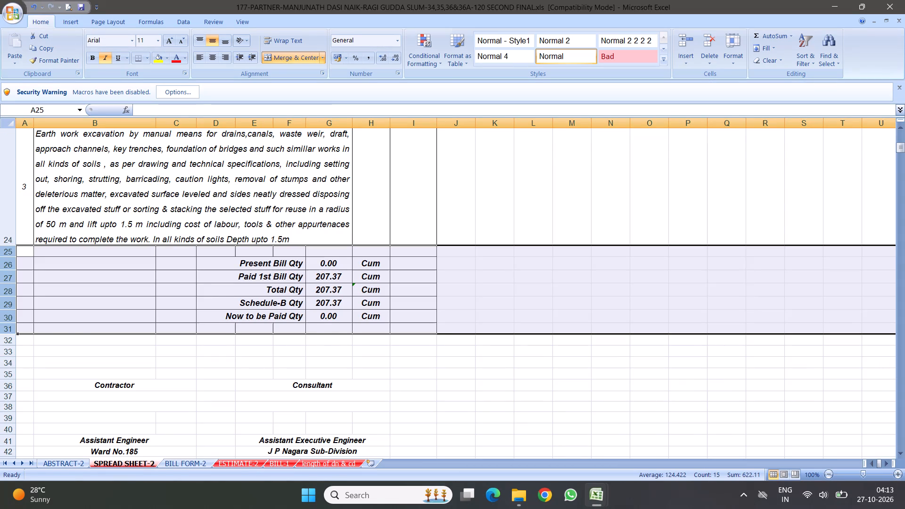
scroll(328, 280, "down", 16)
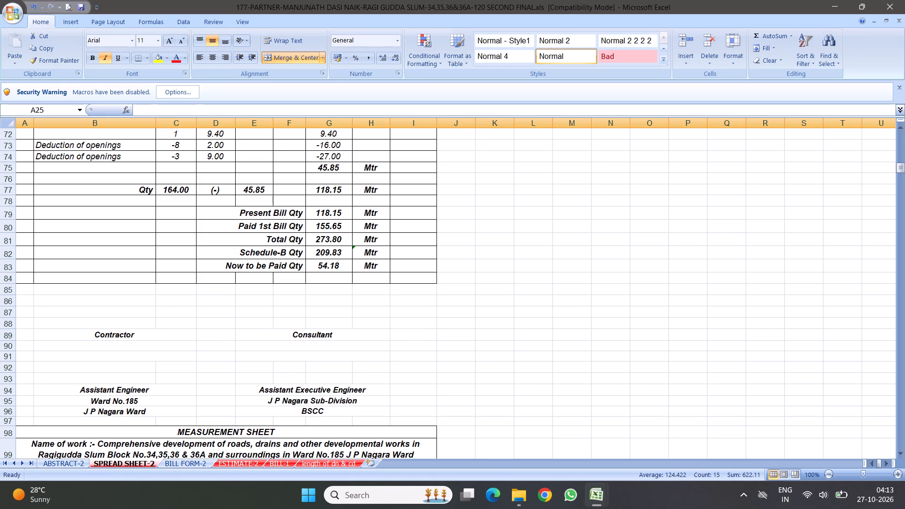
left_click(597, 497)
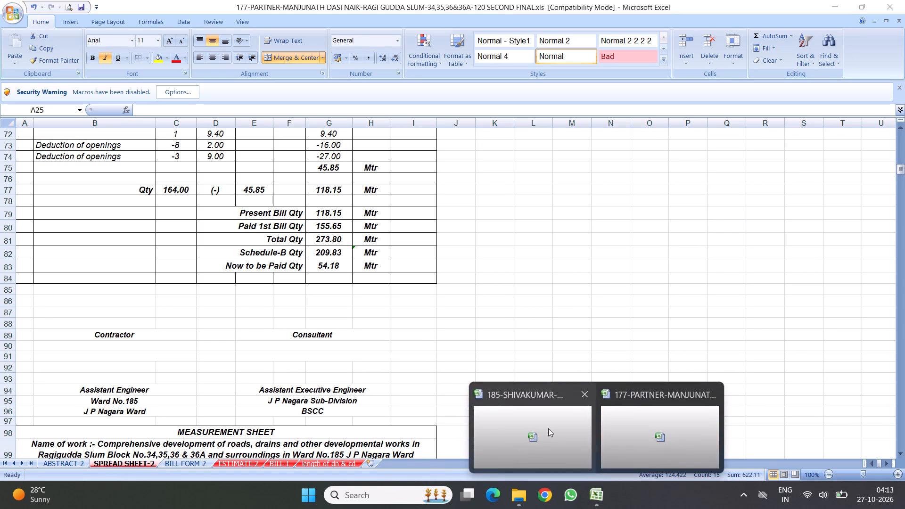
left_click(543, 422)
Copy item 3's bill quantity summary, rows 97 to 102, and insert the copied rows at row 195 beneath item 4's Qty.
scroll(325, 339, "down", 5)
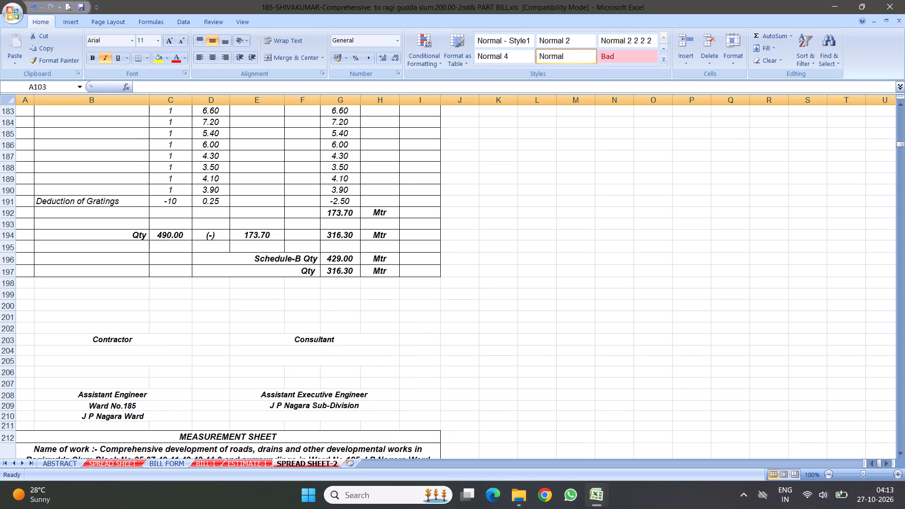
scroll(320, 280, "up", 11)
scroll(316, 279, "up", 15)
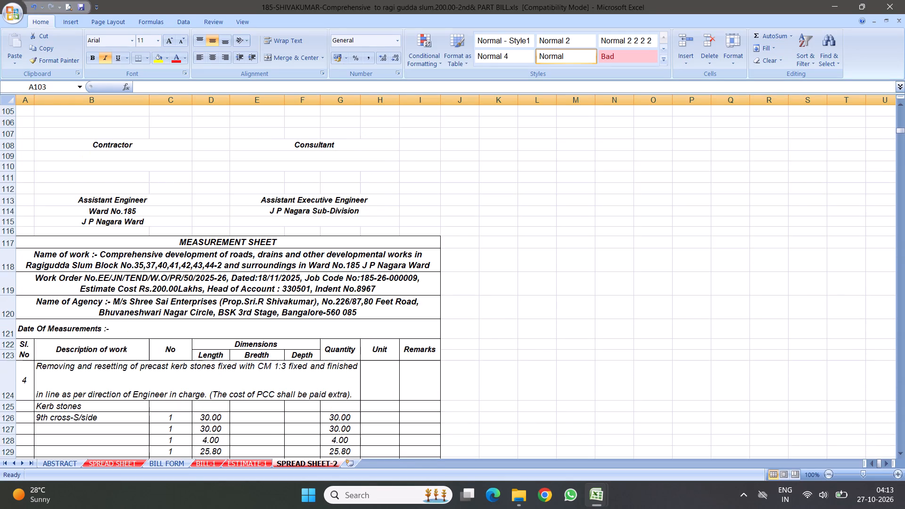
scroll(316, 279, "up", 8)
scroll(268, 286, "down", 1)
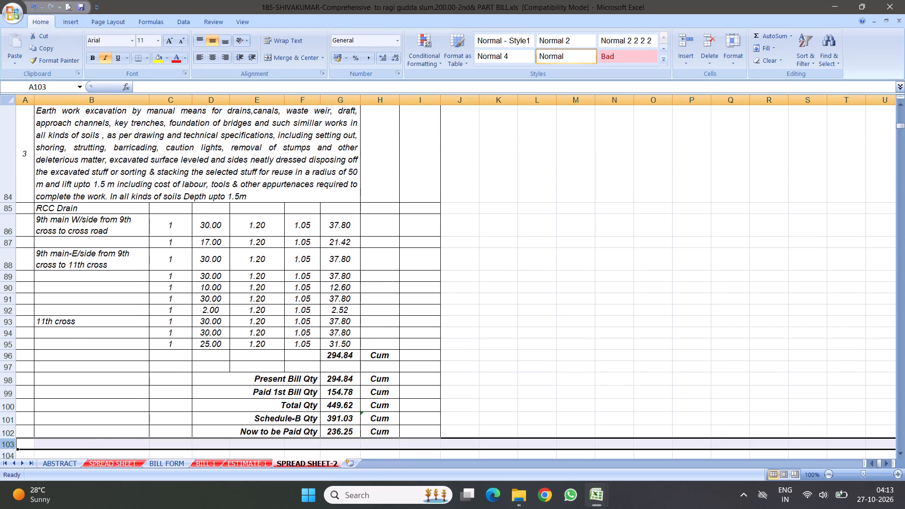
scroll(219, 296, "down", 2)
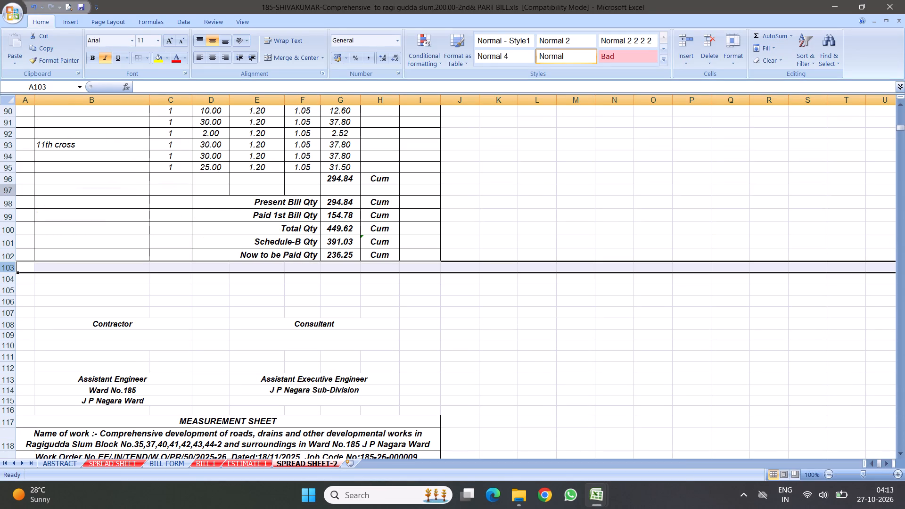
left_click_drag(8, 189, 29, 256)
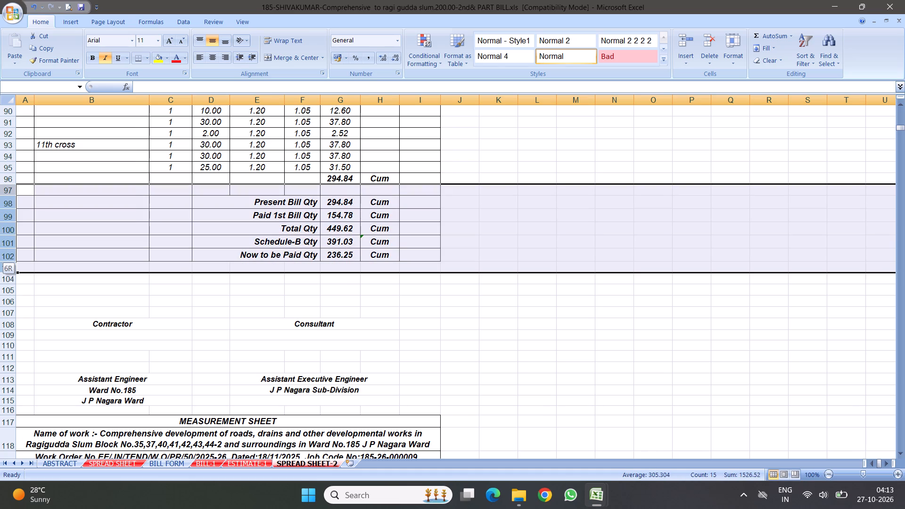
left_click_drag(29, 256, 29, 257)
right_click(151, 215)
left_click(180, 235)
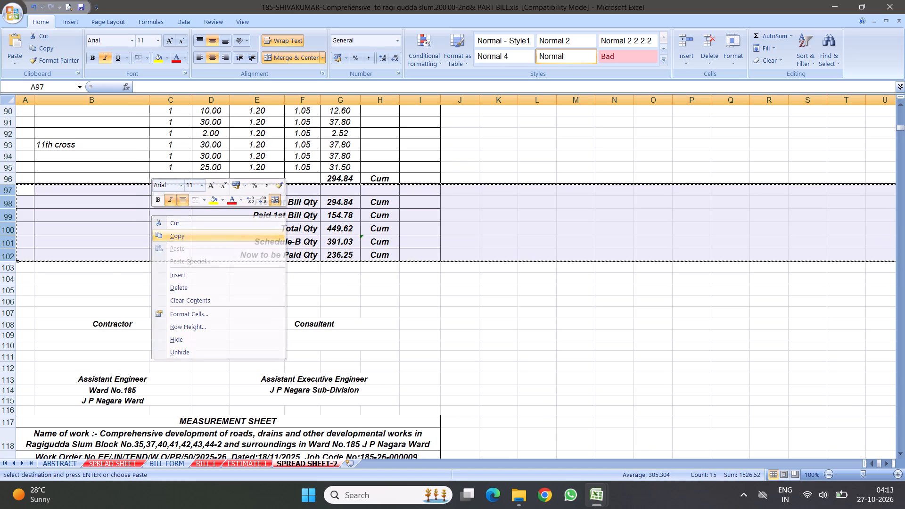
scroll(180, 239, "down", 6)
scroll(295, 252, "down", 5)
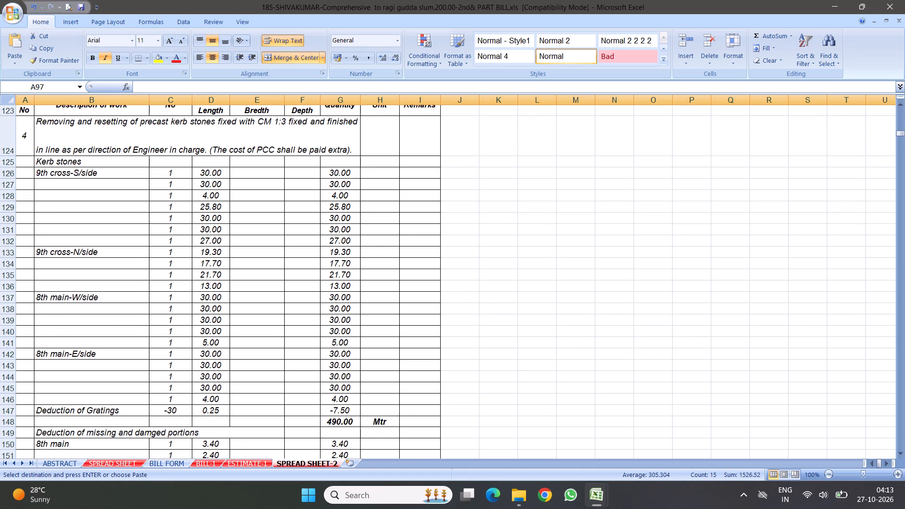
scroll(122, 254, "down", 5)
scroll(244, 303, "down", 14)
scroll(263, 337, "down", 1)
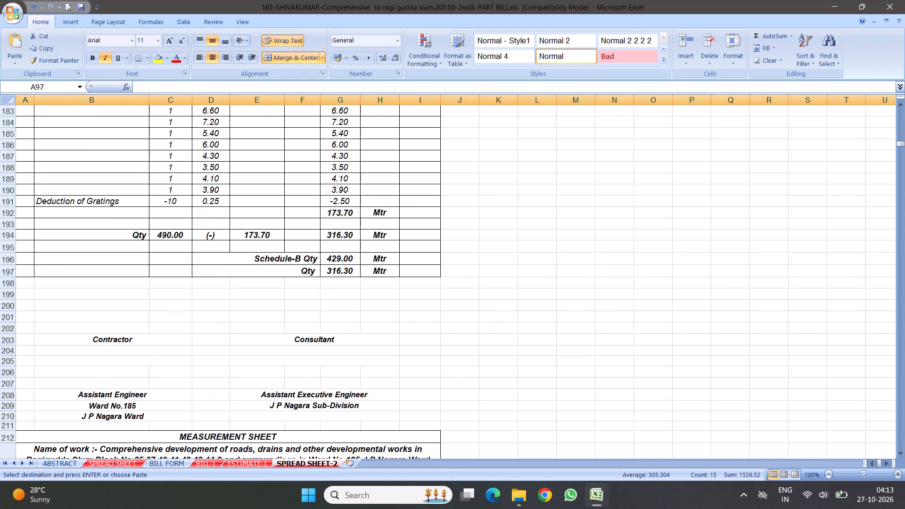
left_click(11, 246)
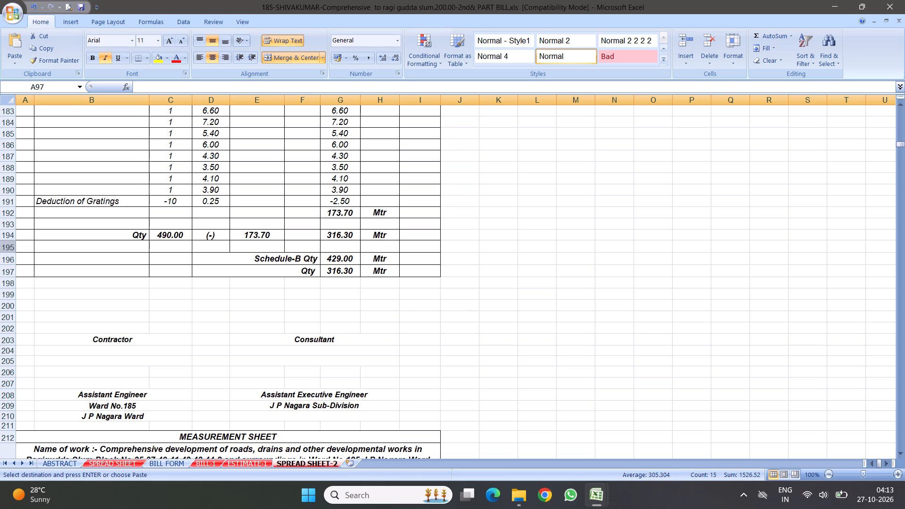
right_click(11, 246)
left_click(71, 303)
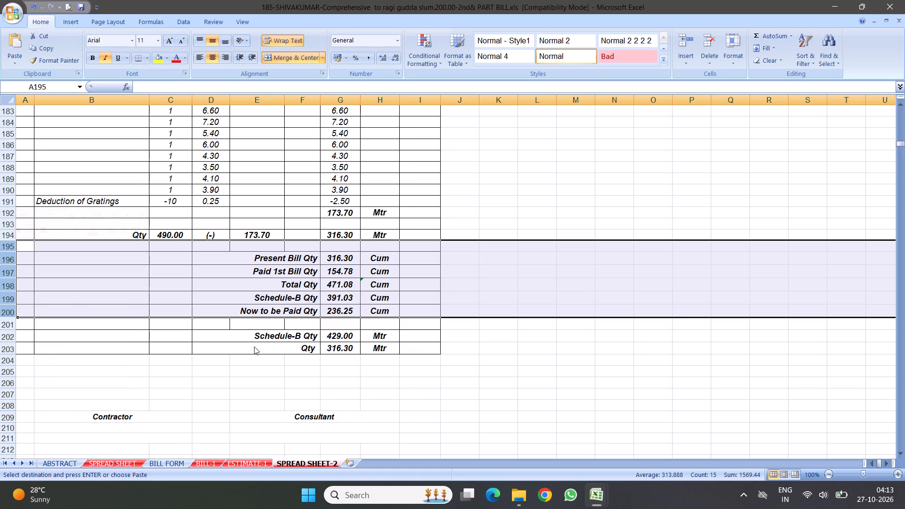
Delete item 4's old Schedule-B Qty and Qty rows with the blank row above them, rows 201 to 203.
left_click_drag(10, 324, 8, 344)
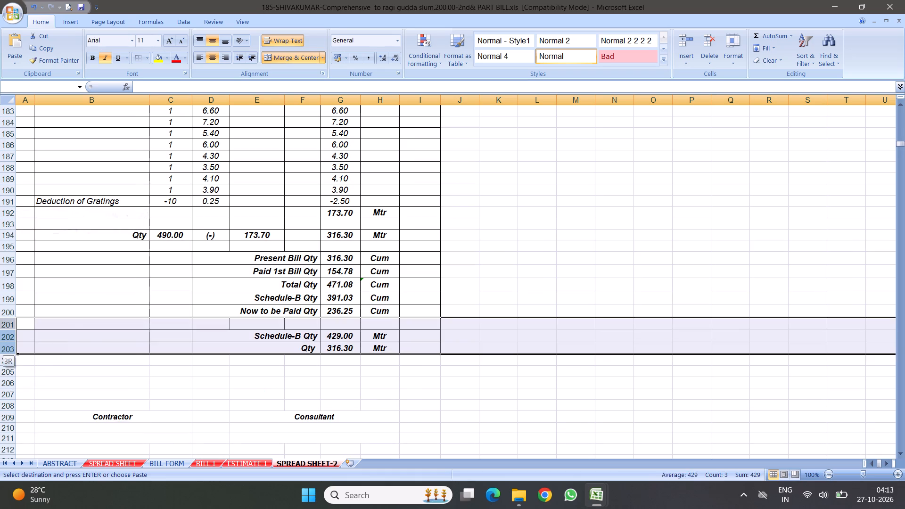
left_click_drag(8, 344, 8, 348)
right_click(53, 338)
left_click(85, 268)
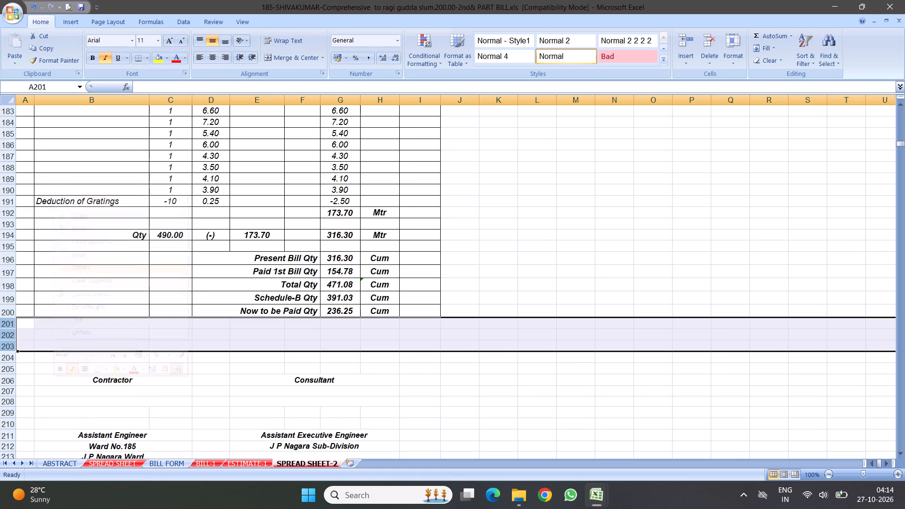
Examine the later items' quantity rows in SPREAD SHEET-2 and item 4's kerb stone measurement rows.
left_click(340, 261)
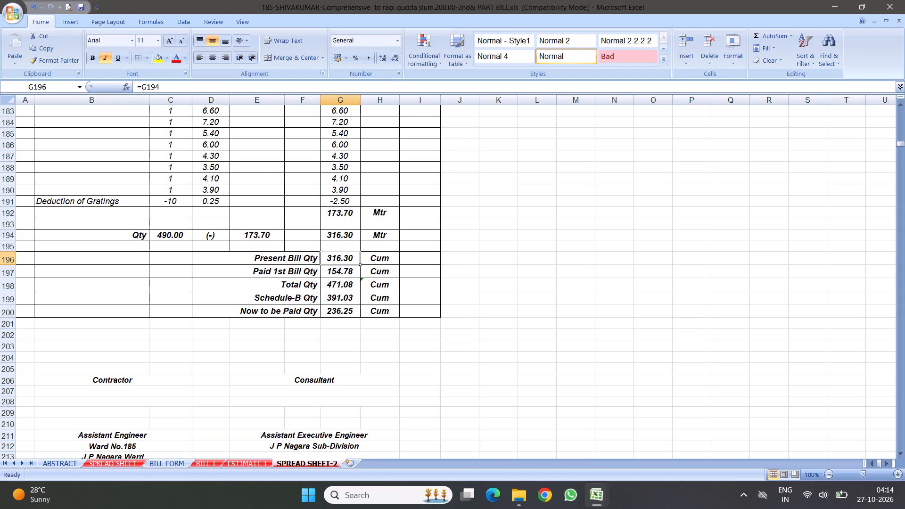
scroll(275, 256, "up", 3)
scroll(286, 276, "down", 5)
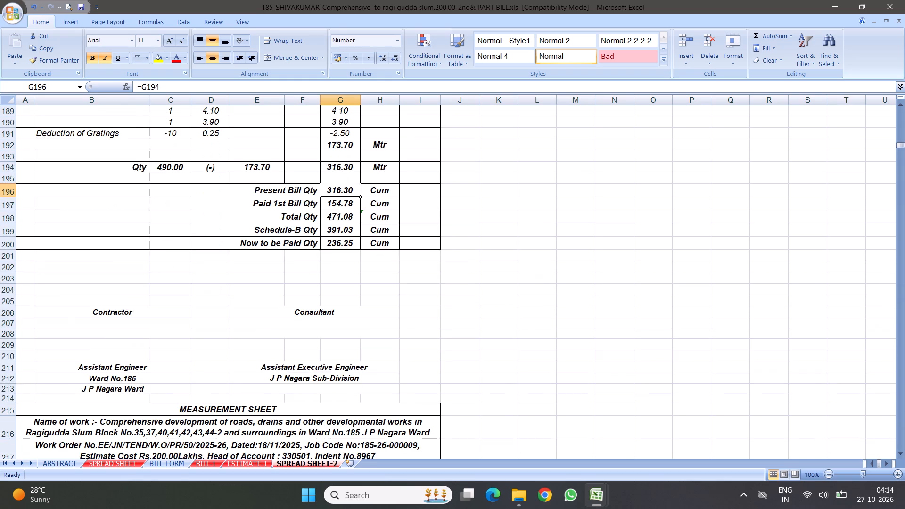
scroll(325, 286, "down", 5)
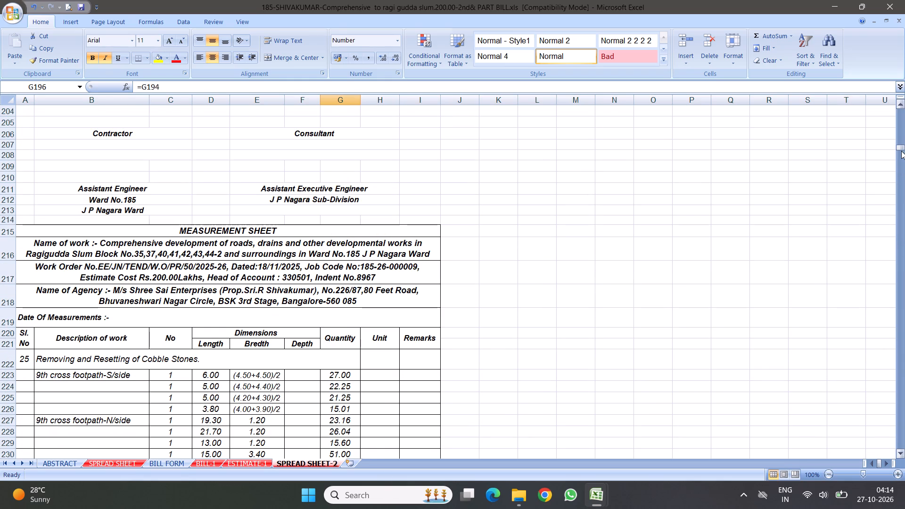
left_click_drag(899, 148, 904, 191)
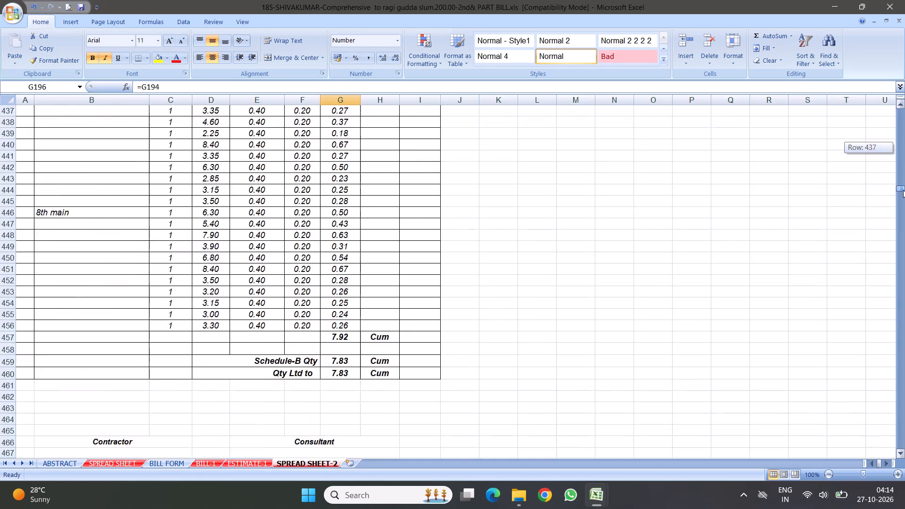
left_click_drag(904, 191, 904, 205)
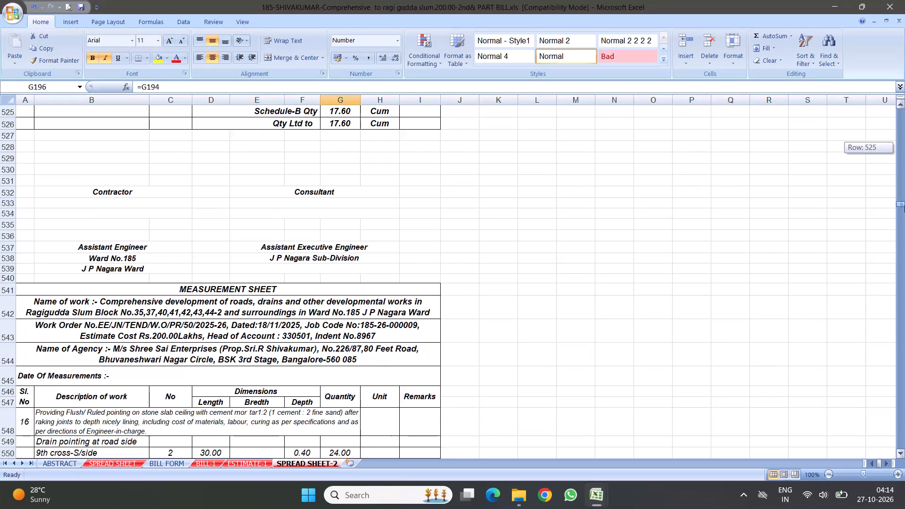
left_click_drag(904, 205, 904, 286)
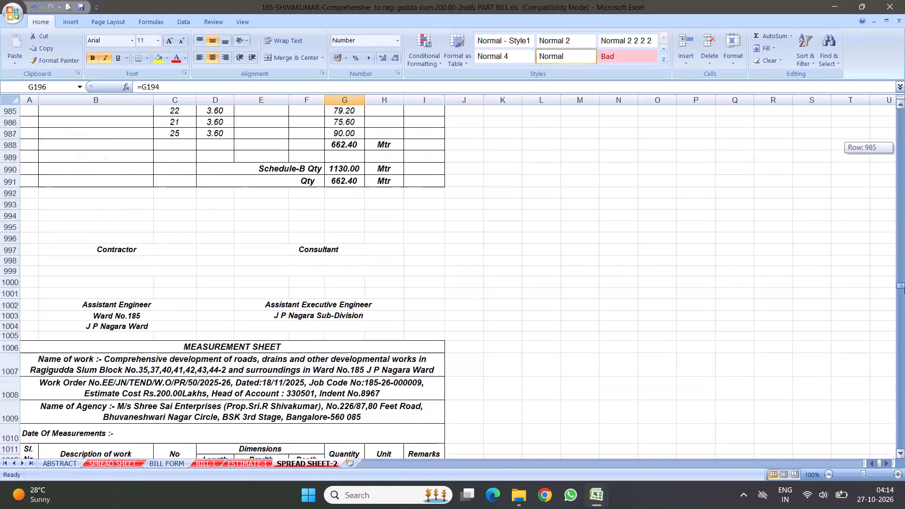
left_click_drag(904, 286, 904, 295)
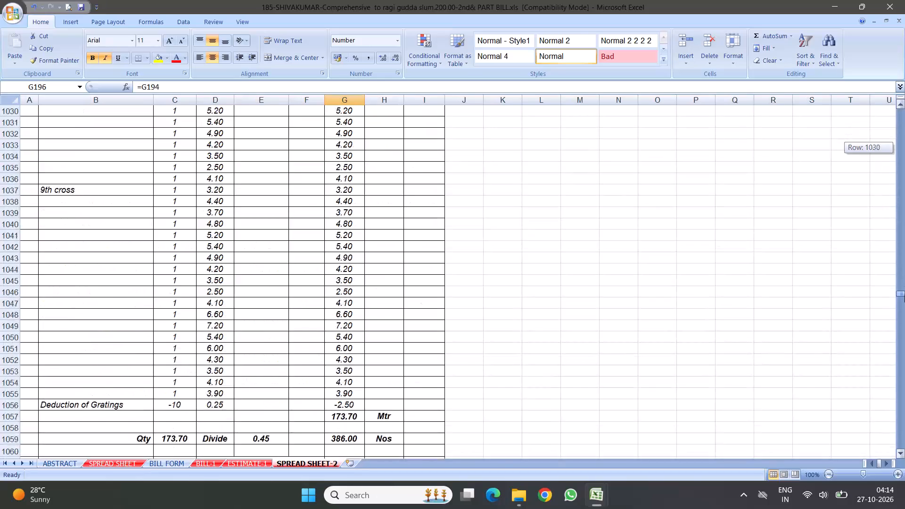
left_click_drag(904, 295, 904, 298)
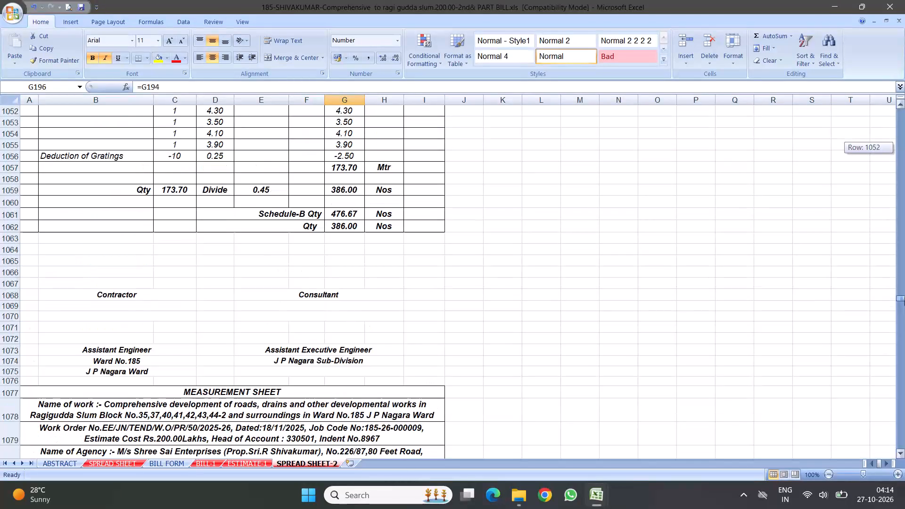
left_click_drag(904, 298, 904, 297)
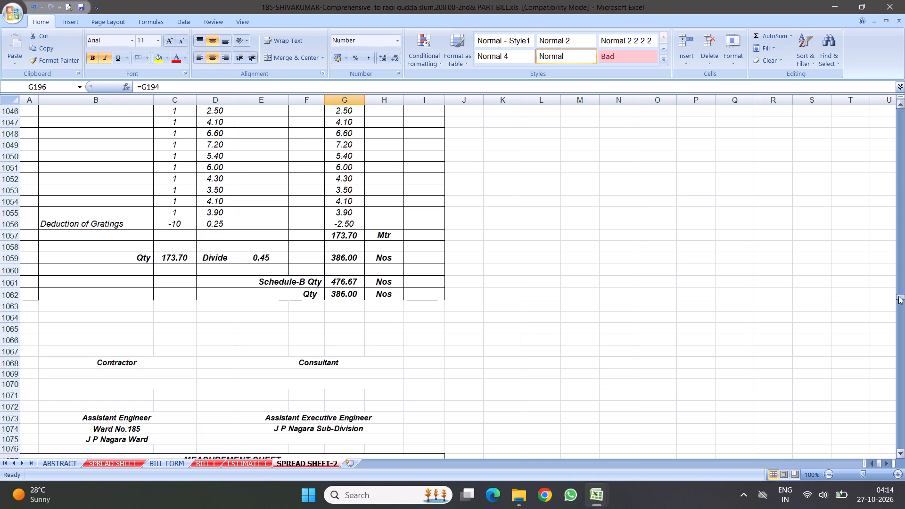
left_click_drag(898, 296, 904, 183)
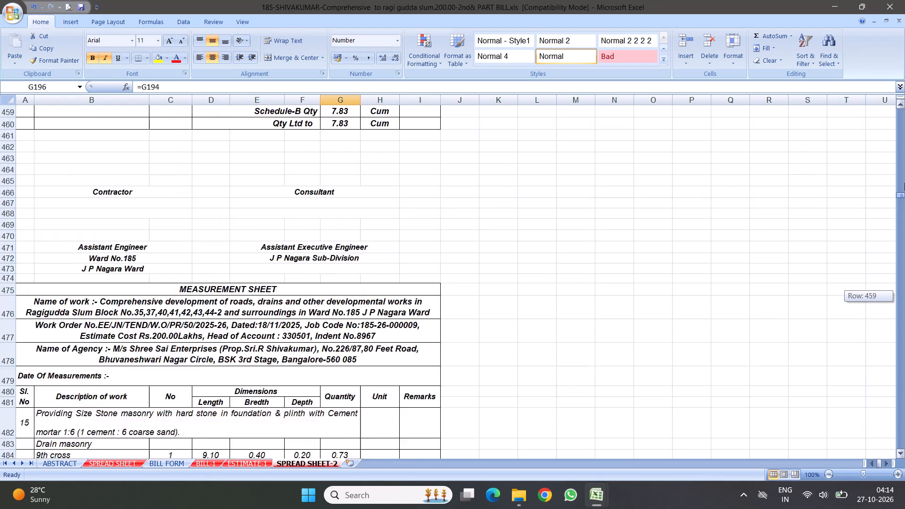
left_click_drag(904, 183, 904, 119)
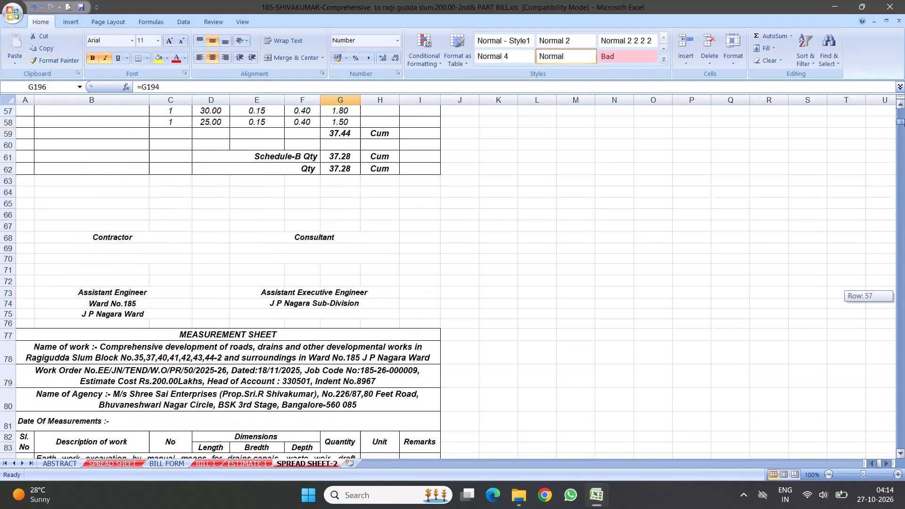
left_click_drag(904, 119, 904, 114)
scroll(298, 240, "down", 8)
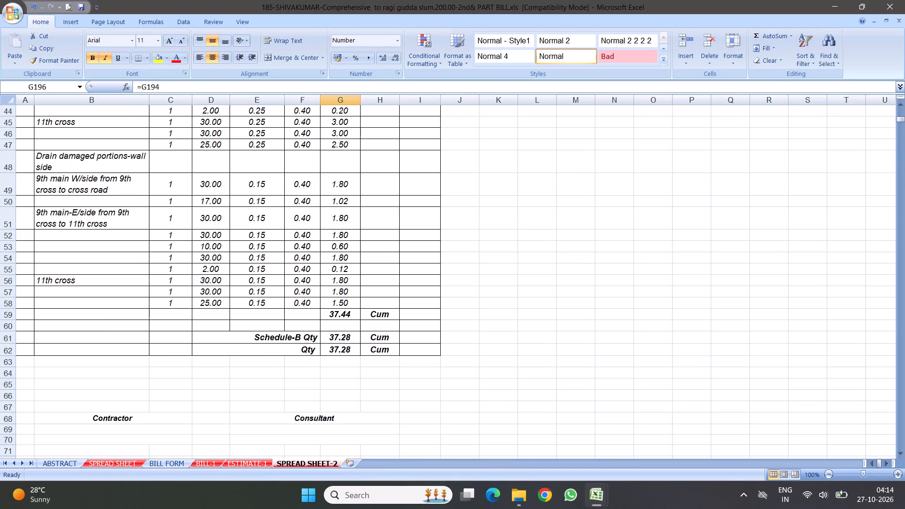
scroll(301, 225, "down", 13)
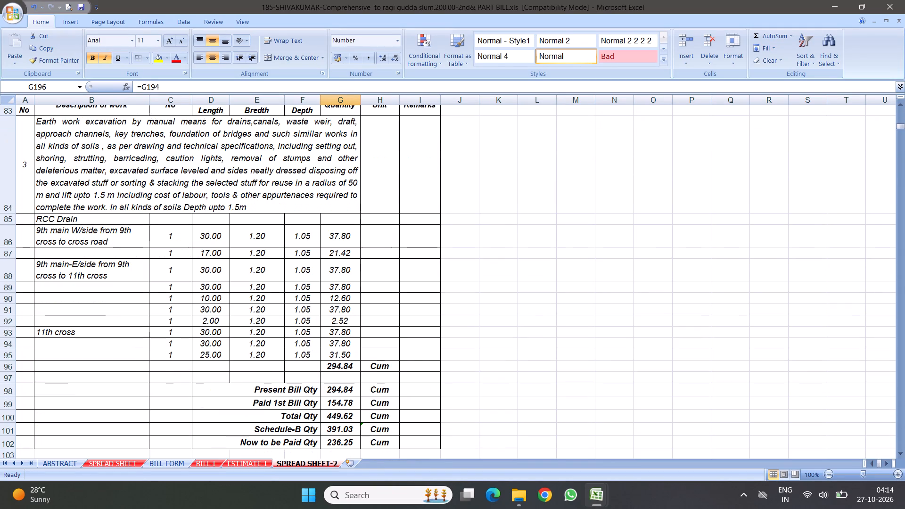
scroll(281, 275, "down", 5)
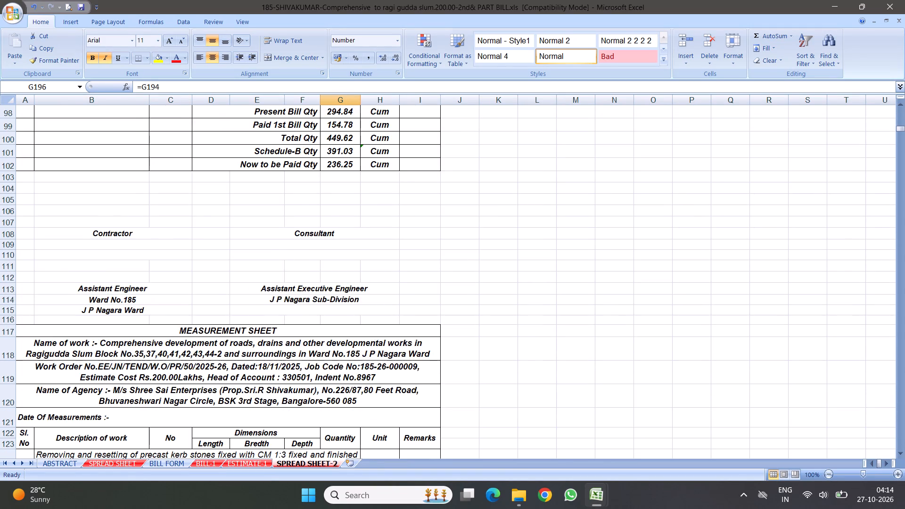
scroll(314, 266, "down", 13)
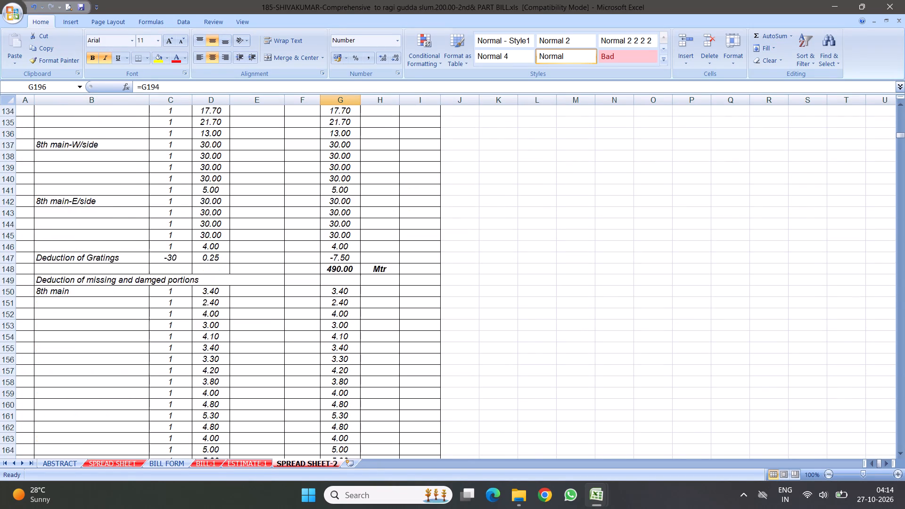
scroll(322, 264, "down", 5)
scroll(316, 251, "up", 7)
scroll(278, 258, "up", 4)
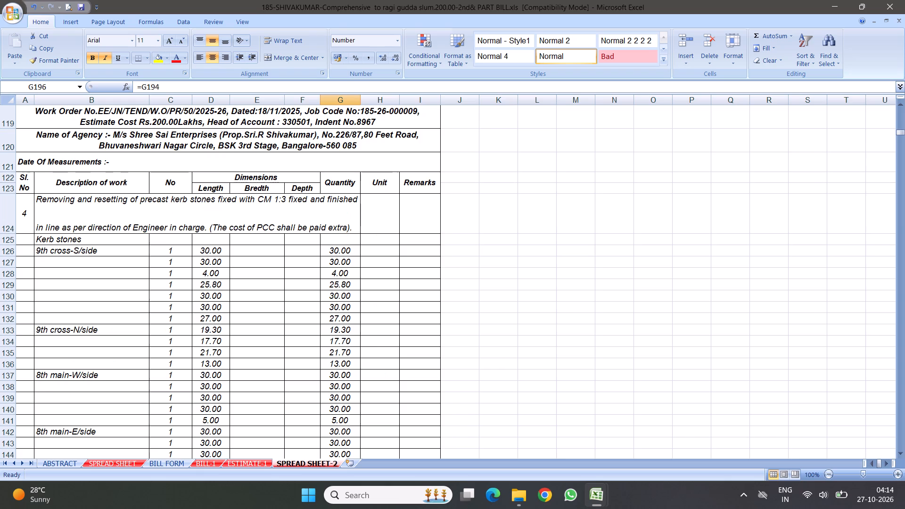
scroll(274, 260, "down", 4)
scroll(284, 258, "up", 3)
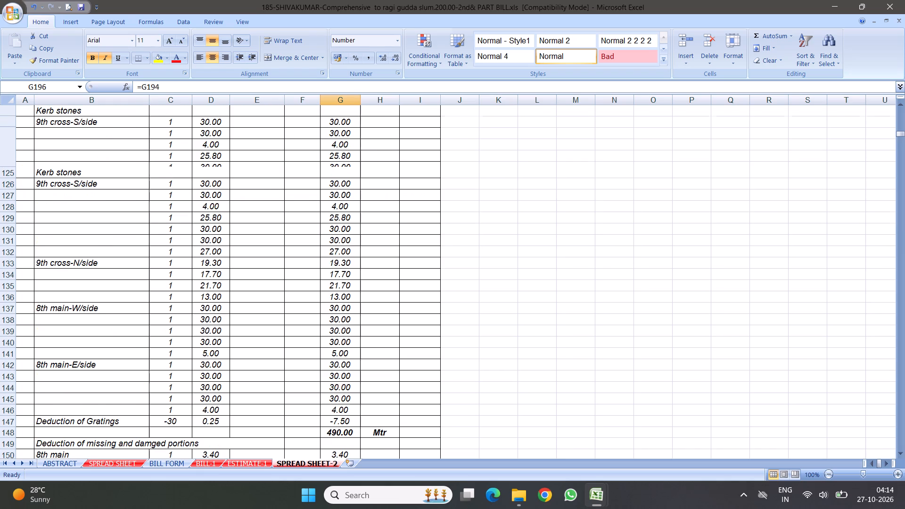
Replace the 9th cross-S/side description in B126 of item 4's kerb stone measurements with "6th main-".
left_click(78, 254)
type("7th m")
key("BackSpace")
key("BackSpace")
key("BackSpace")
key("BackSpace")
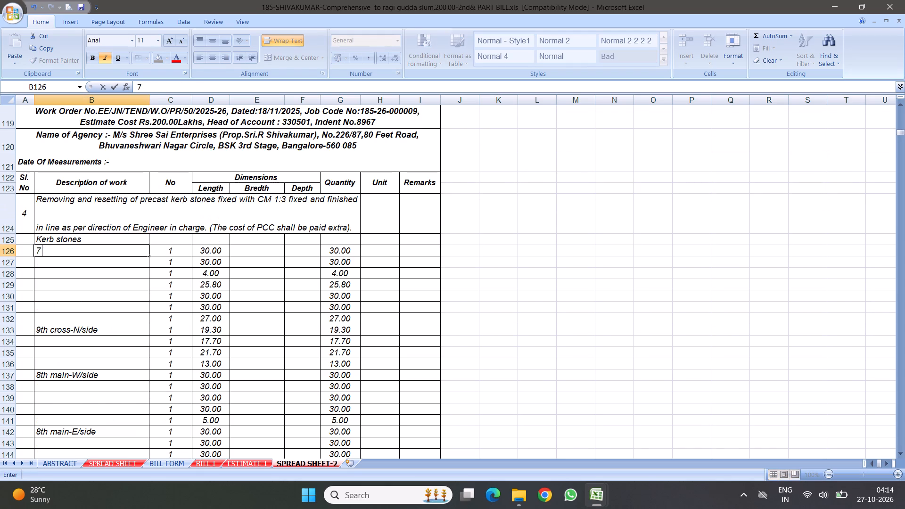
key("BackSpace")
key("BackSpace")
type("6th main")
key("minus")
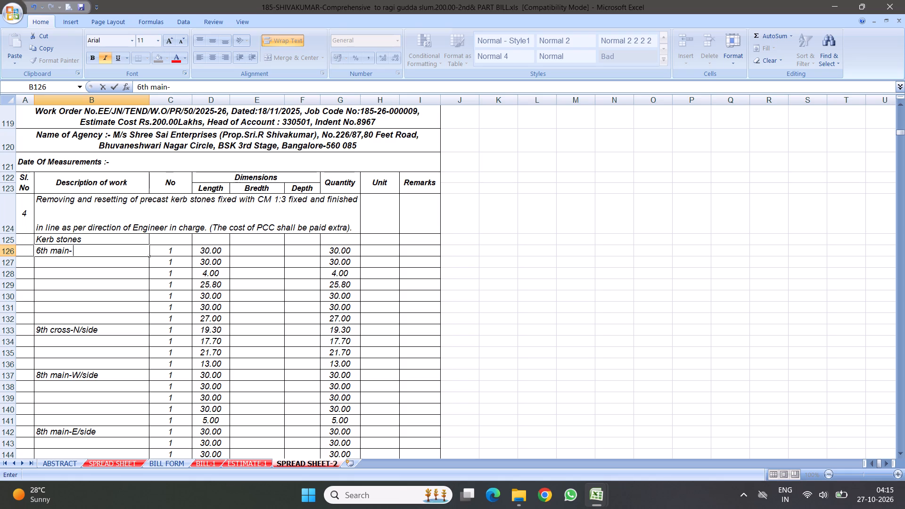
left_click(218, 275)
Fill the 30.00 length in D126 down through D133 of item 4's kerb stone measurements.
left_click(210, 252)
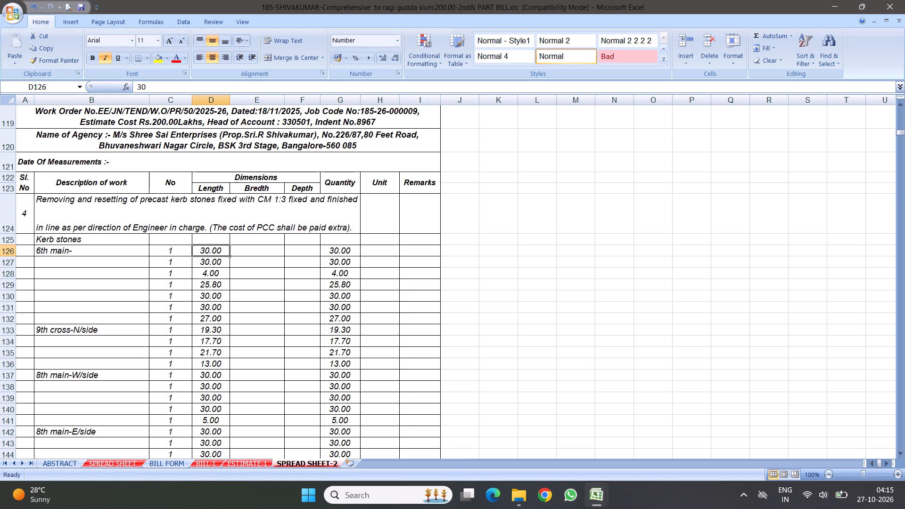
left_click_drag(230, 257, 223, 340)
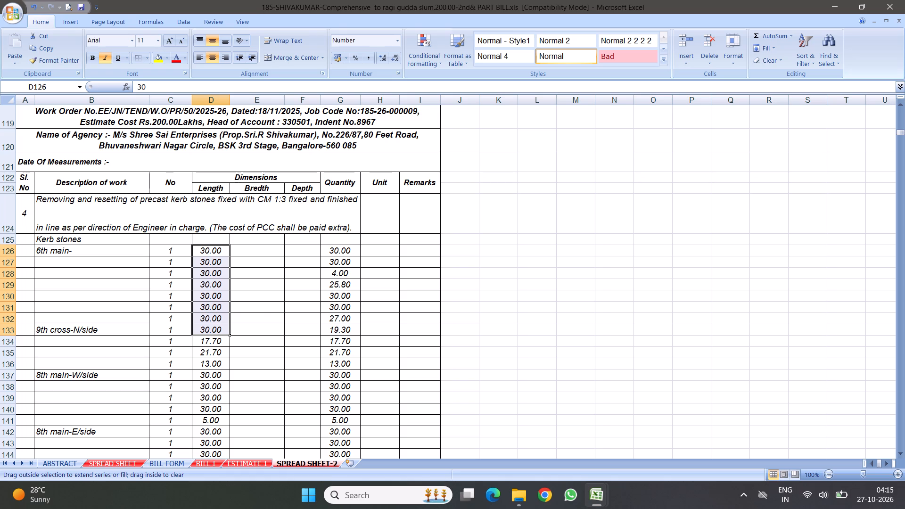
Set the length in D129 of item 4's kerb stone measurements to 12 and select D126 to D129 to check their sum.
left_click(210, 288)
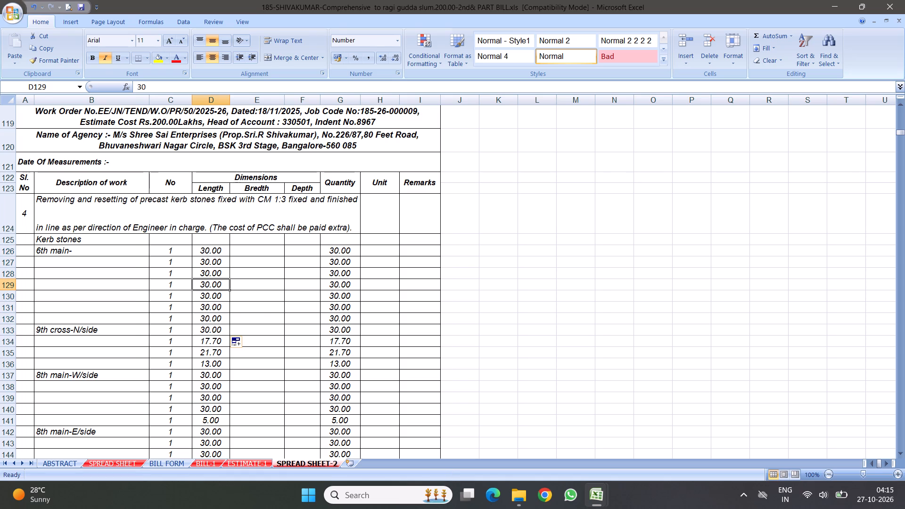
key("1")
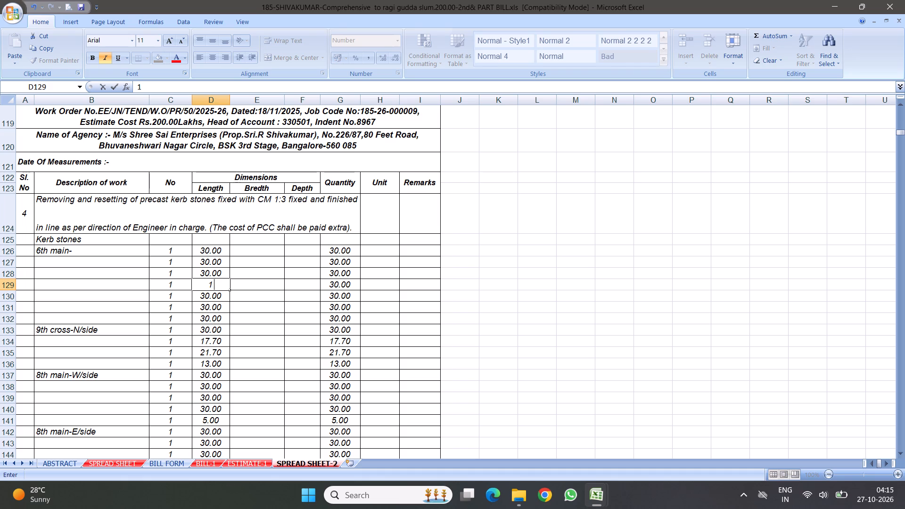
key("2")
left_click(316, 329)
left_click_drag(213, 251, 206, 285)
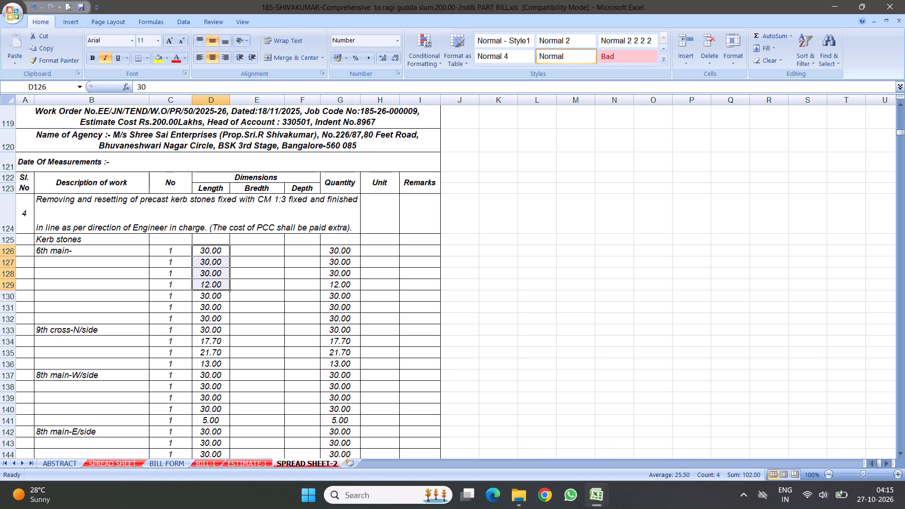
Complete the B126 description as "6th main-E/side" and enter "W/sid" as the description in B130.
left_click(112, 297)
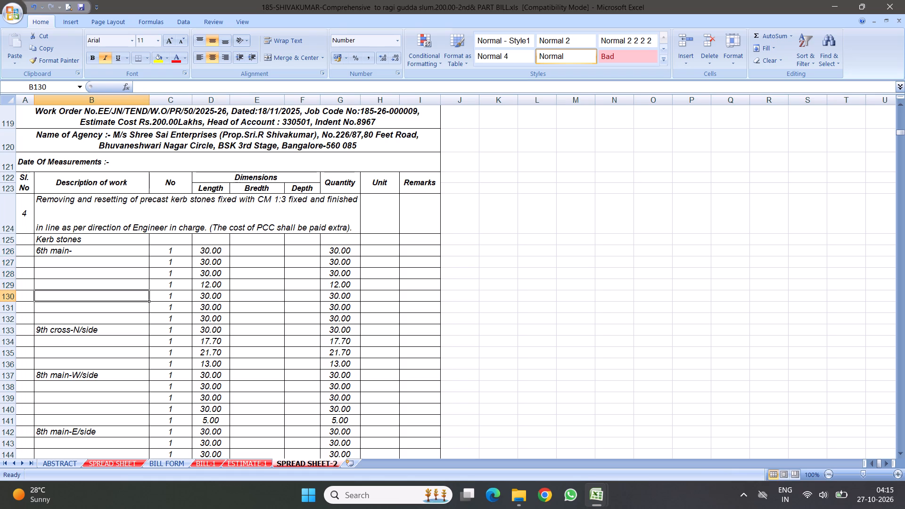
double_click(76, 250)
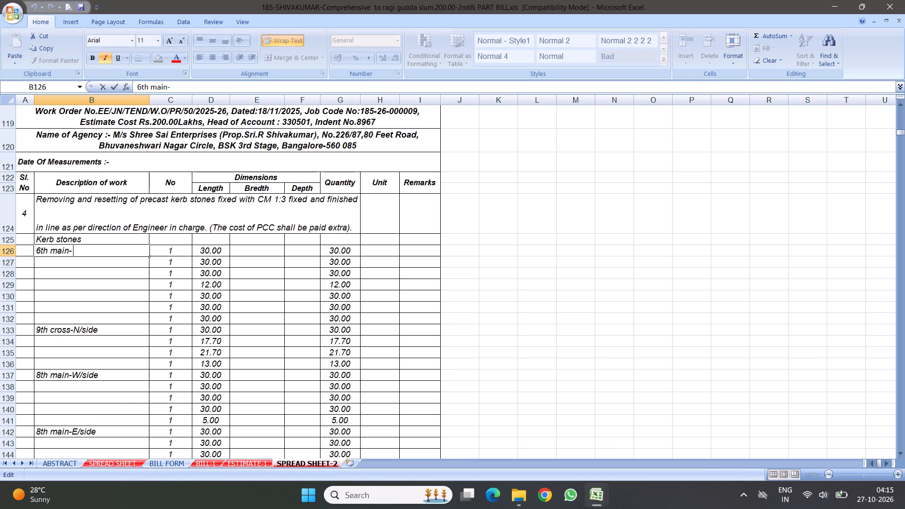
key("shift+e")
type("/side")
left_click(235, 302)
left_click(91, 295)
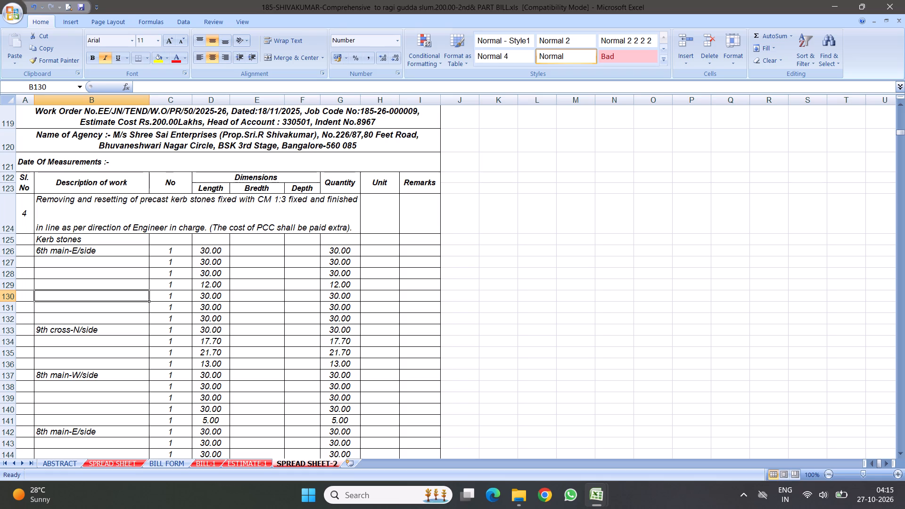
type("W/sid")
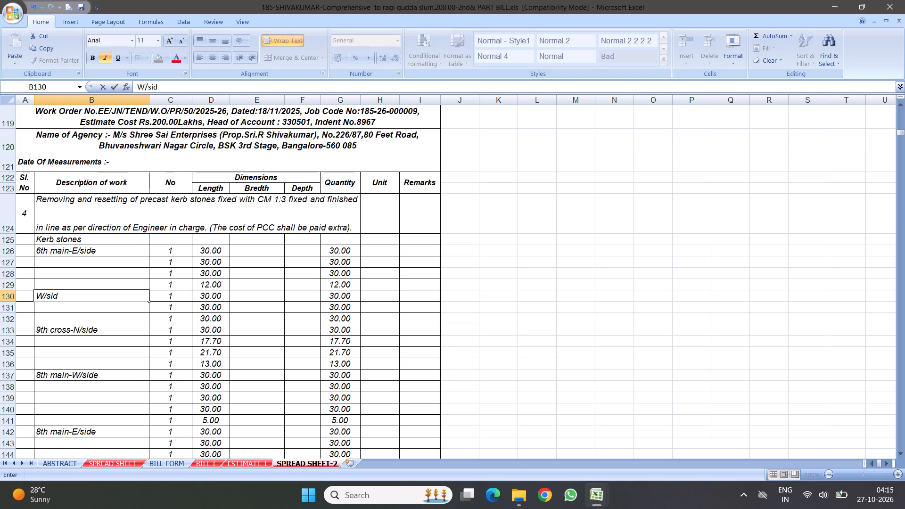
left_click_drag(143, 297, 159, 299)
Set the W/sid kerb stone lengths in D130, D131 and D132 to 9, 12 and 11.
left_click(211, 294)
key("9")
left_click(237, 331)
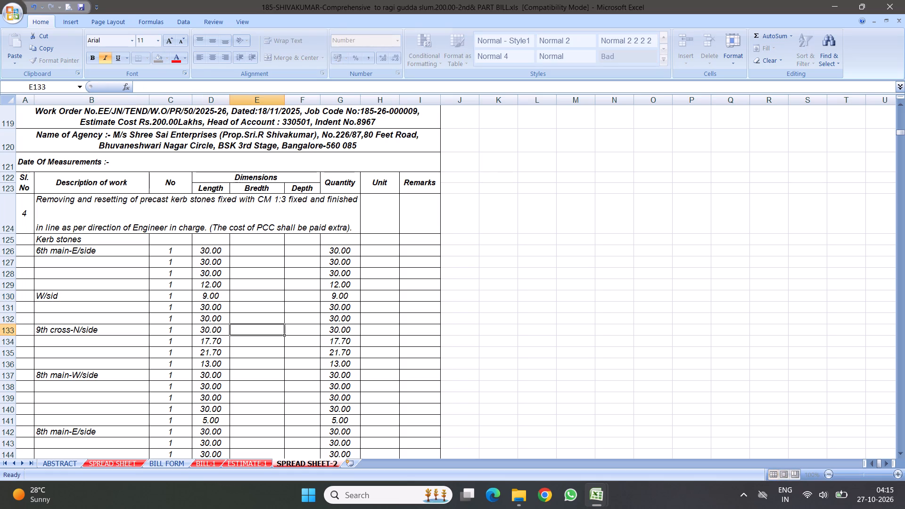
left_click(208, 303)
key("1")
key("2")
left_click(284, 318)
left_click(209, 316)
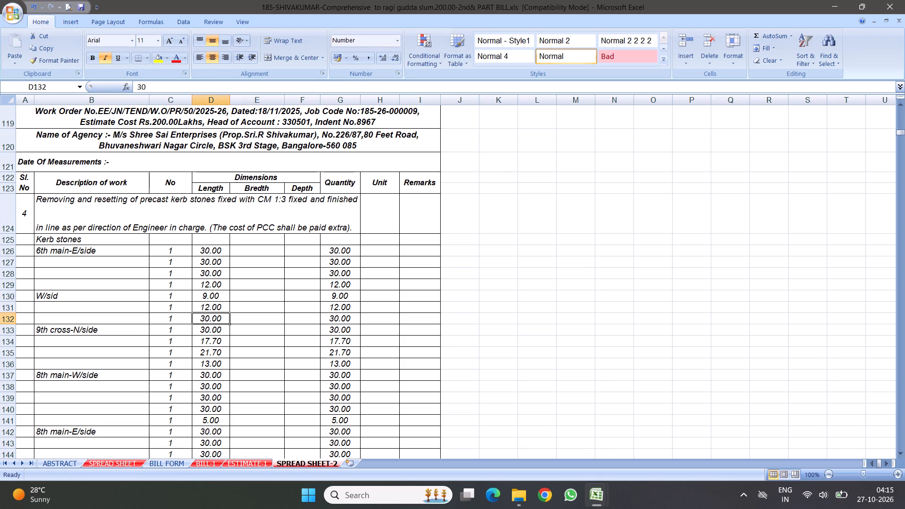
key("1")
key("1")
left_click(264, 347)
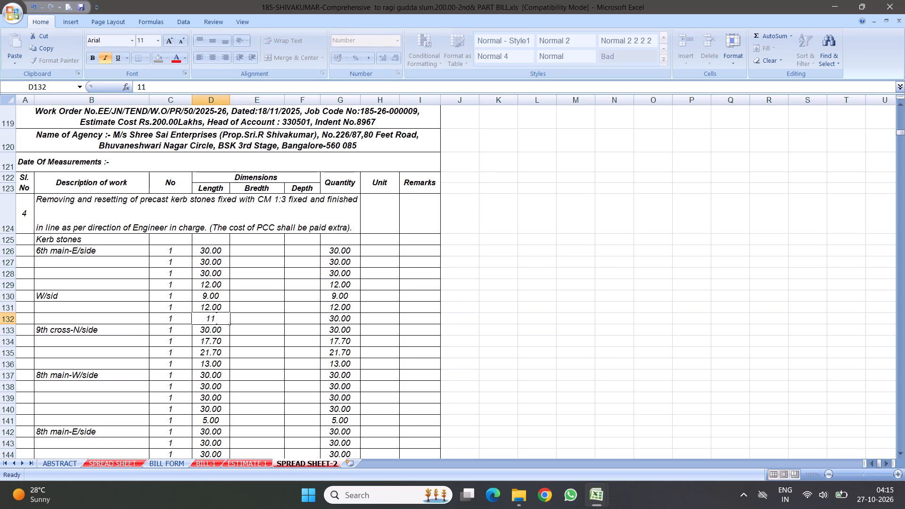
left_click(200, 325)
Clear the old 9th cross-N/side and 8th main-W/side descriptions from B133 to B139.
left_click_drag(122, 327, 117, 394)
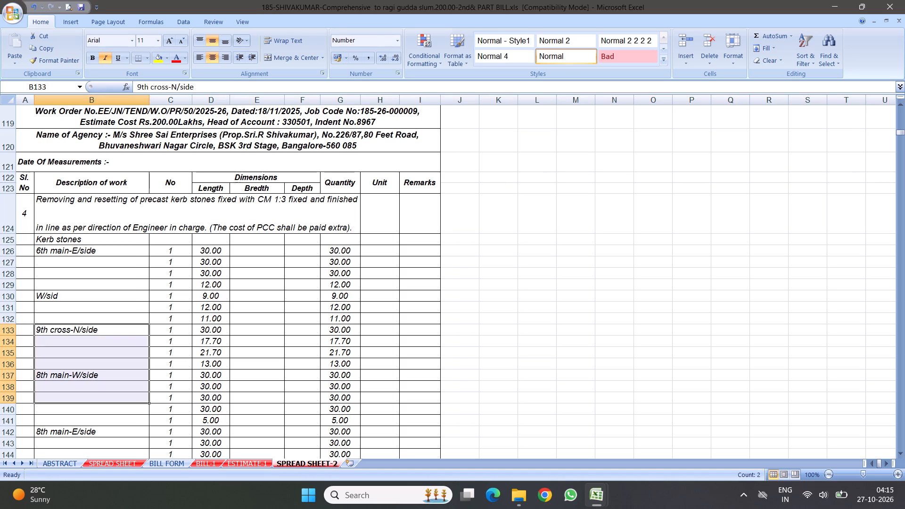
key("Delete")
Set the kerb stone lengths in D133 and D134 to 6 and 8.
left_click(212, 332)
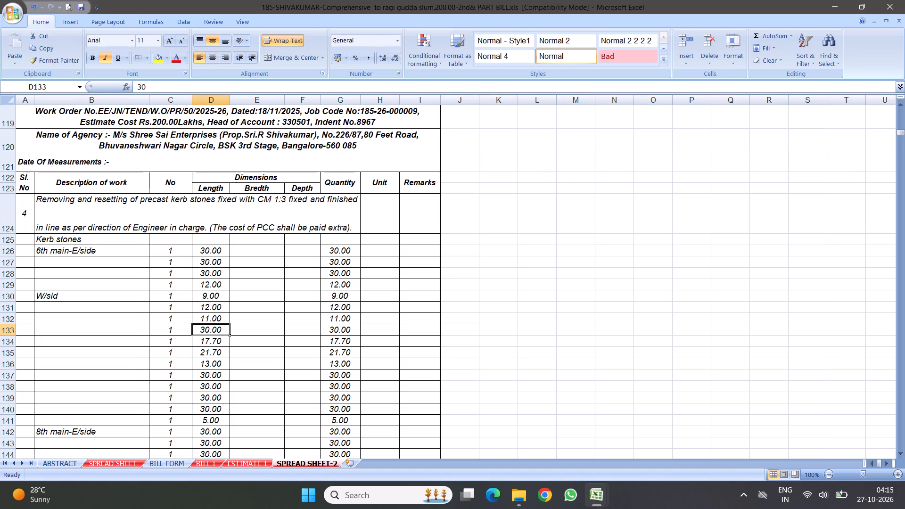
key("6")
left_click(308, 337)
left_click(212, 341)
key("8")
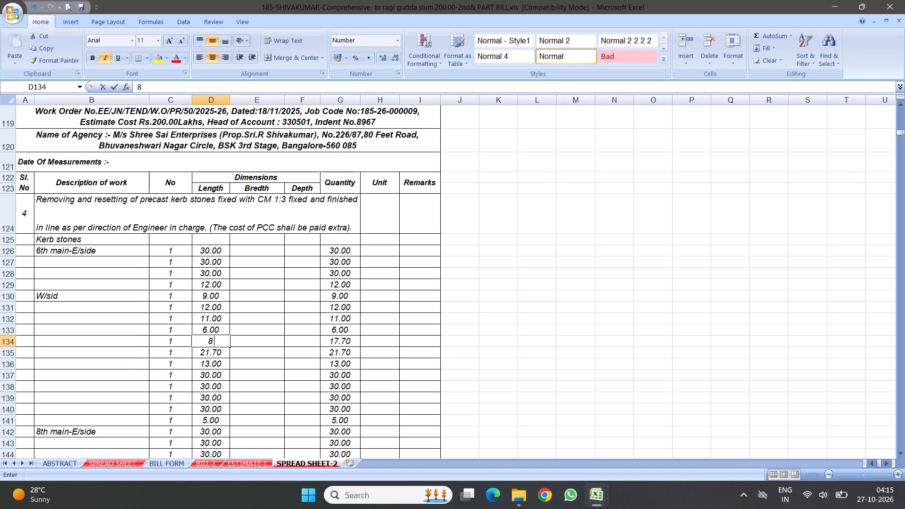
left_click(342, 361)
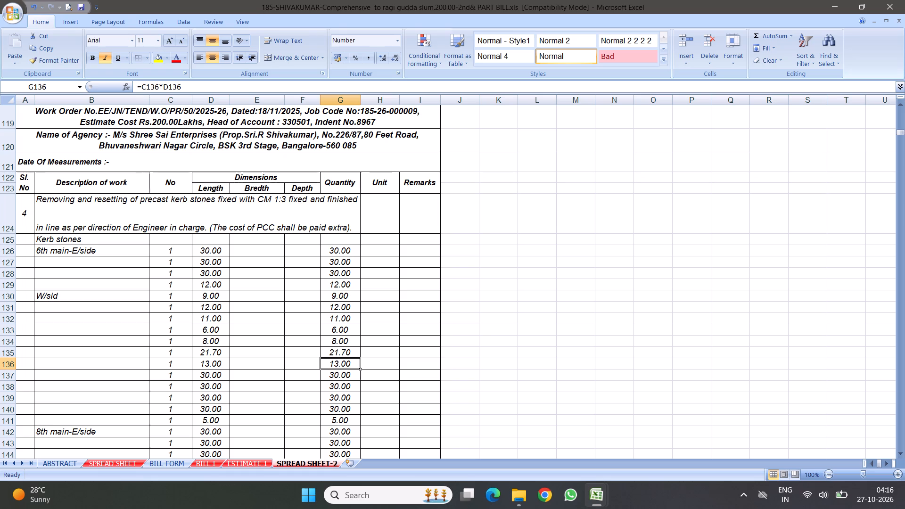
Delete the surplus kerb stone measurement rows 137 to 146 above the Deduction of Gratings row.
scroll(178, 374, "down", 3)
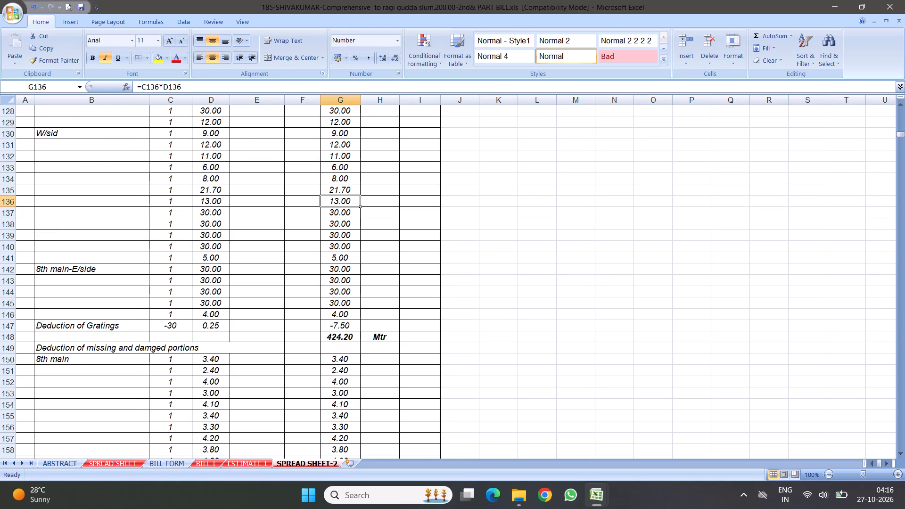
left_click_drag(12, 213, 27, 314)
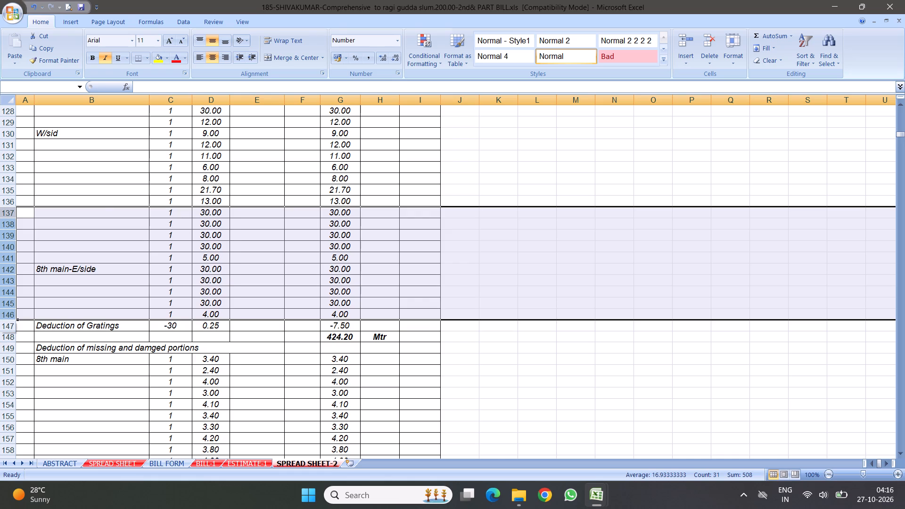
right_click(97, 226)
left_click(123, 296)
left_click(202, 254)
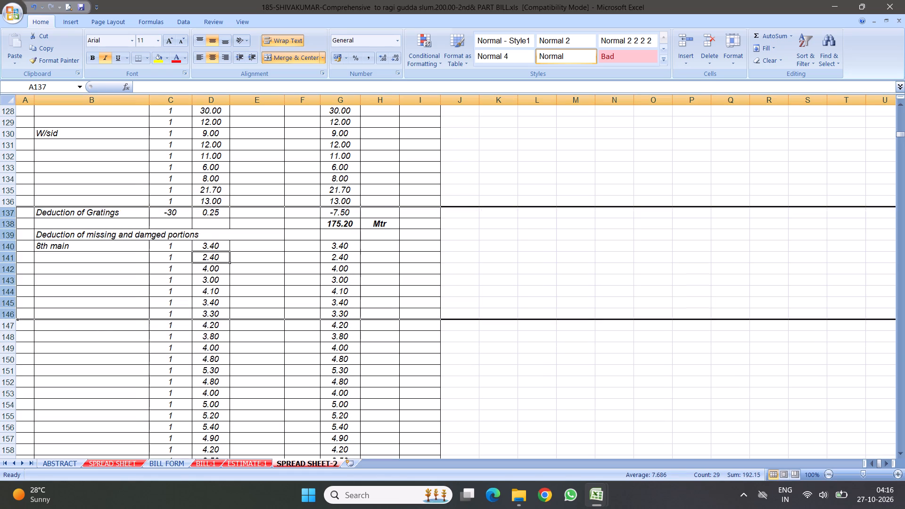
Save the workbook.
left_click(81, 5)
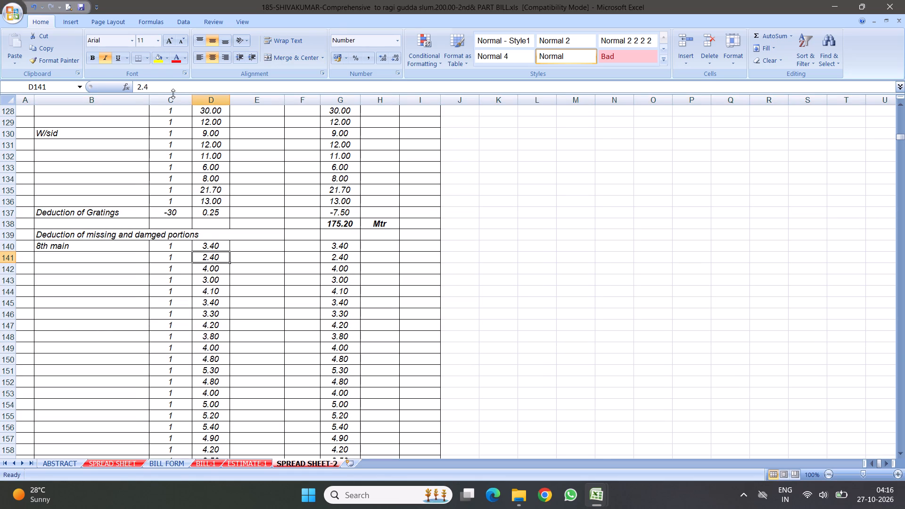
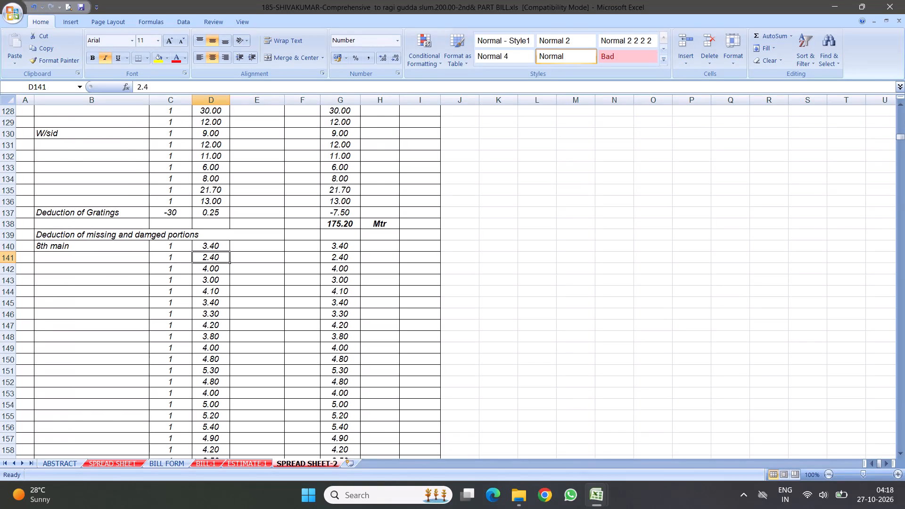
Set the kerb stone length in D135 of item 4 to 18.
scroll(248, 267, "up", 4)
scroll(229, 290, "down", 2)
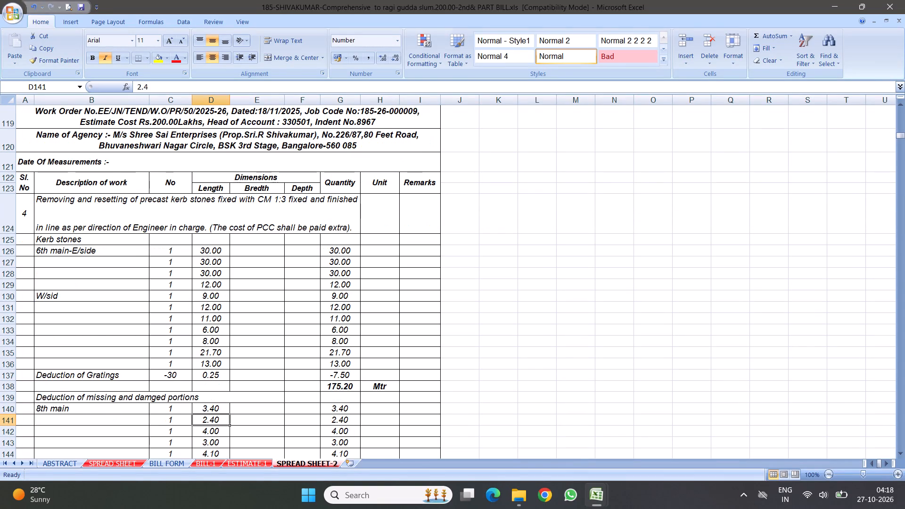
left_click(363, 282)
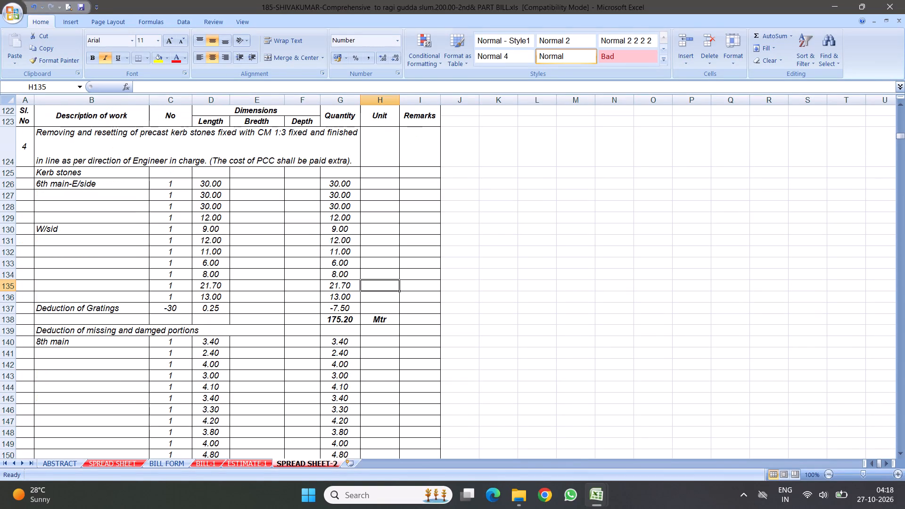
left_click(206, 296)
left_click(206, 286)
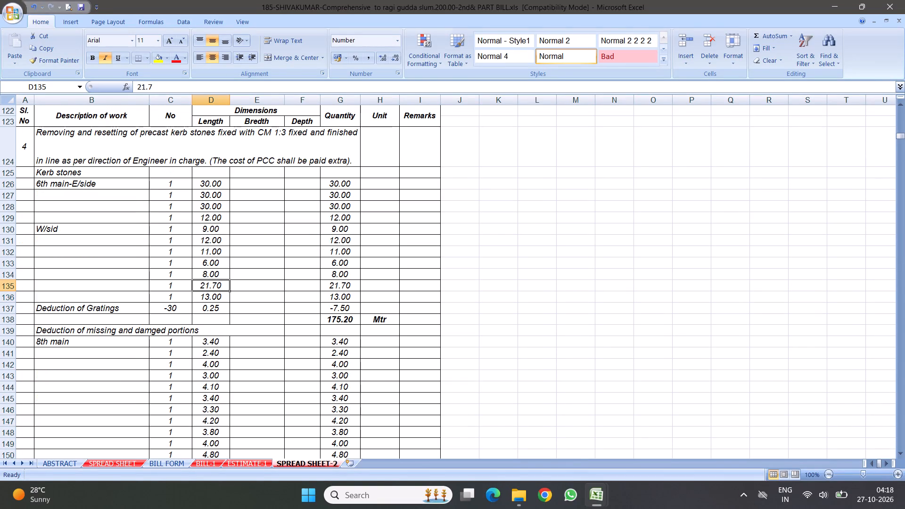
key("1")
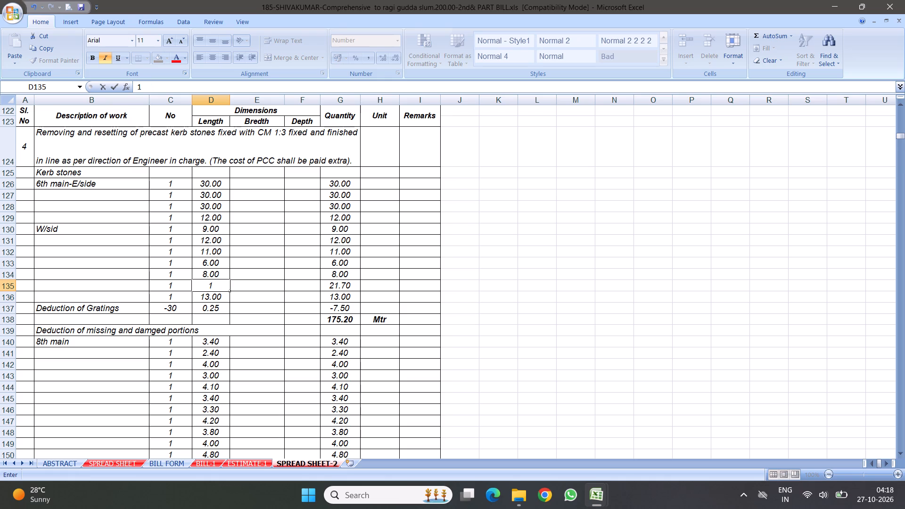
key("8")
left_click(319, 301)
Enter the description 6th main in B143, within item 4's deduction of missing and damaged portions.
scroll(245, 265, "down", 3)
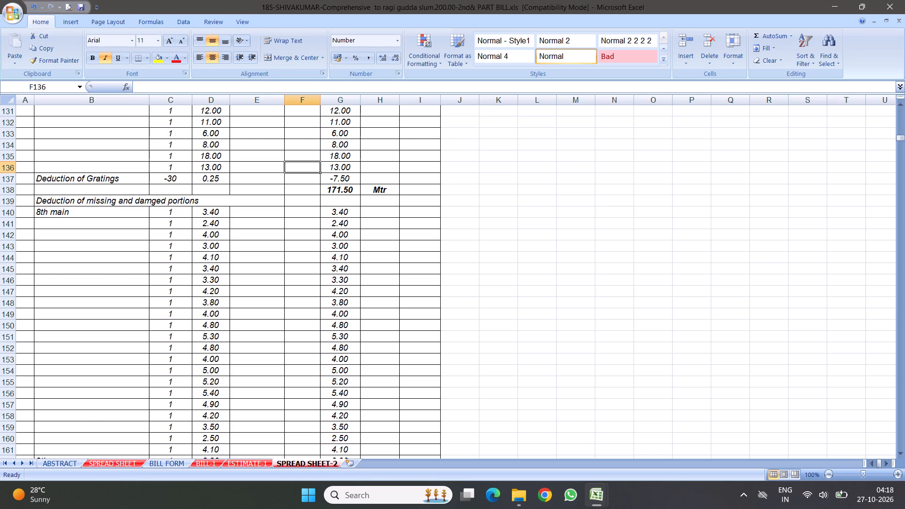
scroll(107, 233, "up", 5)
scroll(129, 255, "down", 6)
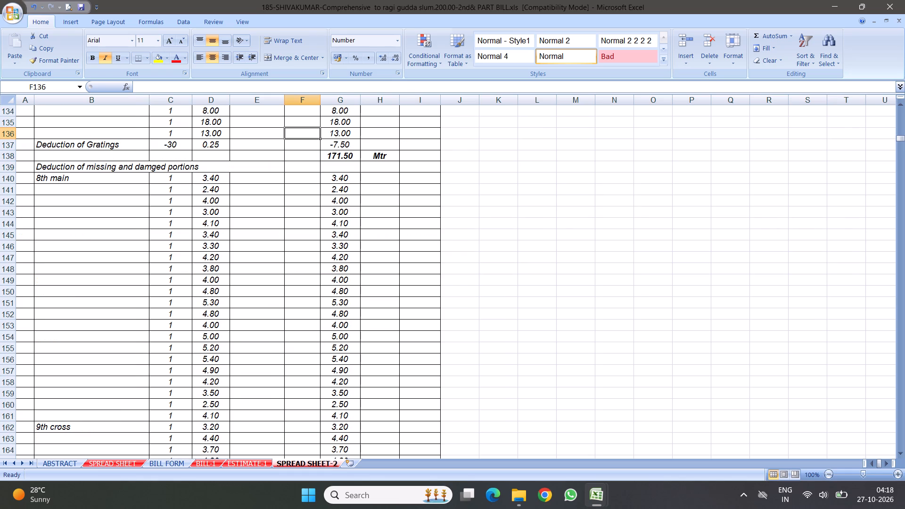
left_click(86, 203)
left_click(88, 216)
type("6th main")
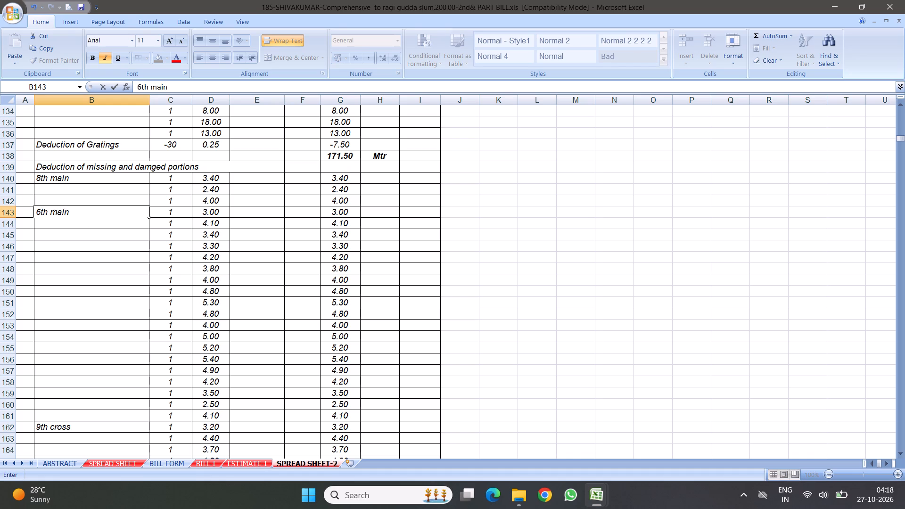
left_click(123, 275)
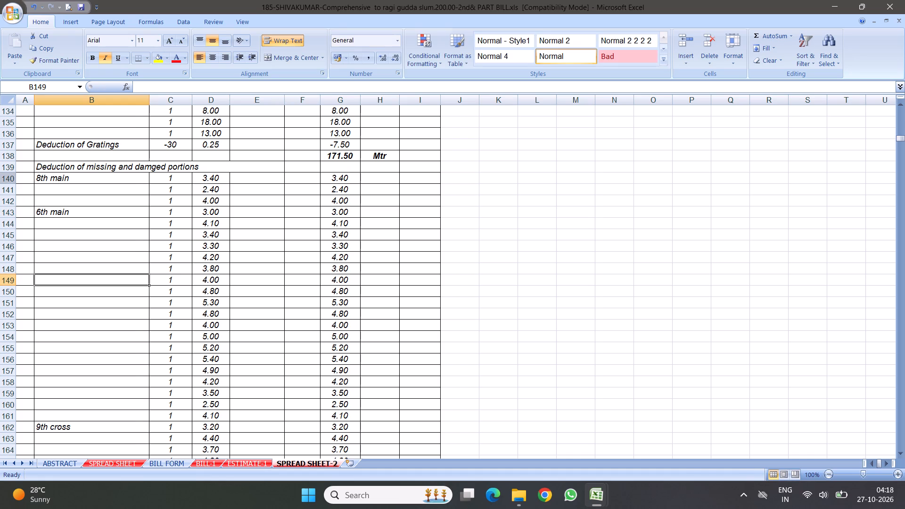
Delete the 8th main deduction rows 140 to 142 above the 6th main row.
left_click_drag(10, 178, 8, 203)
right_click_drag(54, 190, 61, 197)
left_click(94, 262)
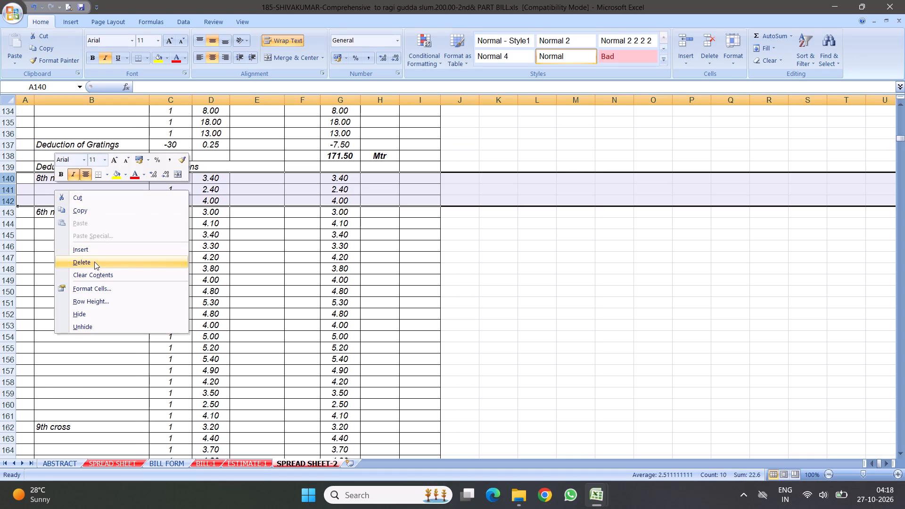
Delete the 9th cross deduction rows 159 to 177 above the Deduction of Gratings row.
scroll(168, 295, "down", 3)
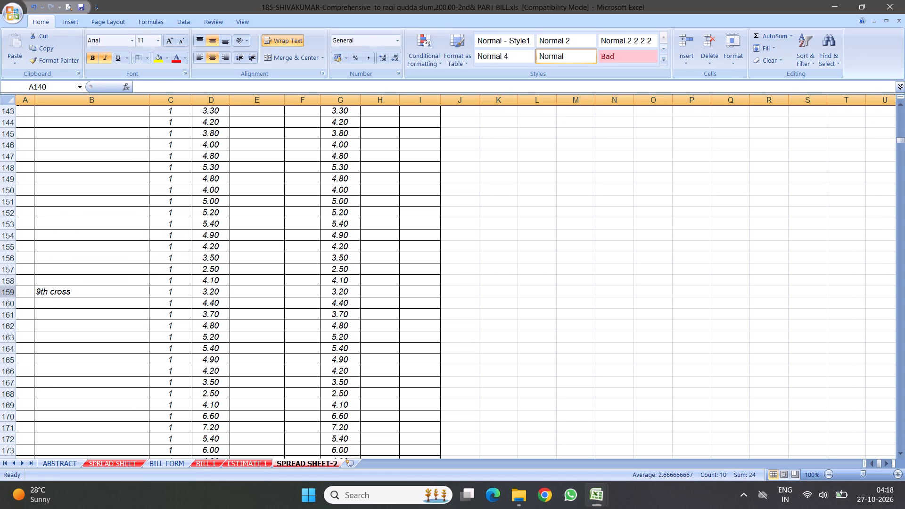
left_click_drag(8, 291, 140, 344)
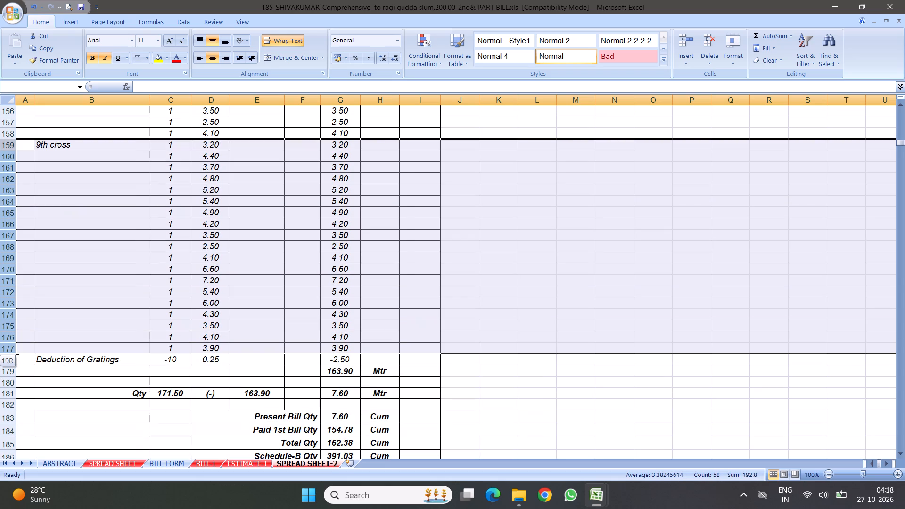
left_click_drag(140, 344, 139, 345)
right_click(203, 191)
left_click(235, 263)
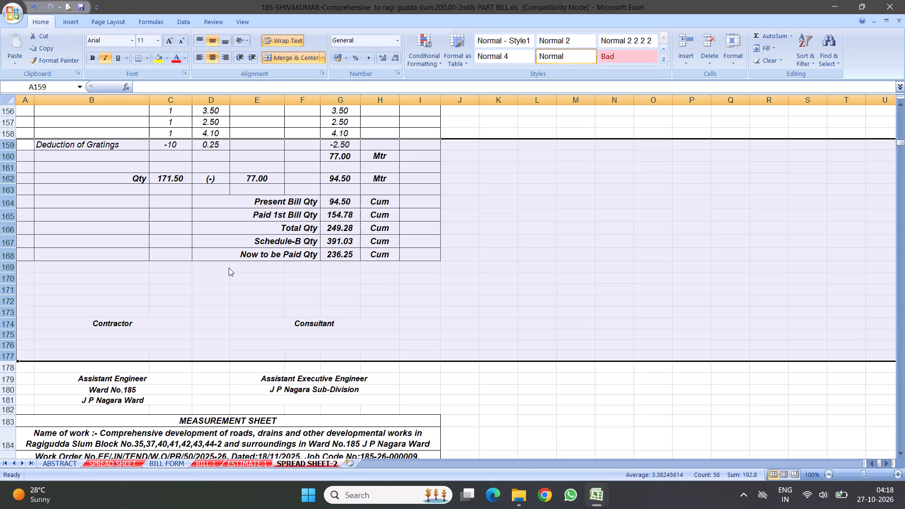
Copy item 4's 6th main deduction measurements B140:D159 over item 28's kerb stone measurements, starting at B983.
scroll(229, 268, "up", 7)
left_click_drag(65, 169, 213, 383)
right_click(164, 214)
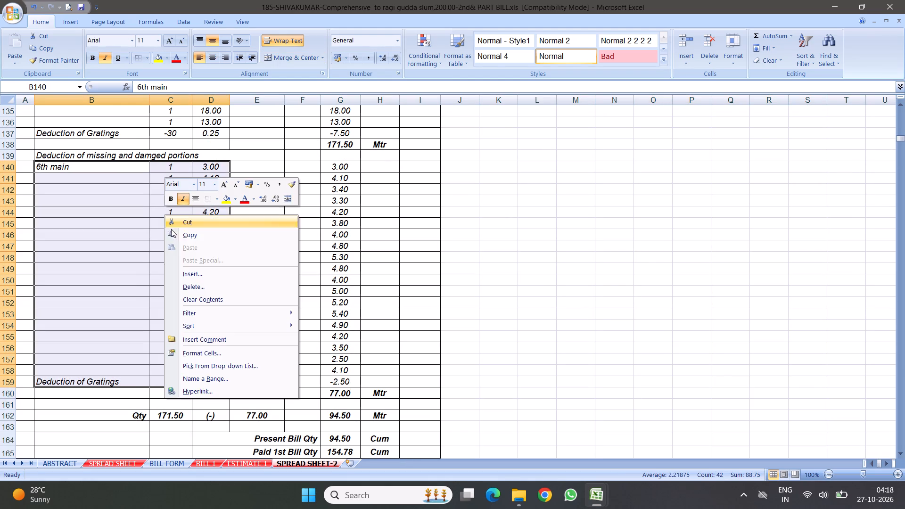
left_click(187, 236)
scroll(424, 321, "down", 15)
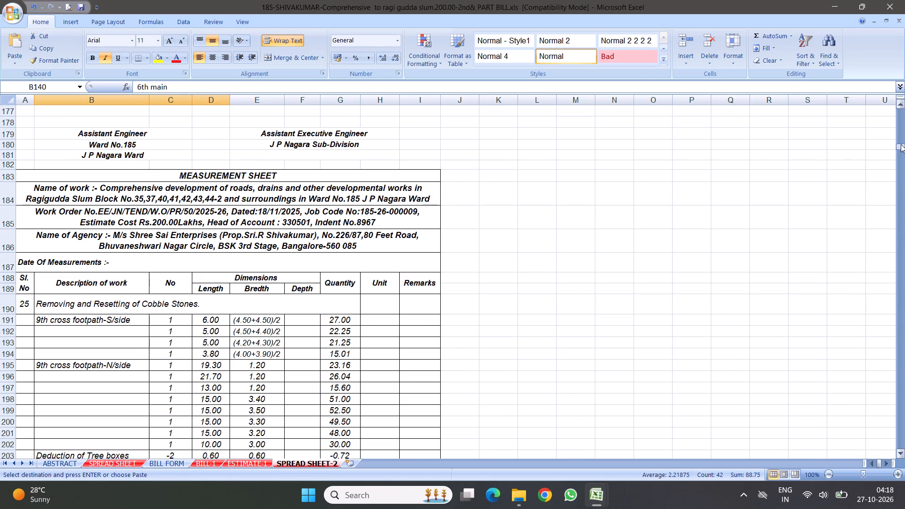
left_click_drag(901, 144, 895, 187)
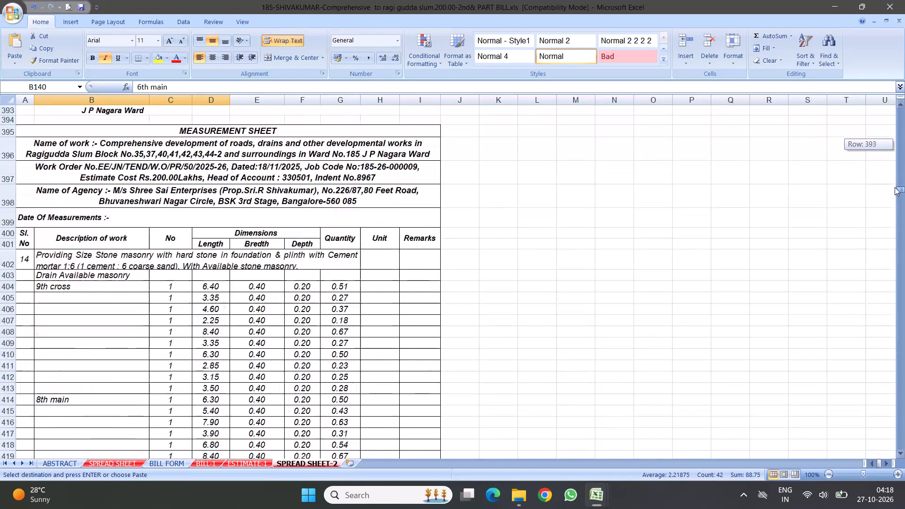
left_click_drag(895, 187, 890, 229)
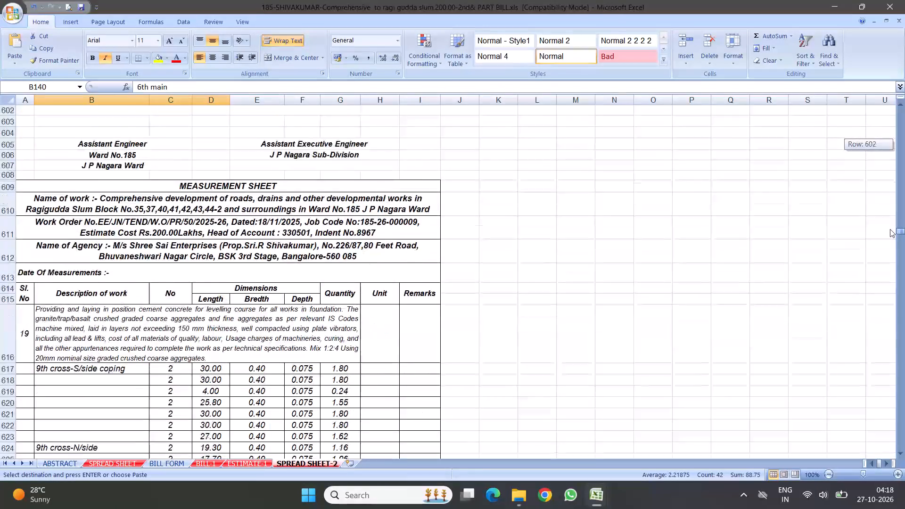
left_click_drag(890, 229, 892, 256)
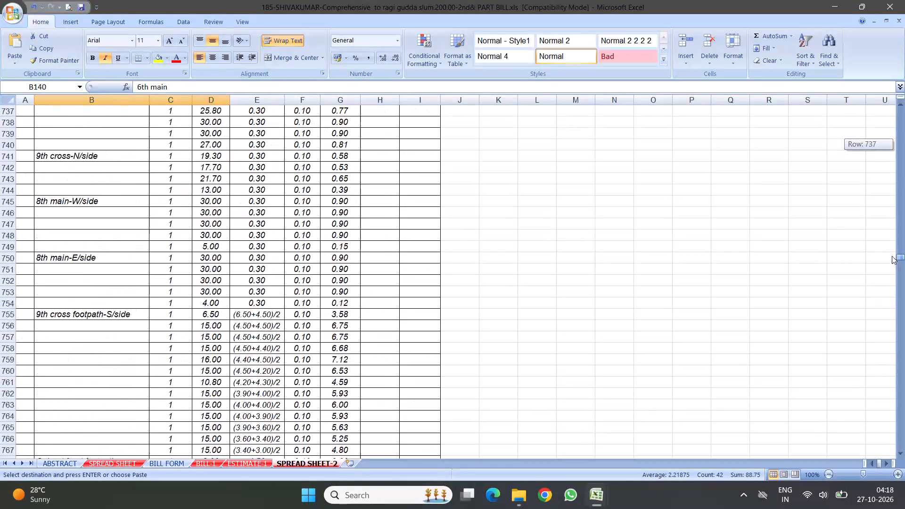
left_click_drag(892, 256, 892, 288)
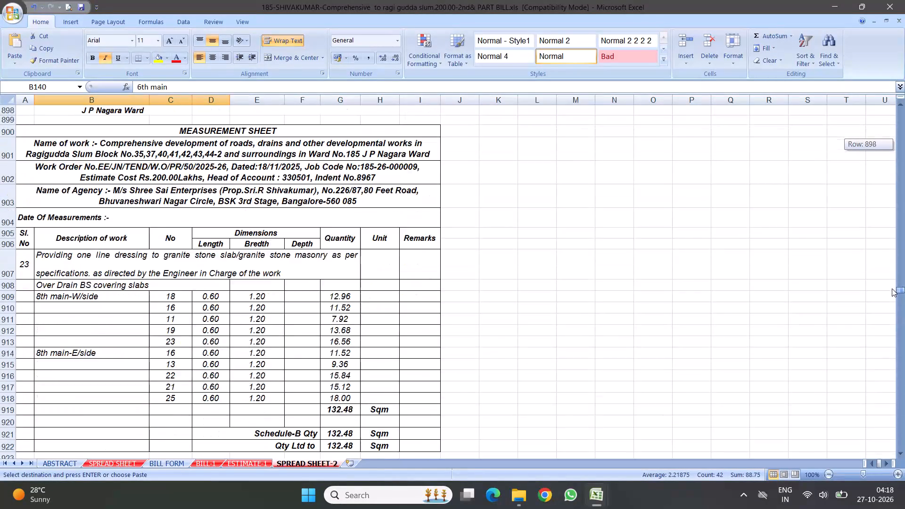
left_click_drag(892, 288, 892, 303)
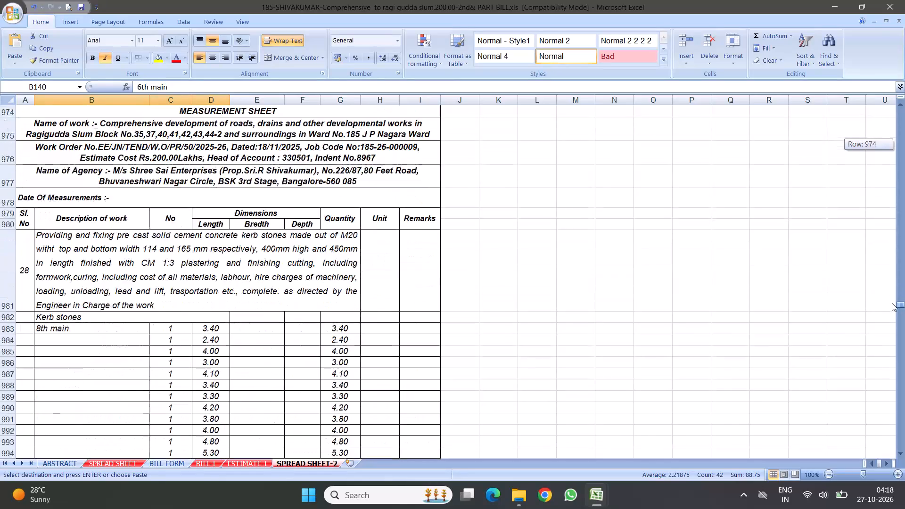
left_click_drag(892, 303, 892, 305)
scroll(90, 301, "up", 4)
scroll(133, 321, "down", 1)
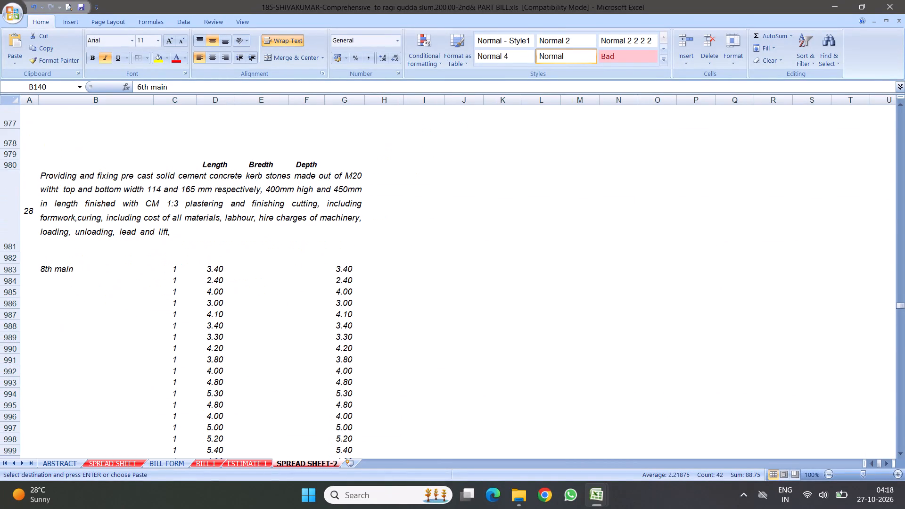
right_click(88, 271)
left_click(115, 304)
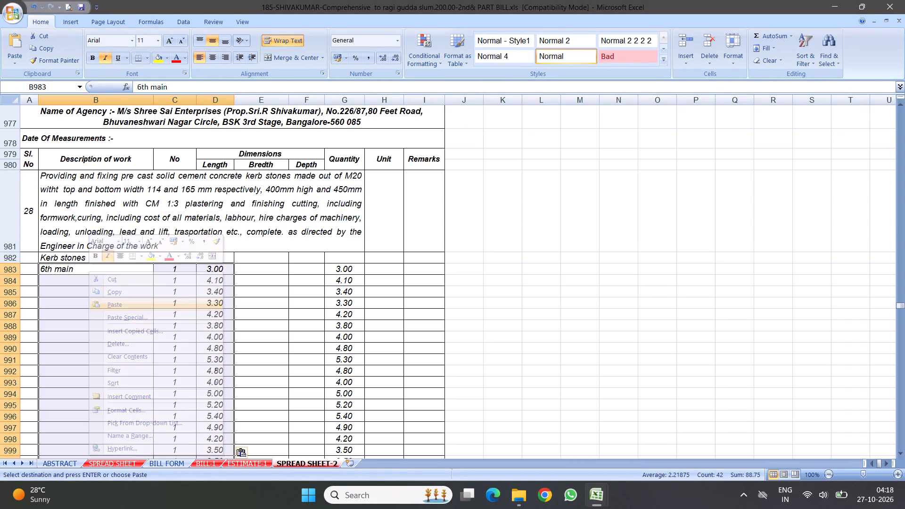
Set the number for item 28's pasted Deduction of Gratings row, C1002, to -2.
scroll(131, 304, "down", 5)
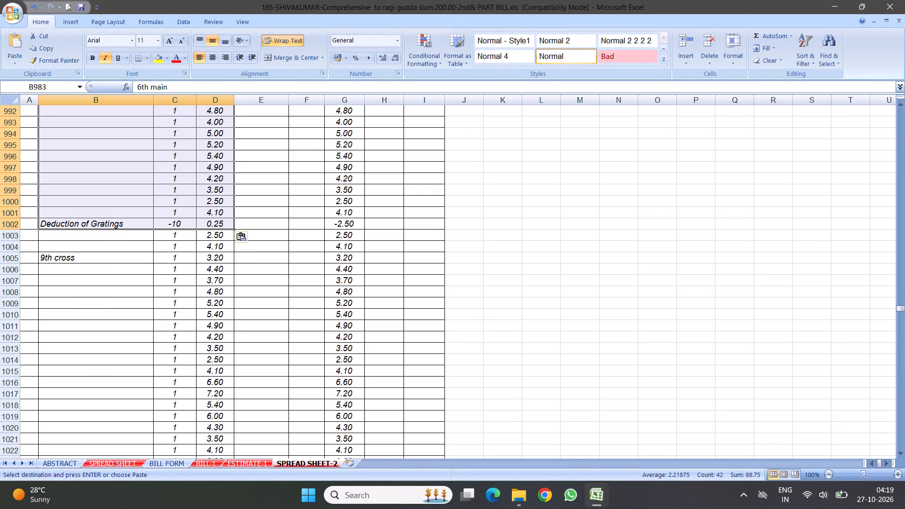
left_click(165, 223)
key("minus")
key("2")
left_click(261, 253)
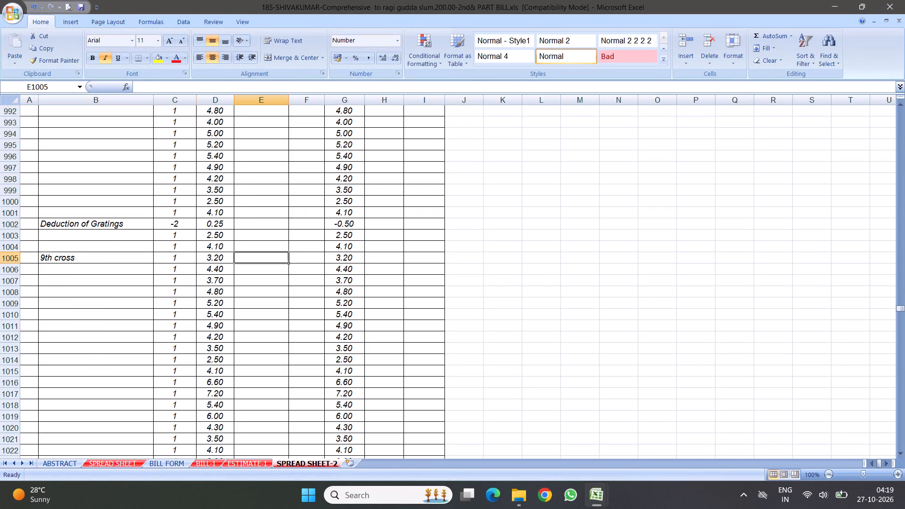
Delete item 28's leftover measurement rows 1003 to 1024, including the old 9th cross and second Deduction of Gratings rows.
left_click_drag(11, 236, 76, 383)
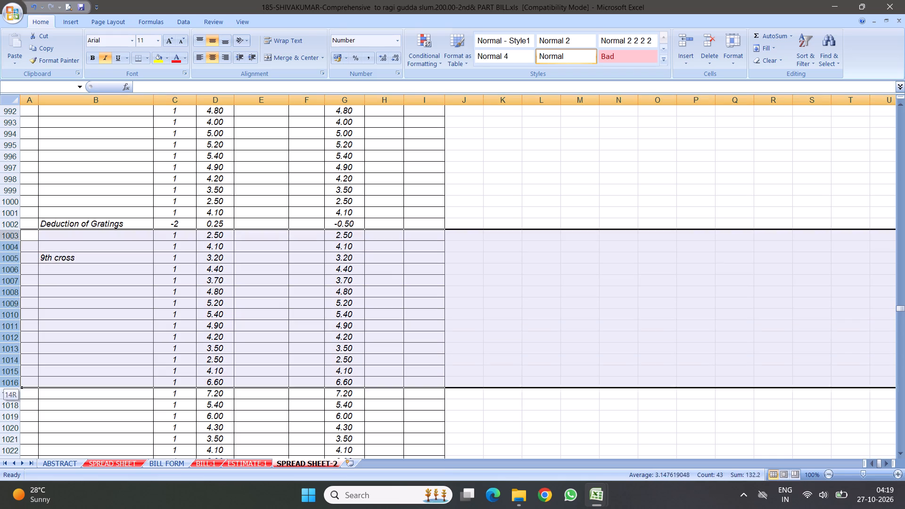
left_click_drag(76, 383, 211, 310)
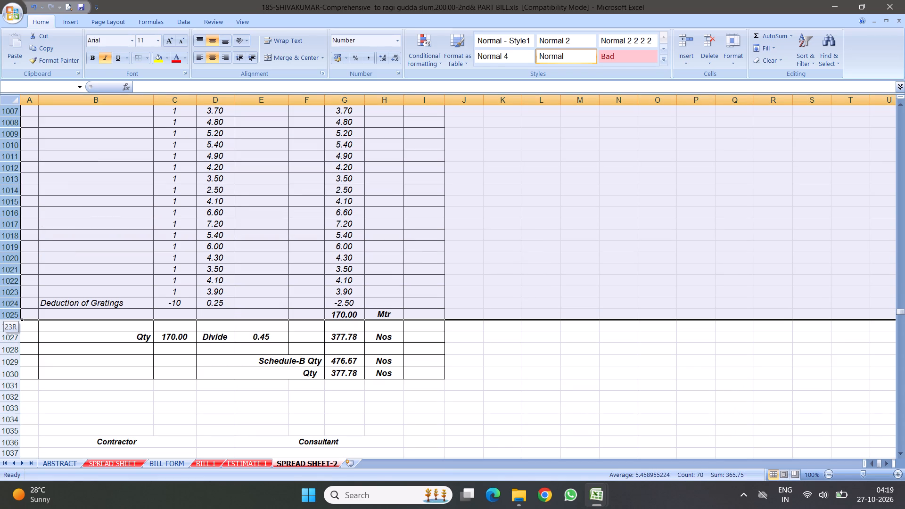
left_click_drag(211, 310, 214, 304)
right_click(254, 194)
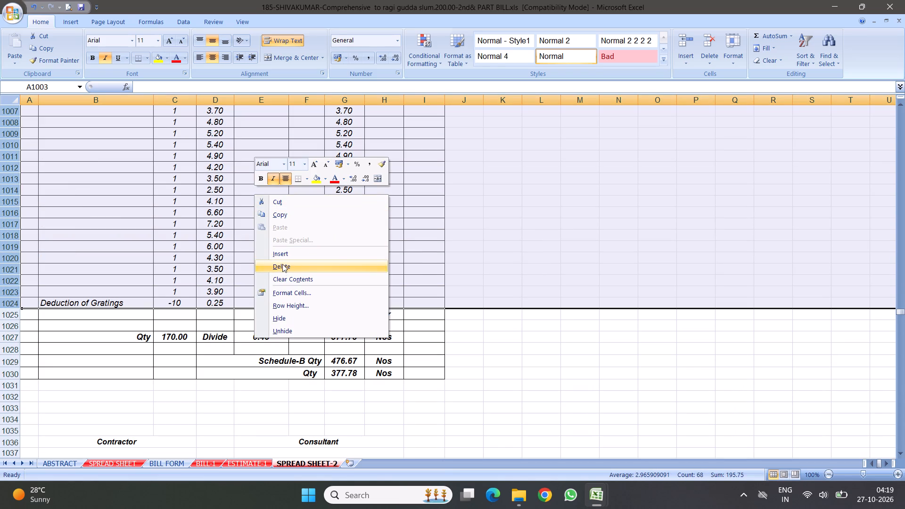
left_click(282, 264)
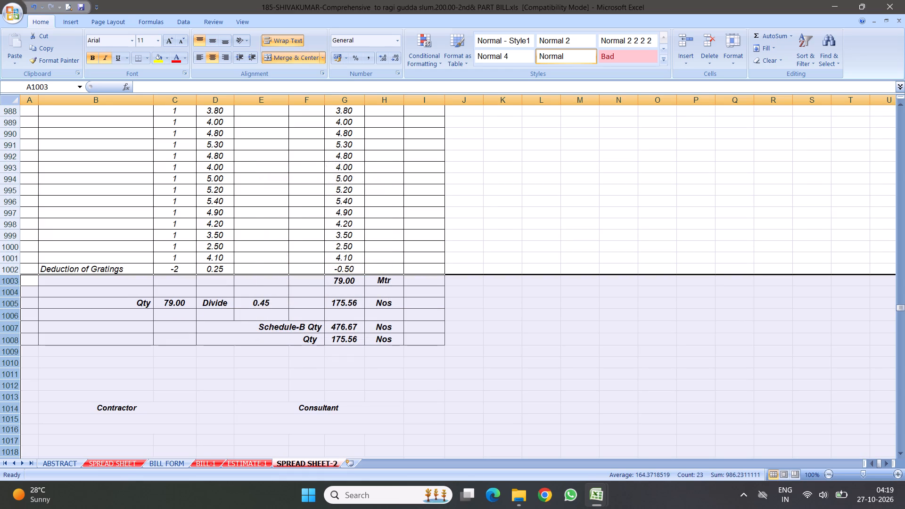
left_click(283, 210)
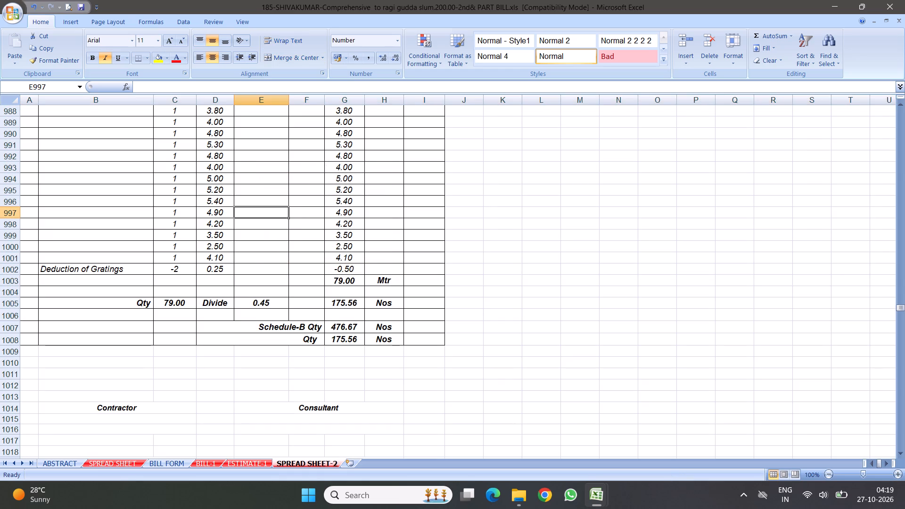
Copy bill quantity summary rows 78 to 84 from the 177 SECOND FINAL workbook's SPREAD SHEET-2 and insert them at item 28's row 1006.
left_click(593, 488)
left_click(658, 401)
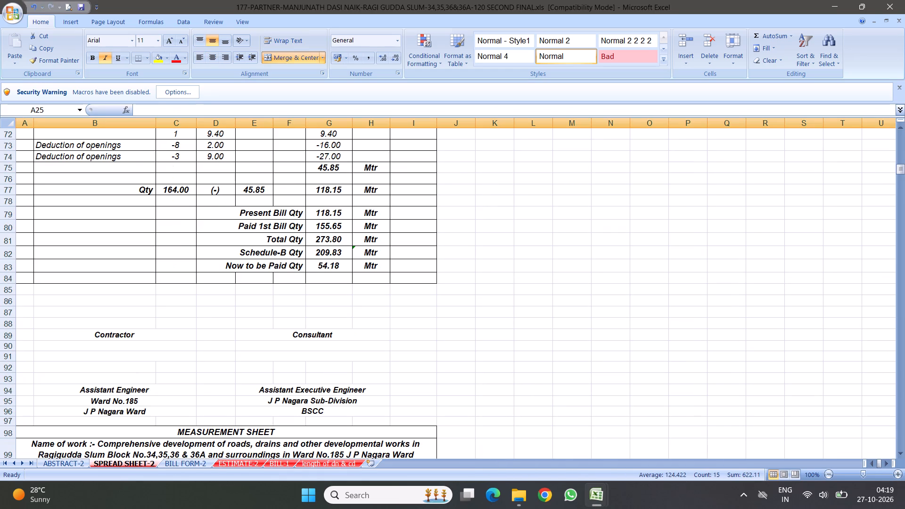
left_click_drag(9, 203, 19, 249)
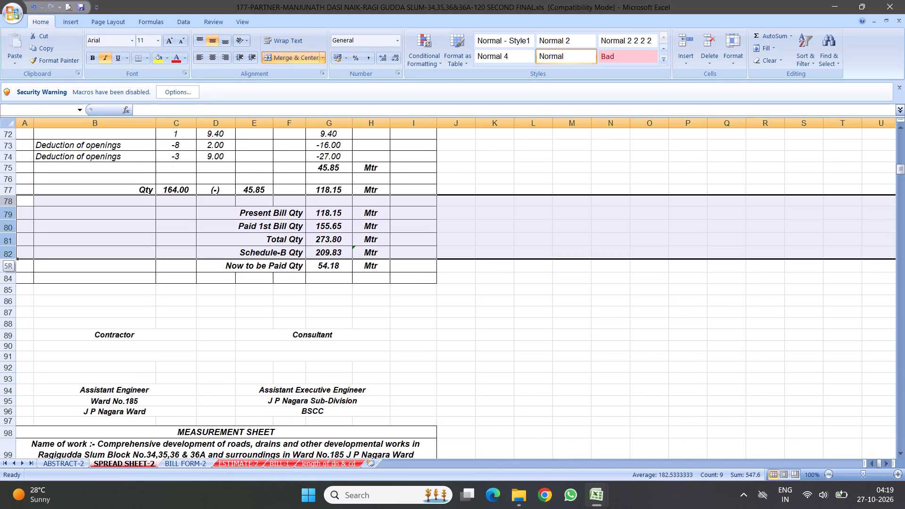
left_click_drag(19, 249, 28, 282)
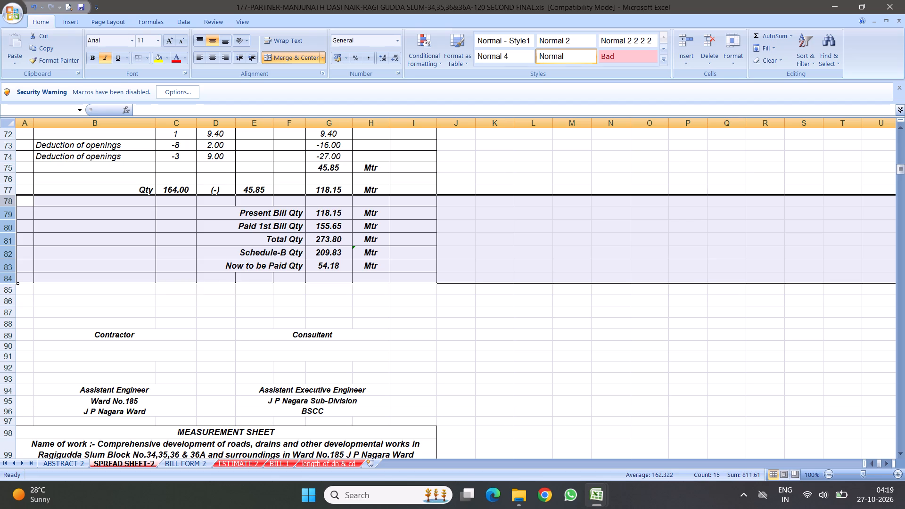
right_click(103, 225)
left_click(129, 244)
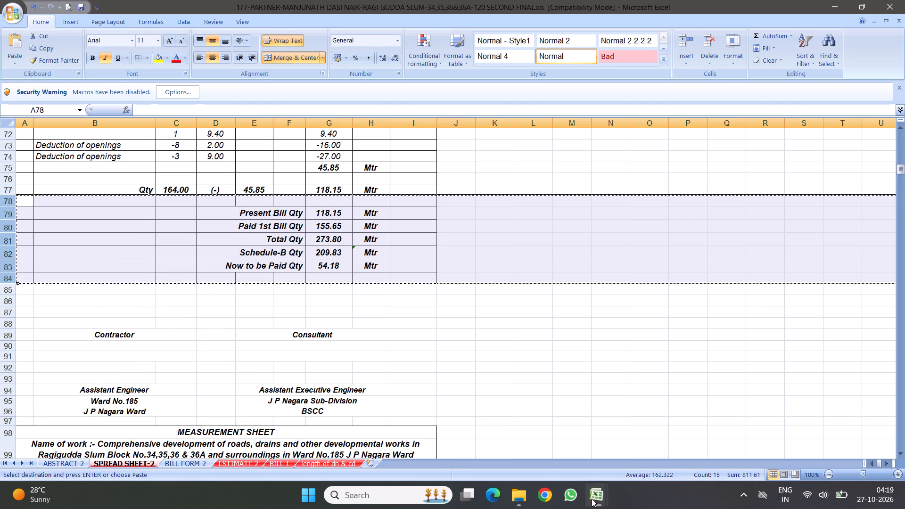
left_click(592, 499)
left_click(544, 423)
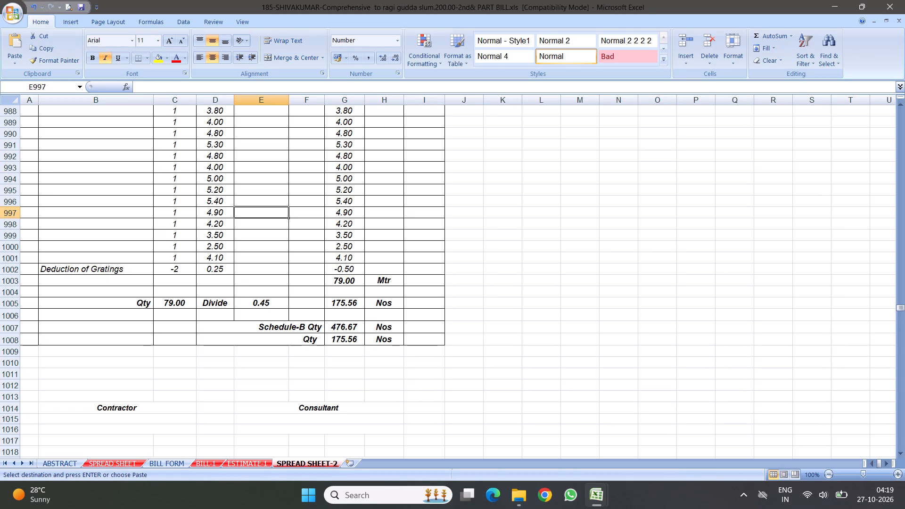
left_click(11, 315)
right_click(11, 315)
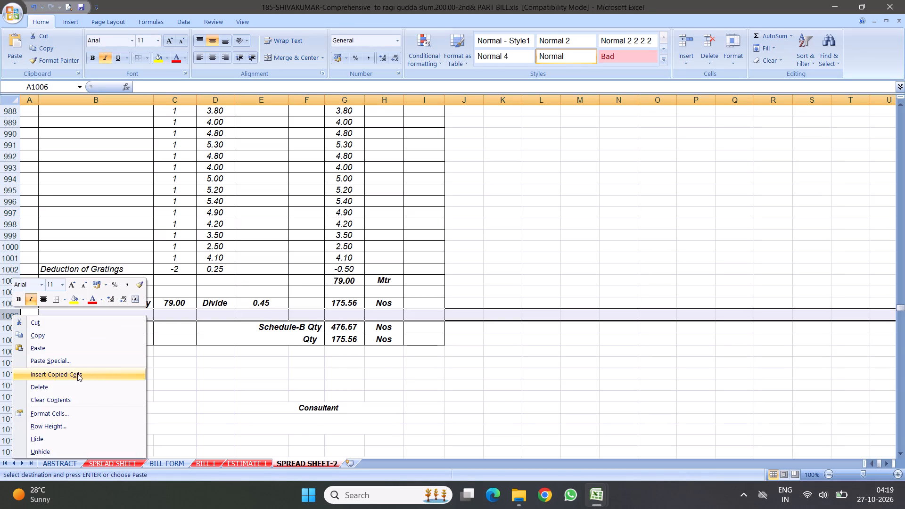
left_click(72, 374)
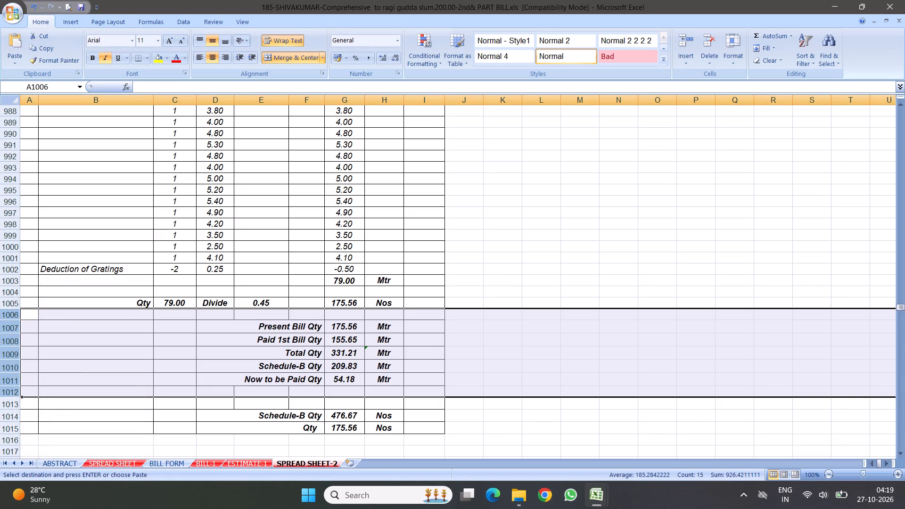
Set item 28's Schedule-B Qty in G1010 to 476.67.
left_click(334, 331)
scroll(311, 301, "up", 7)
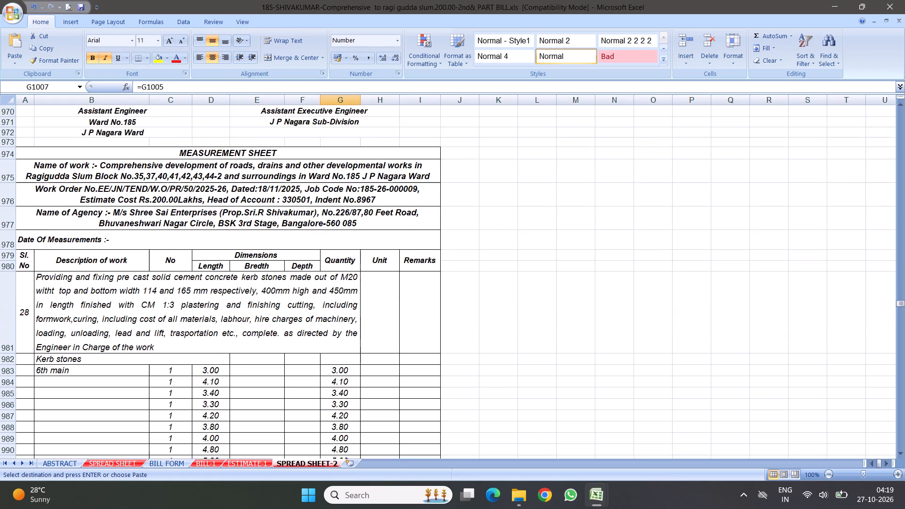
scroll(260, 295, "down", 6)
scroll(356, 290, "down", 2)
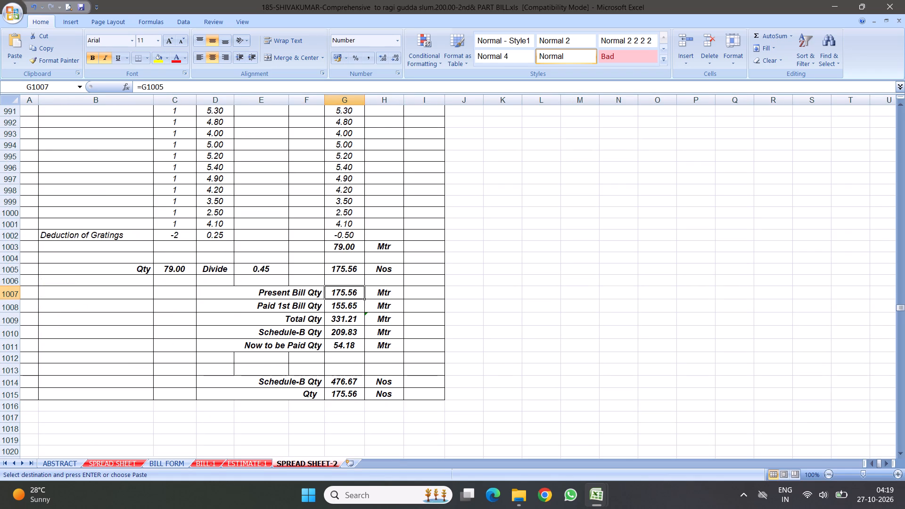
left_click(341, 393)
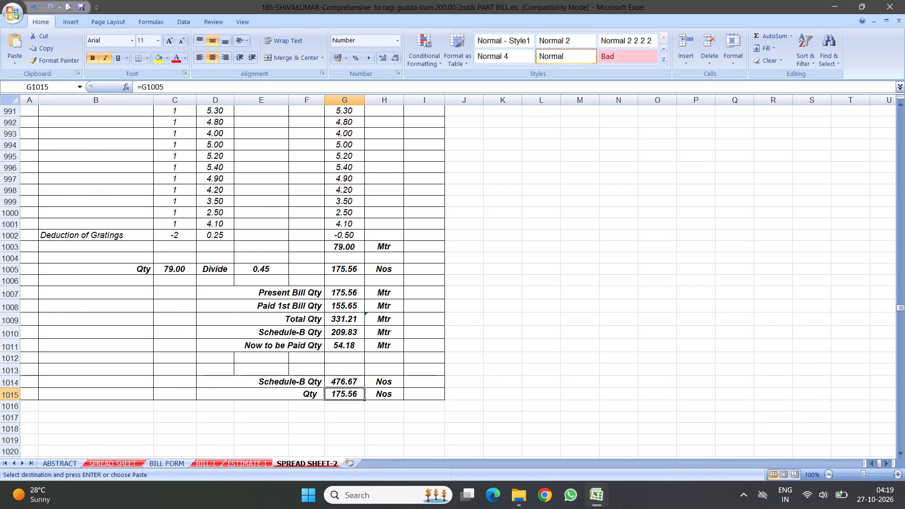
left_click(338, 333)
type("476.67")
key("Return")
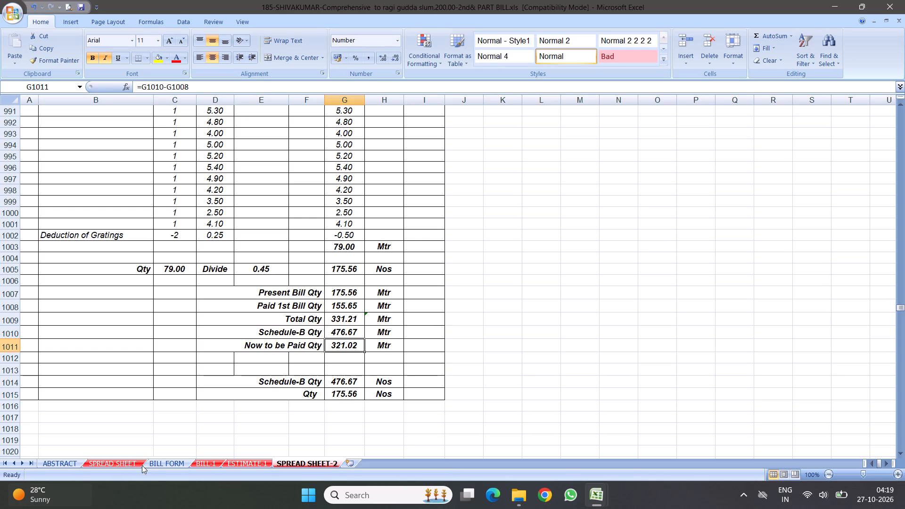
Check item 28's kerb stone entry in BILL FORM and set its Schedule-B Qty in SPREAD SHEET-2's G1010 to 476.66.
scroll(234, 371, "up", 9)
scroll(248, 375, "down", 5)
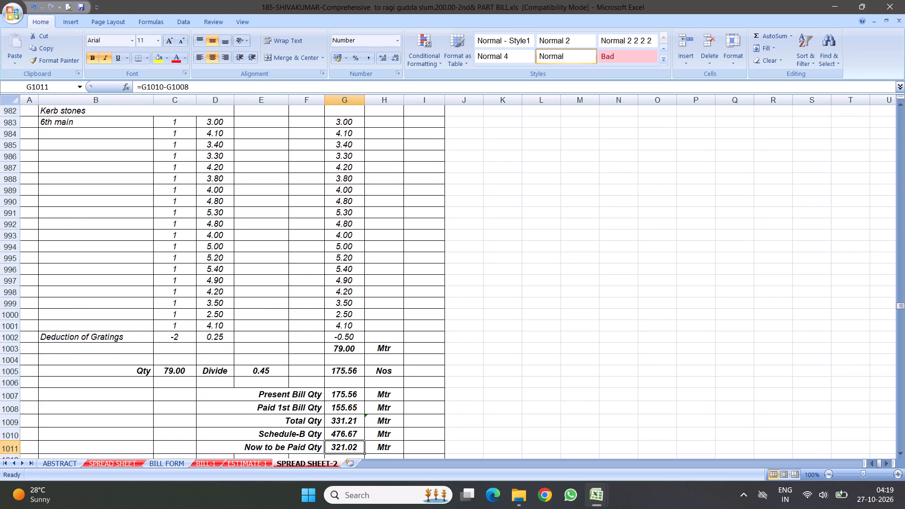
scroll(232, 376, "down", 4)
left_click(161, 460)
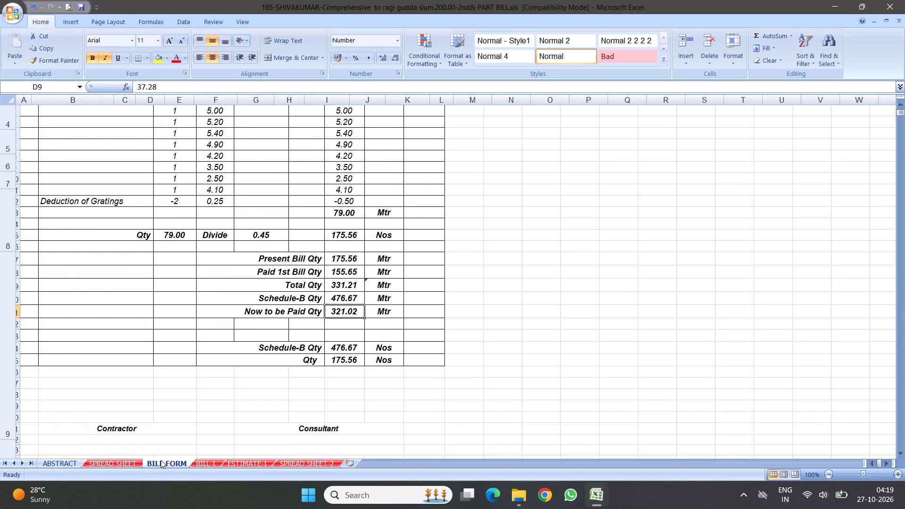
scroll(231, 316, "down", 11)
scroll(263, 291, "down", 3)
scroll(251, 289, "up", 3)
left_click(91, 270)
key("Up")
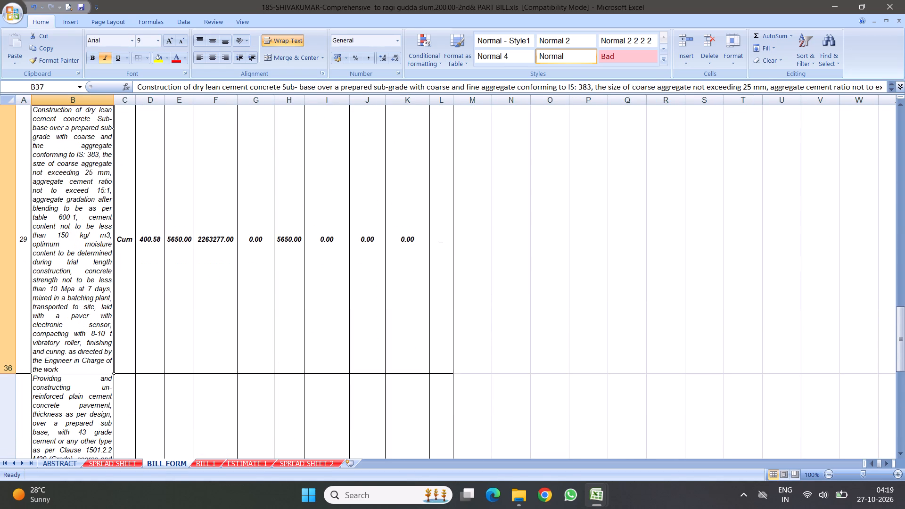
key("Up")
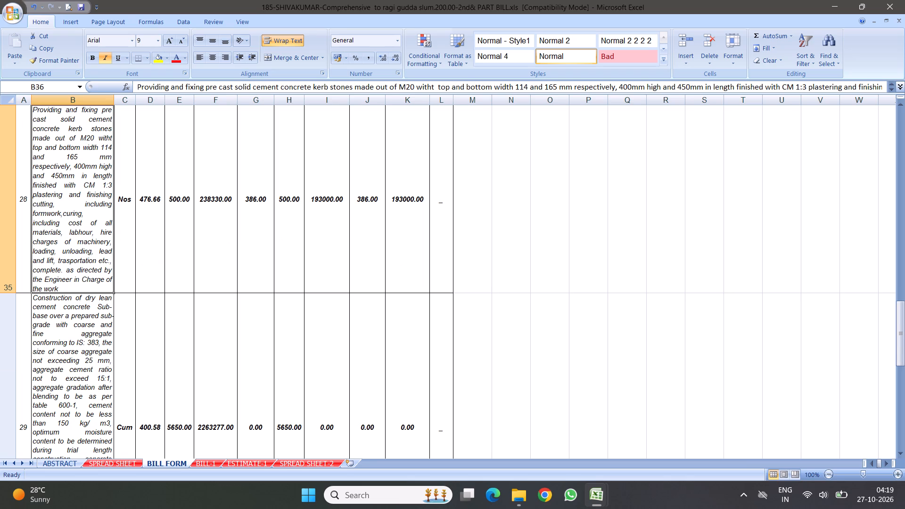
left_click(308, 463)
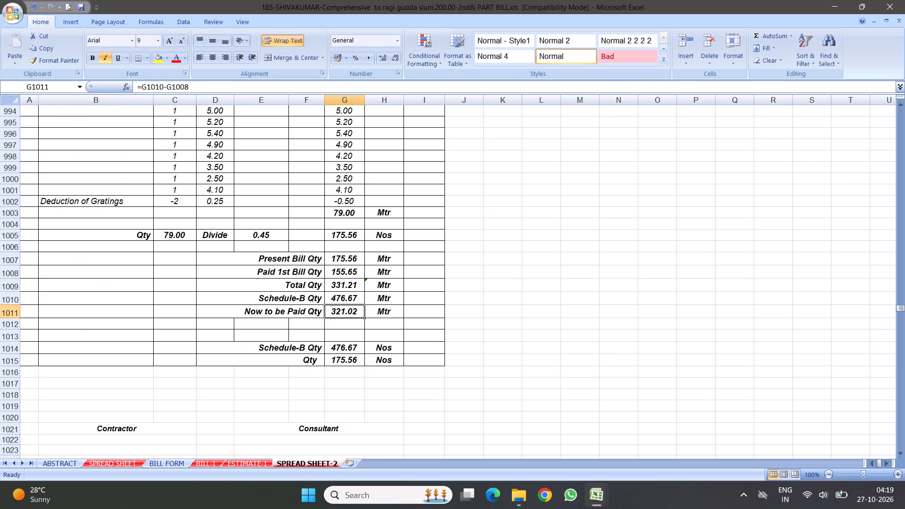
left_click(346, 299)
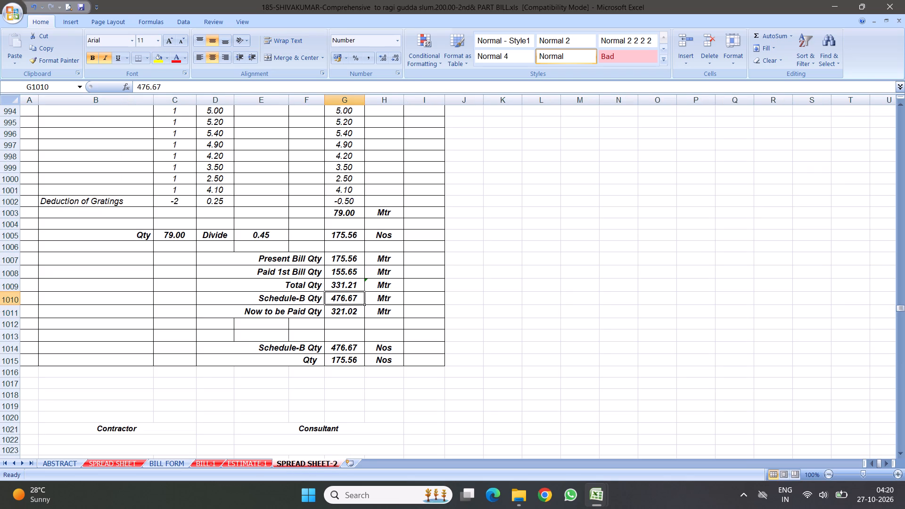
key("4")
key("7")
key("6")
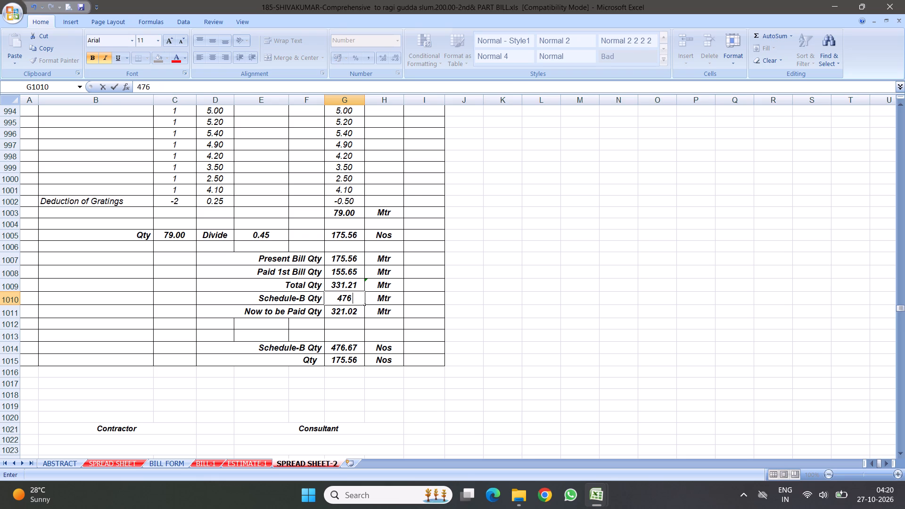
key("period")
key("6")
key("6")
left_click(442, 322)
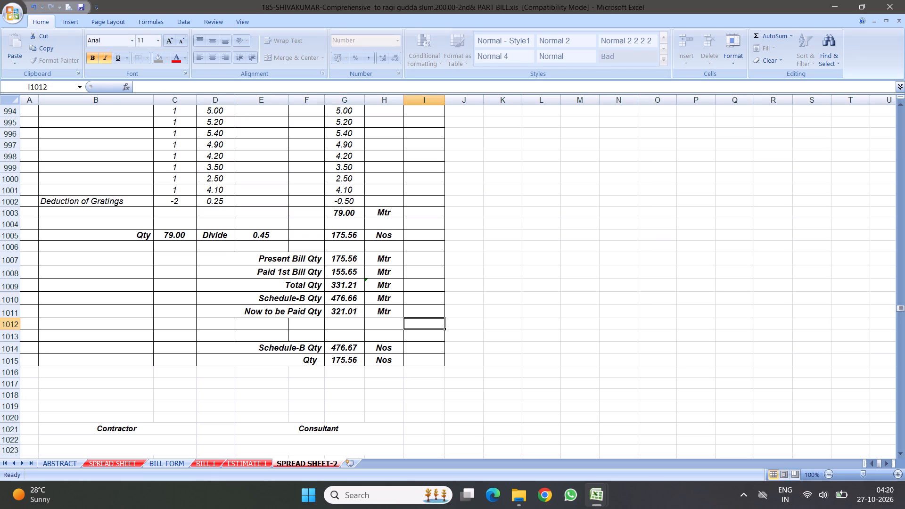
Look up item 28's billed quantity in BILL FORM and set SPREAD SHEET-2's Paid 1st Bill Qty in G1008 to 386.
left_click(338, 294)
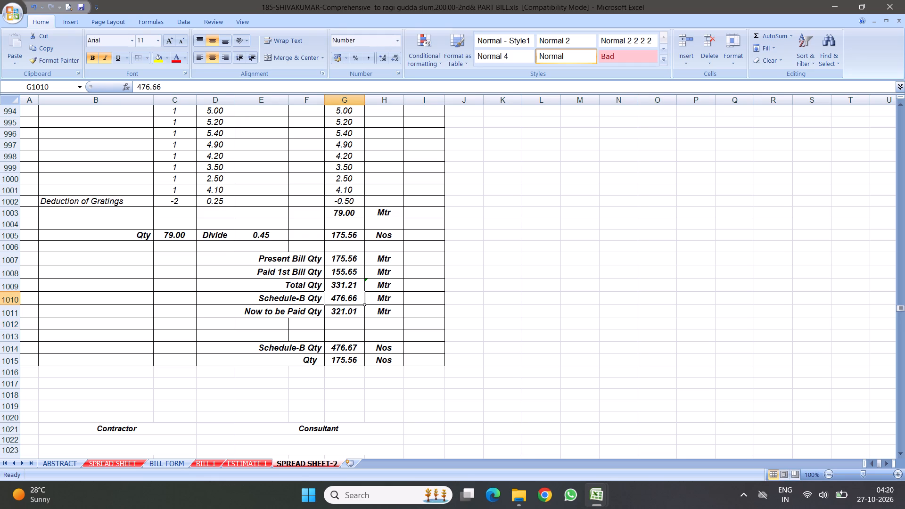
left_click(174, 463)
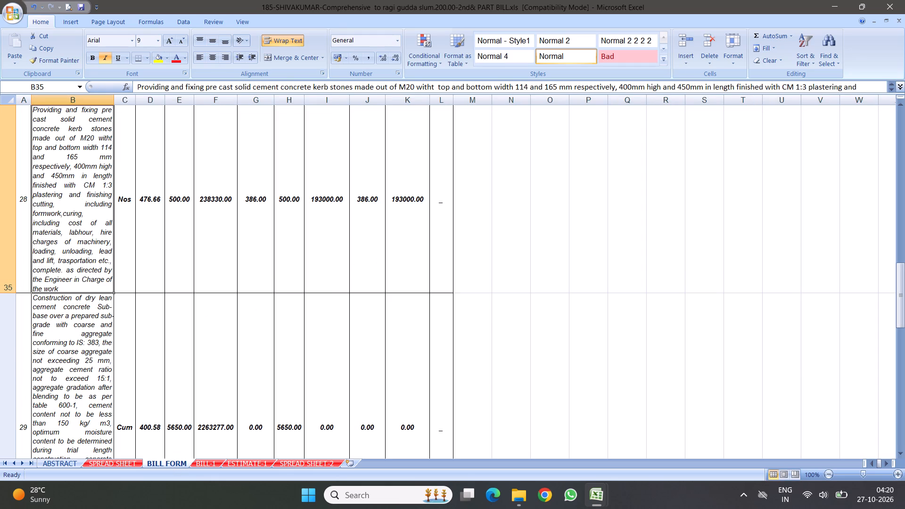
left_click(251, 217)
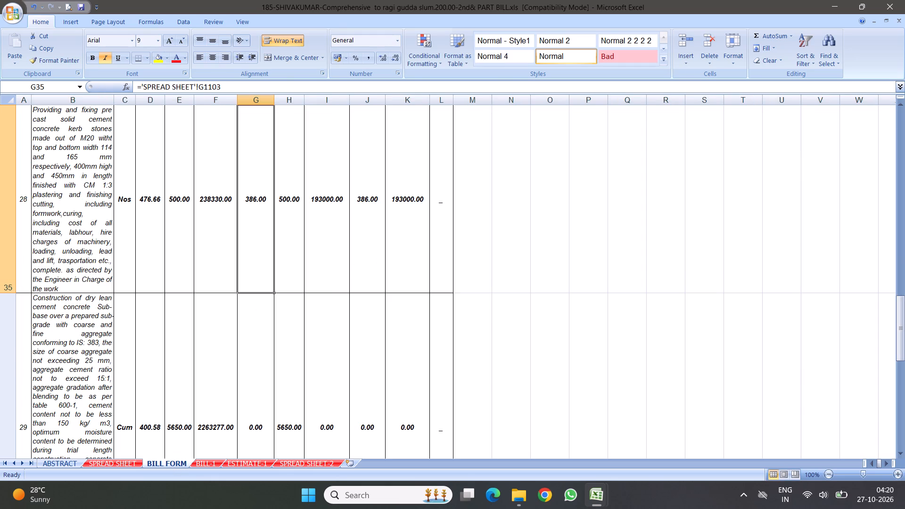
left_click(296, 464)
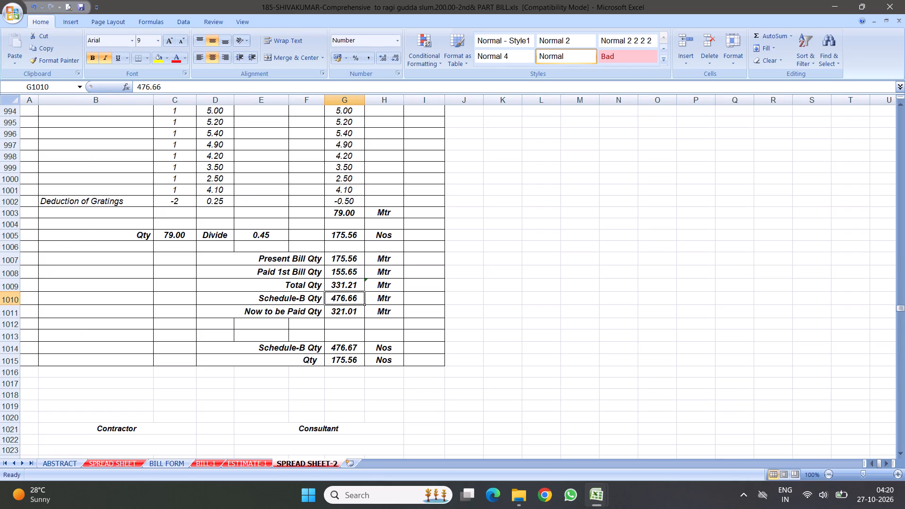
left_click(341, 270)
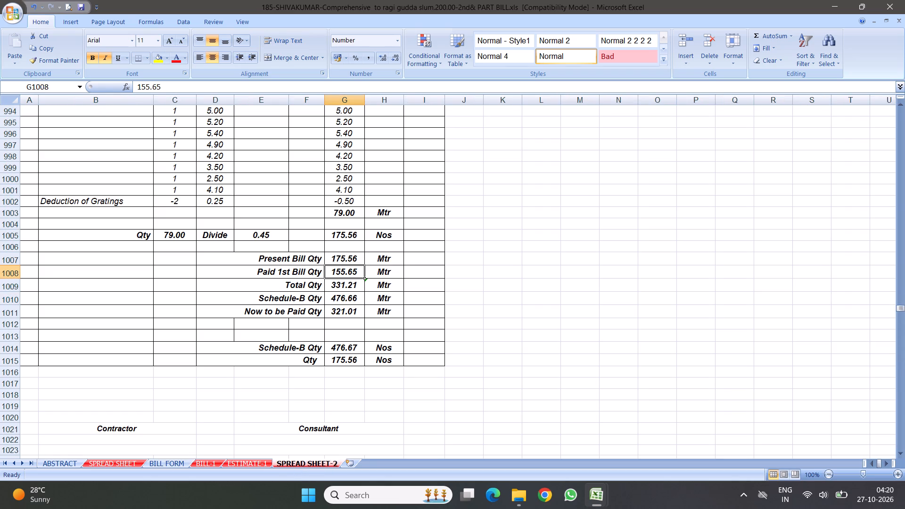
type("386")
key("Return")
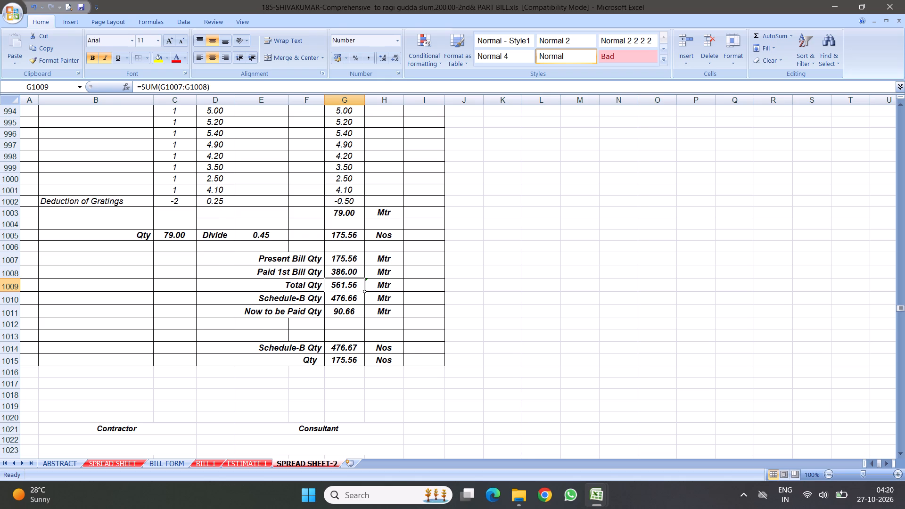
Delete item 28's kerb stone measurement rows 990 to 996, with lengths from 4.80 through 5.40.
scroll(337, 262, "up", 3)
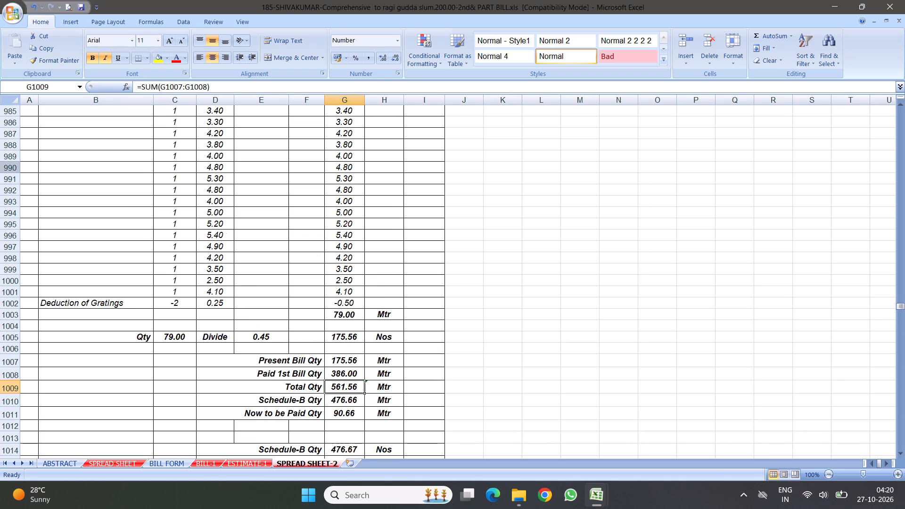
left_click_drag(14, 167, 14, 233)
right_click(44, 199)
left_click(81, 272)
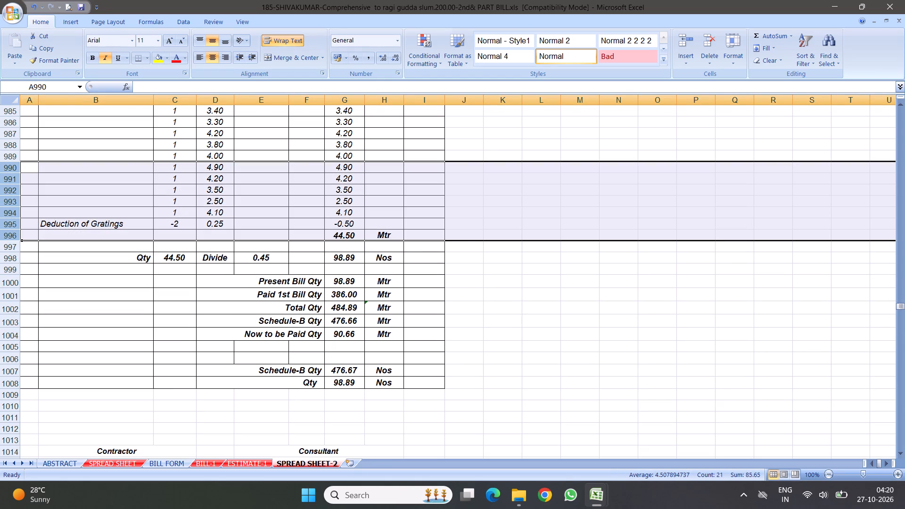
Delete rows 1006 to 1008 below item 28's summary, including the old Schedule-B Qty and Qty rows.
left_click_drag(11, 358, 11, 367)
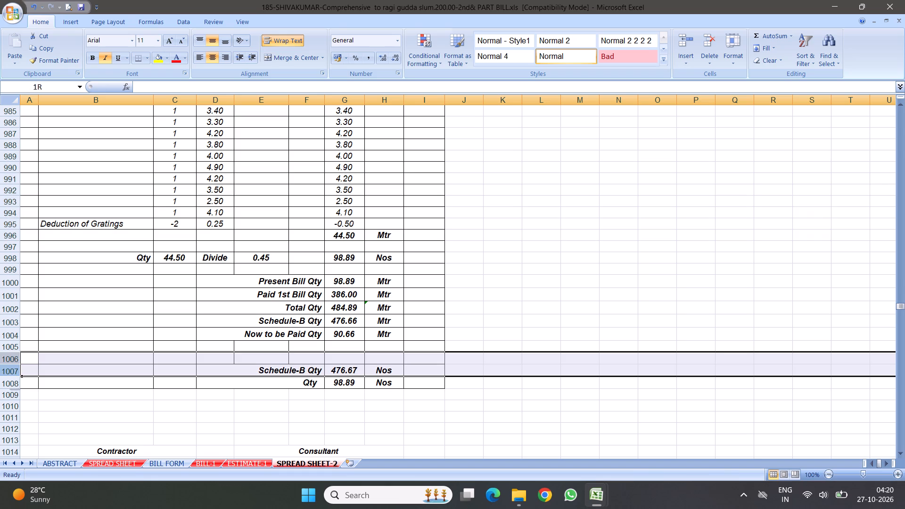
left_click_drag(11, 367, 13, 387)
right_click(66, 379)
left_click(99, 305)
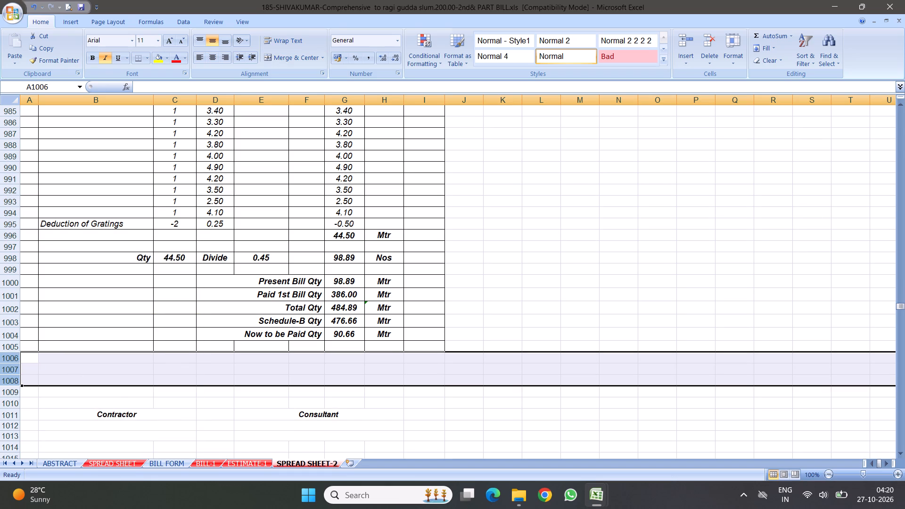
Set the length of item 28's last kerb stone measurement, D994, to 2.4.
left_click(357, 331)
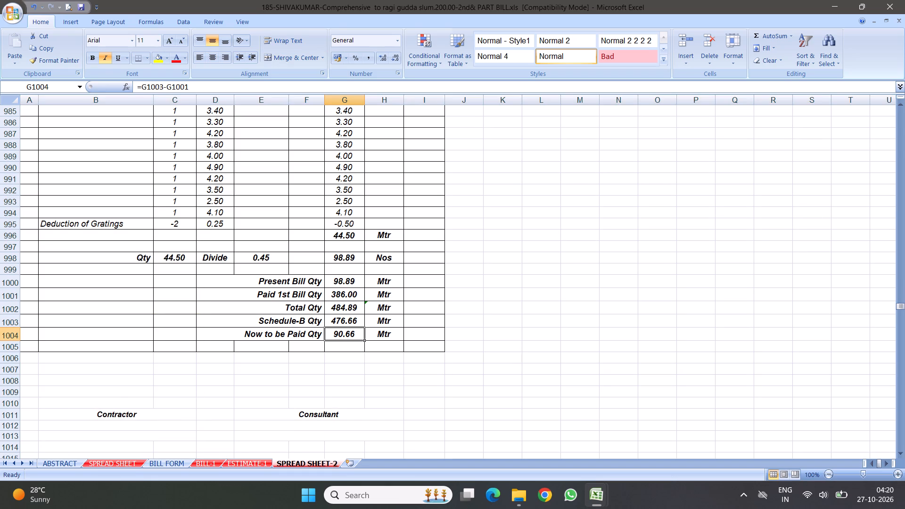
left_click(222, 215)
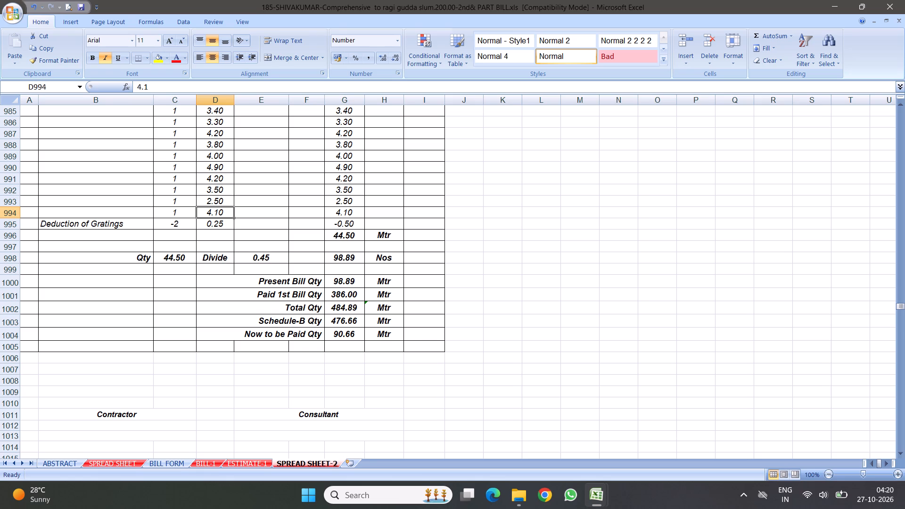
key("2")
key("period")
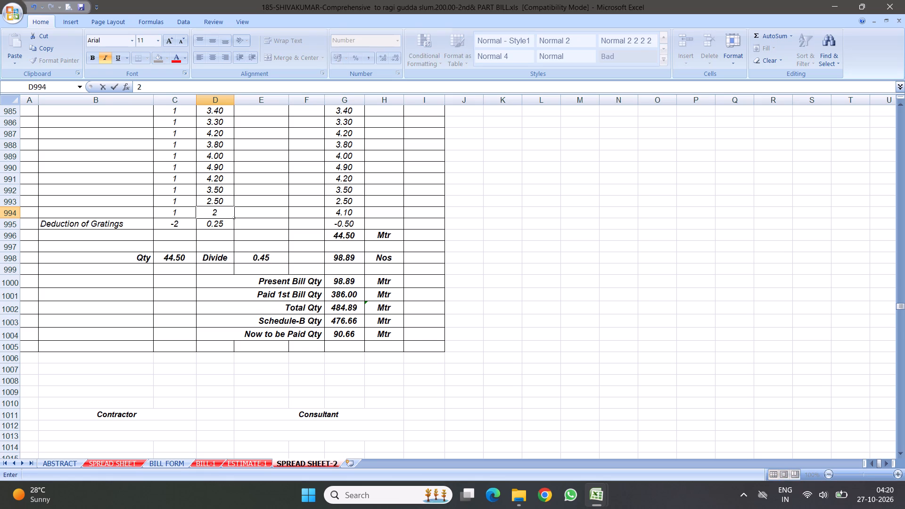
key("4")
left_click(407, 247)
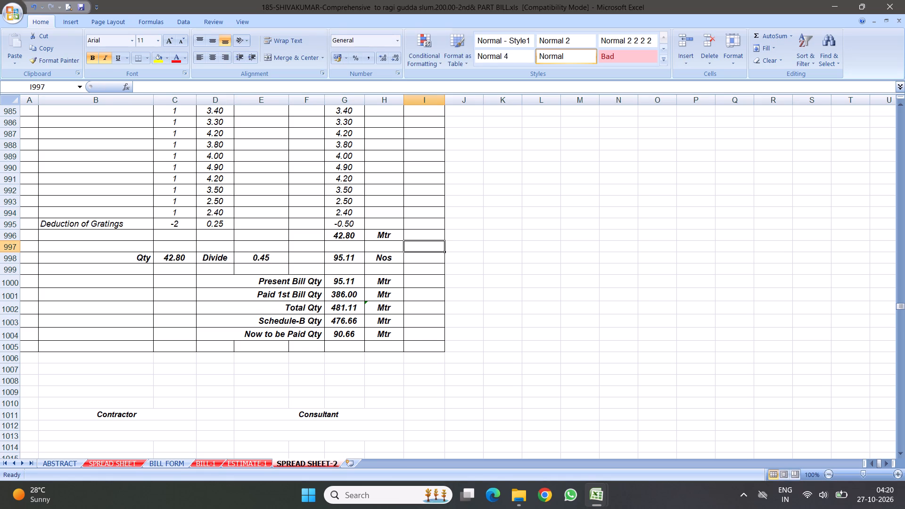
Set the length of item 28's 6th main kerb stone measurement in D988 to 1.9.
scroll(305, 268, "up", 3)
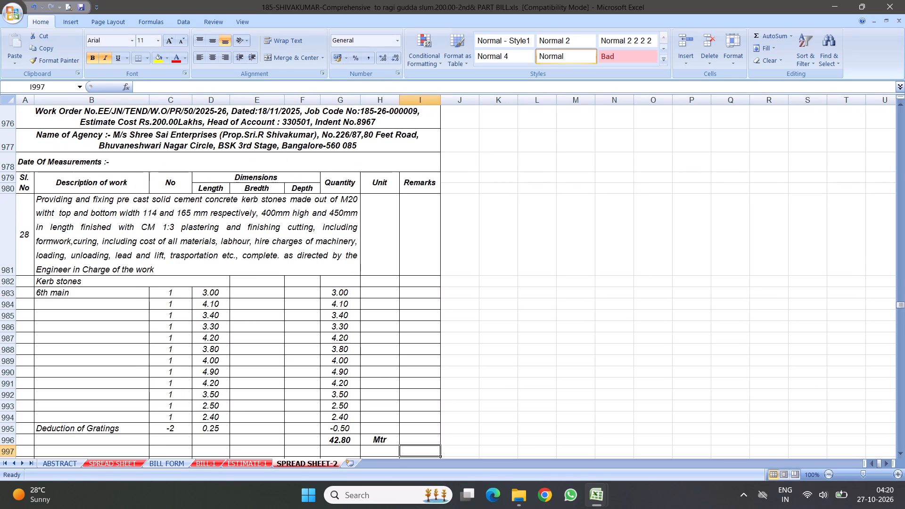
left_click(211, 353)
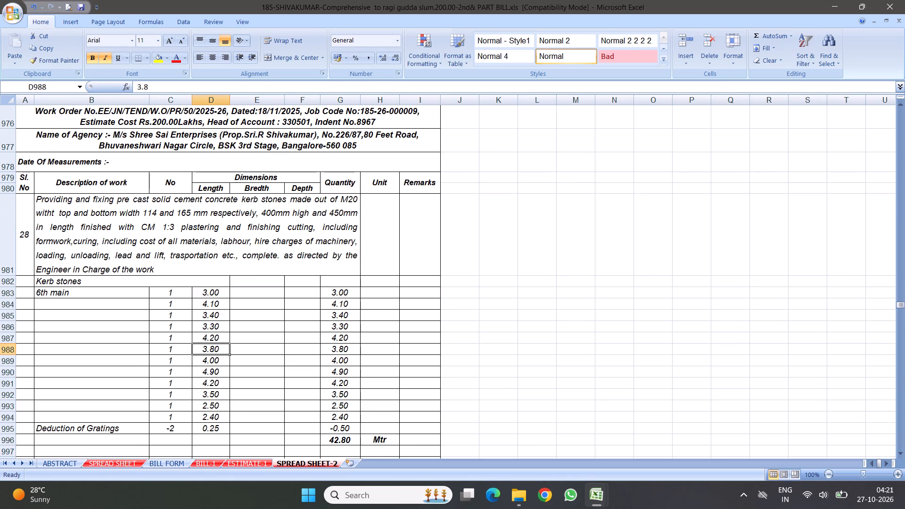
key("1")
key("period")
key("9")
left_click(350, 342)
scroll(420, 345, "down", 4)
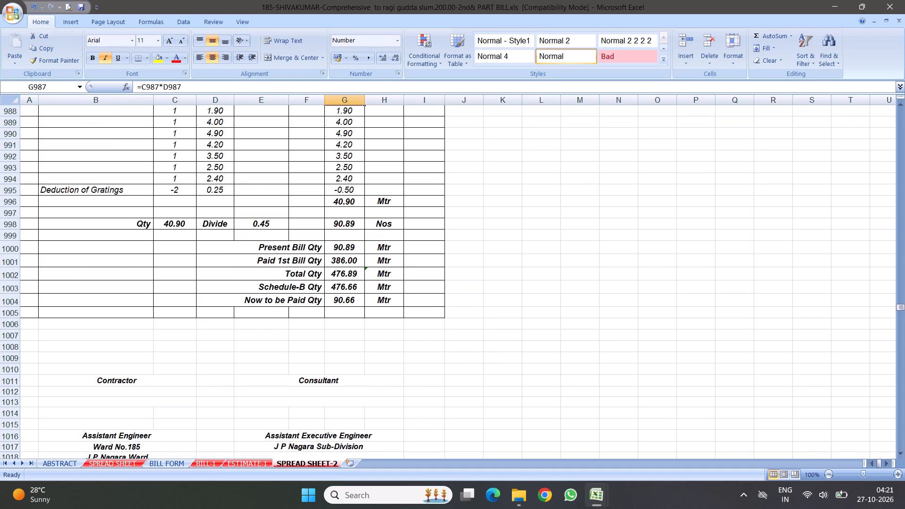
Set the length of item 28's 6th main kerb stone measurement in D988 to 2.3.
scroll(273, 222, "up", 2)
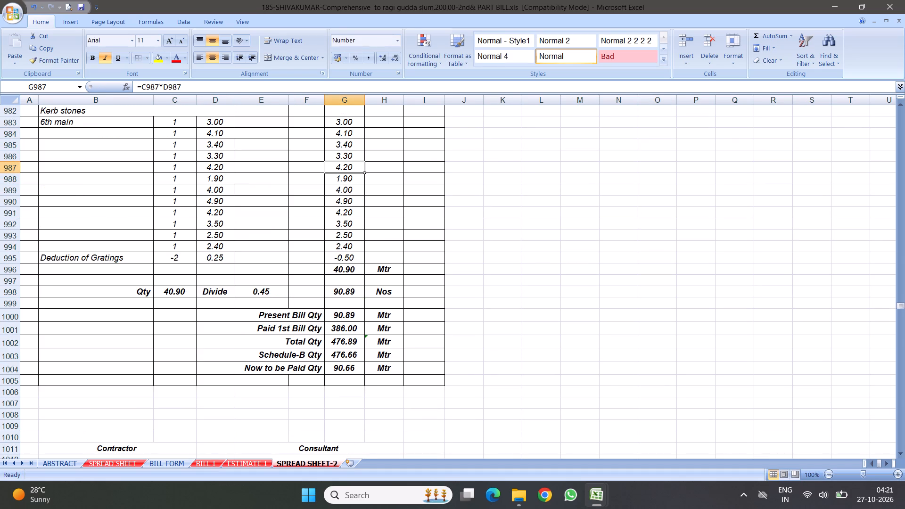
left_click(213, 177)
key("2")
key("period")
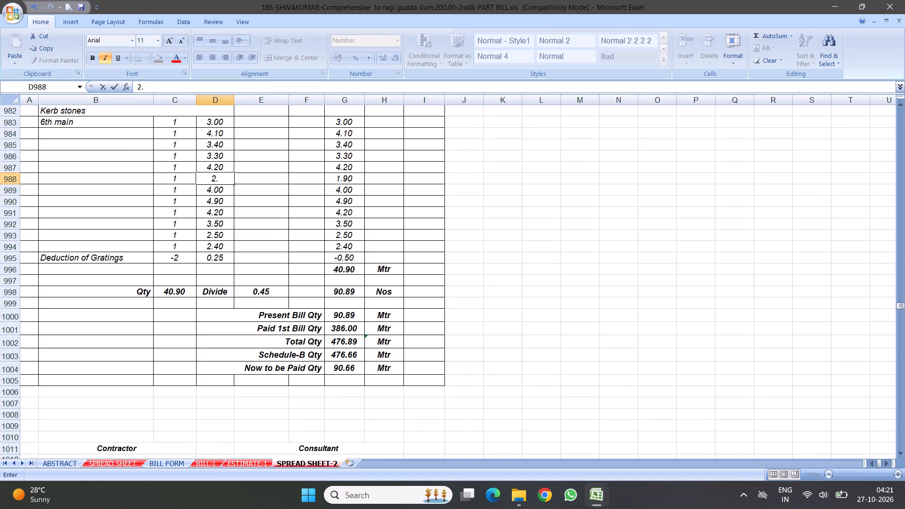
key("3")
left_click(318, 228)
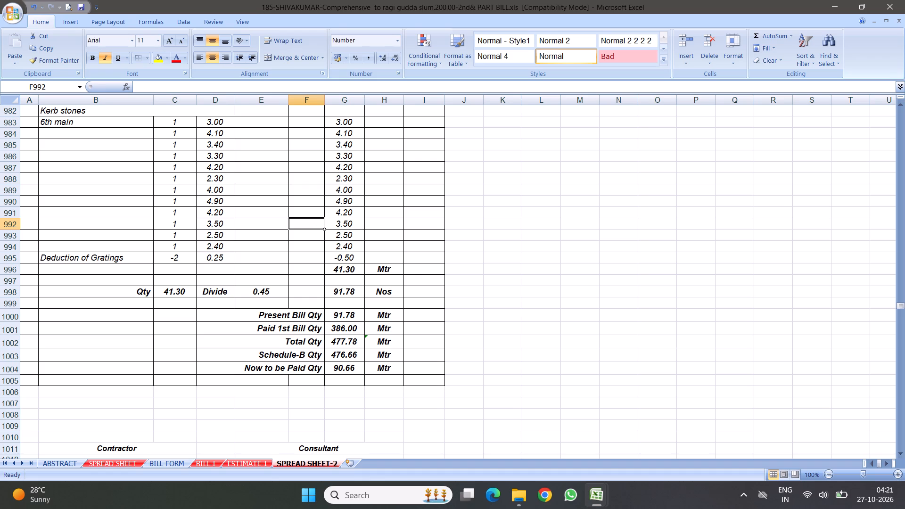
Link item 28's Present Bill Qty unit in H1000 to the Nos unit in H998.
left_click_drag(338, 312, 337, 326)
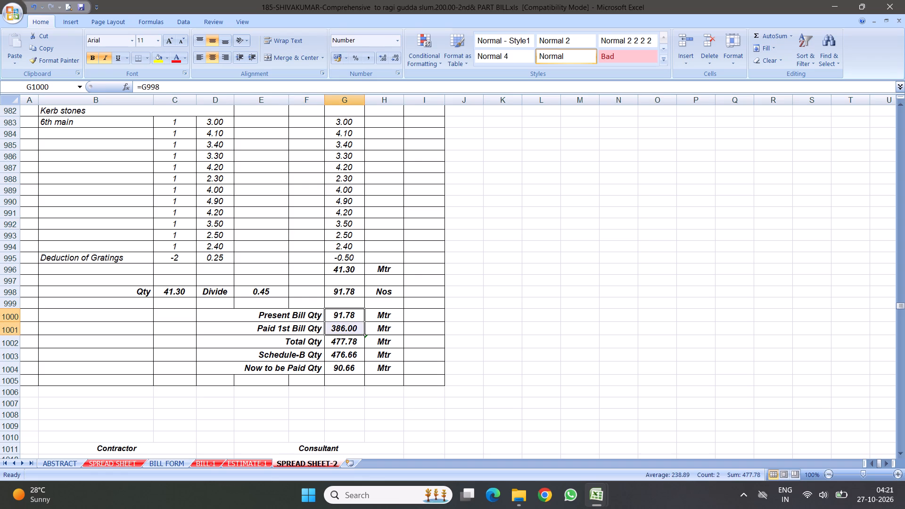
left_click(358, 369)
scroll(331, 287, "up", 1)
scroll(435, 380, "down", 2)
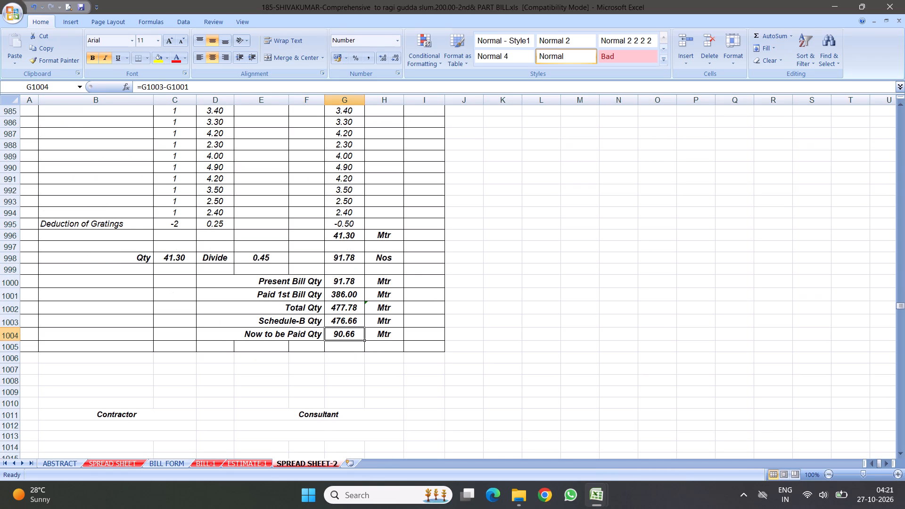
left_click(388, 282)
key("equal")
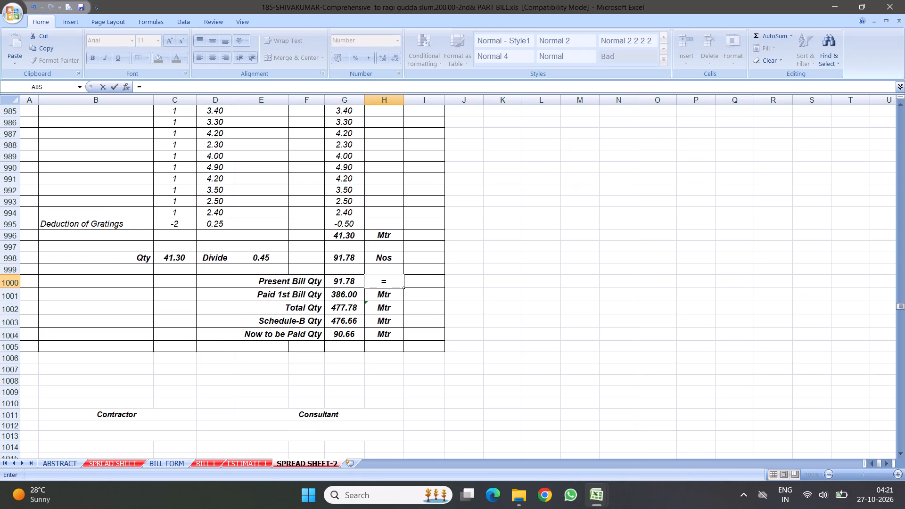
left_click(379, 257)
key("Return")
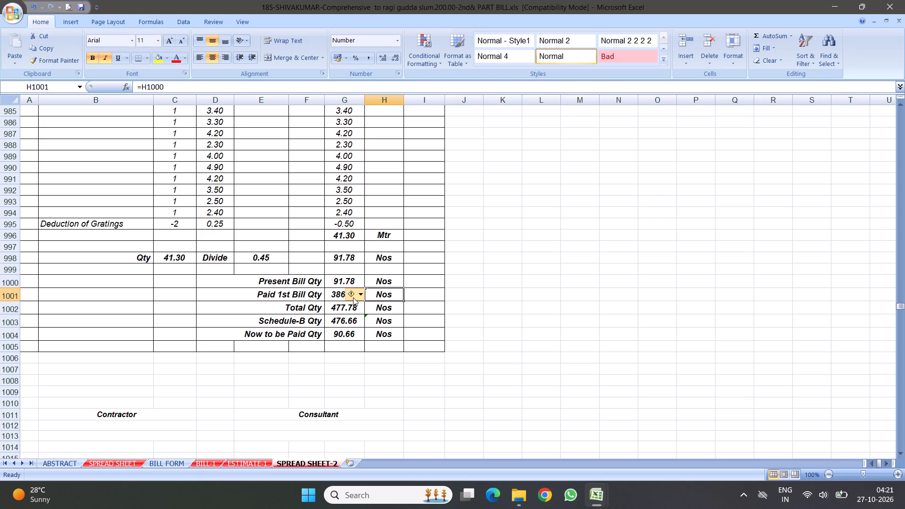
left_click(349, 293)
left_click(388, 351)
left_click(276, 242)
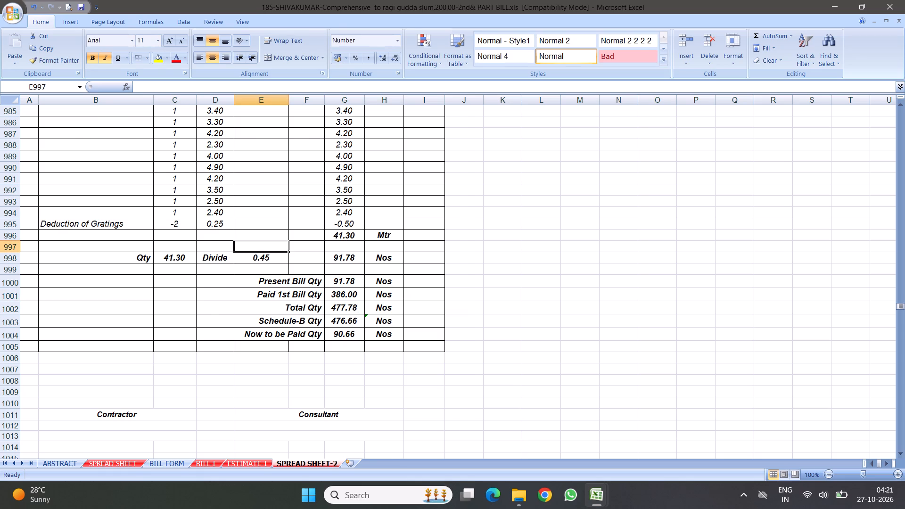
Copy item 28's kerb stone measurements B983:D995 over item 4's missing and damaged portions deduction, starting at B140.
scroll(276, 242, "up", 2)
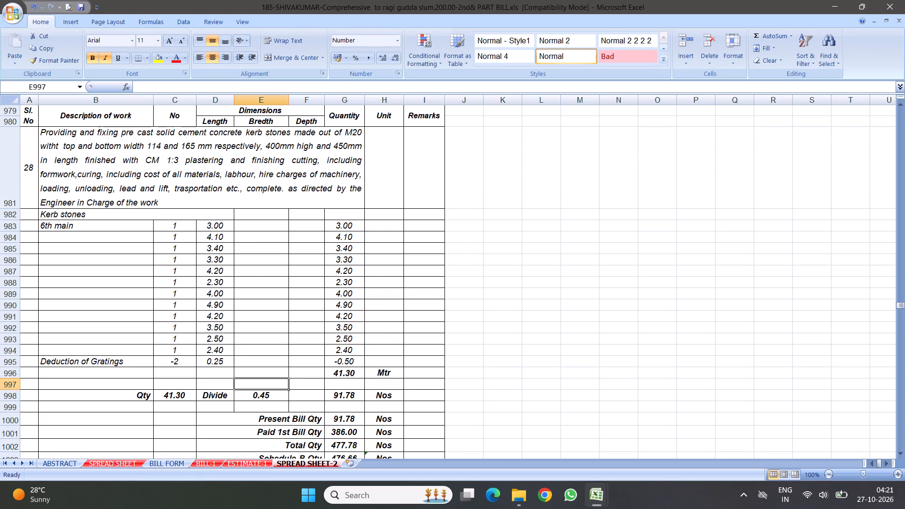
left_click_drag(84, 226, 211, 321)
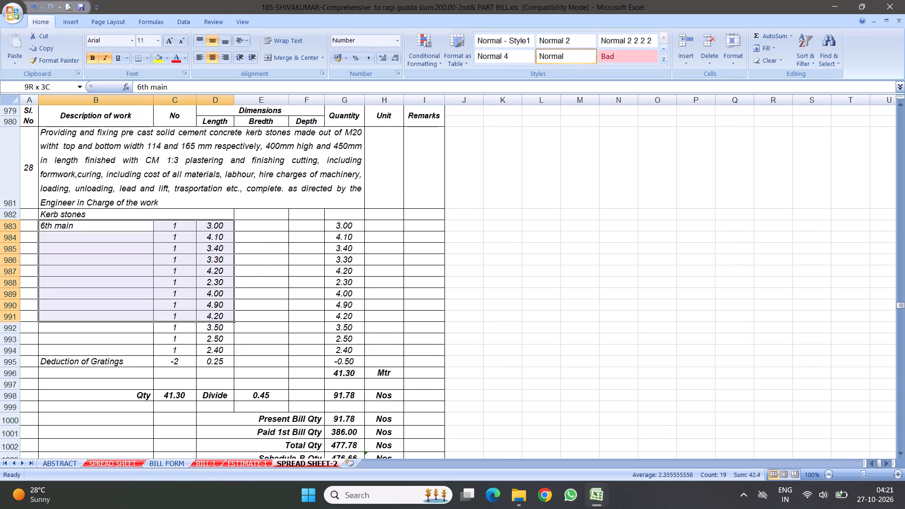
left_click_drag(211, 321, 205, 363)
right_click(173, 266)
left_click(197, 287)
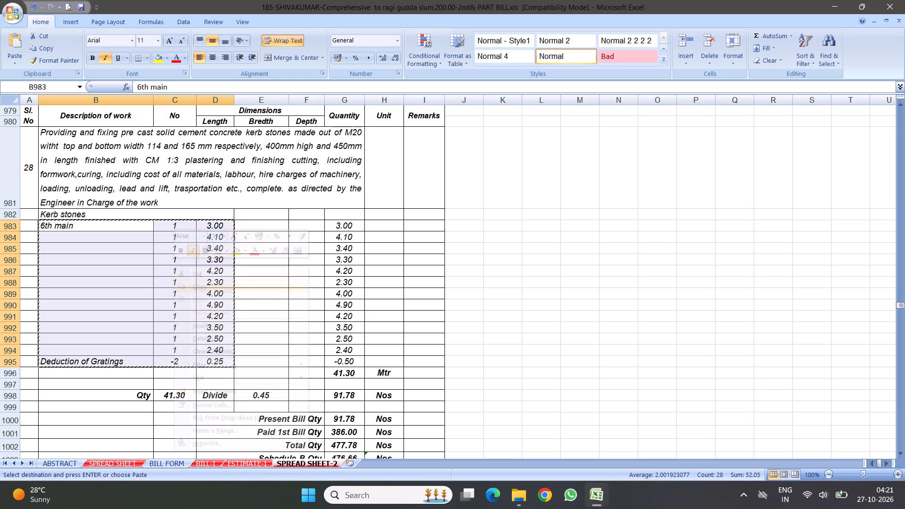
left_click_drag(899, 305, 904, 177)
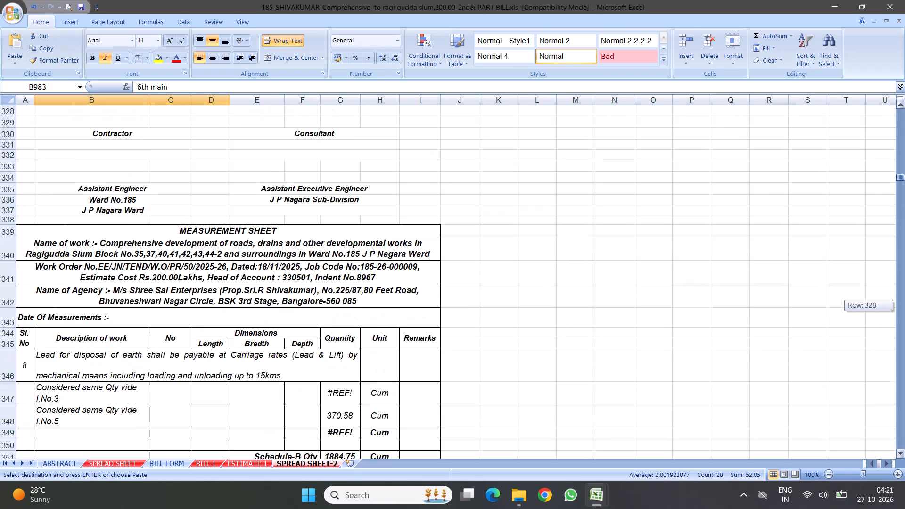
left_click_drag(904, 177, 904, 133)
scroll(266, 229, "down", 4)
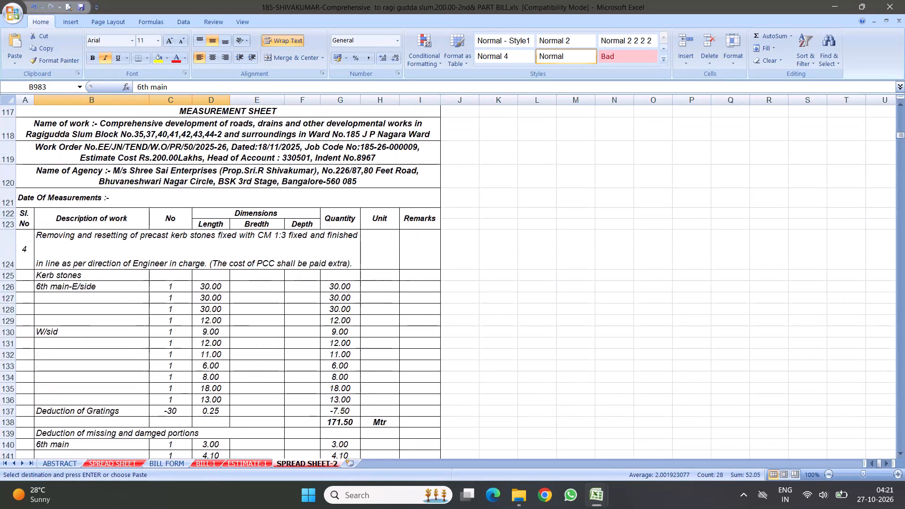
scroll(260, 239, "down", 3)
right_click(99, 231)
left_click(127, 266)
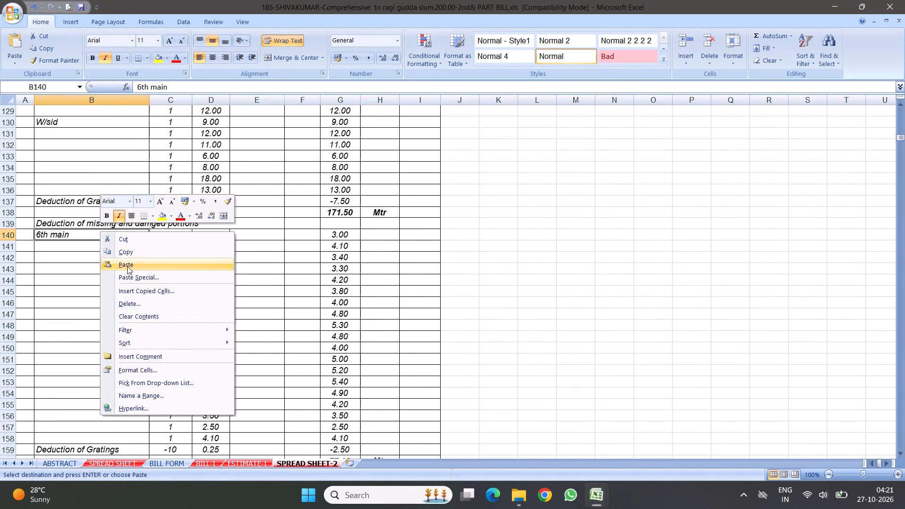
Delete the leftover old deduction rows 153 to 159 below item 4's pasted measurements.
scroll(181, 283, "down", 4)
left_click_drag(11, 248, 11, 251)
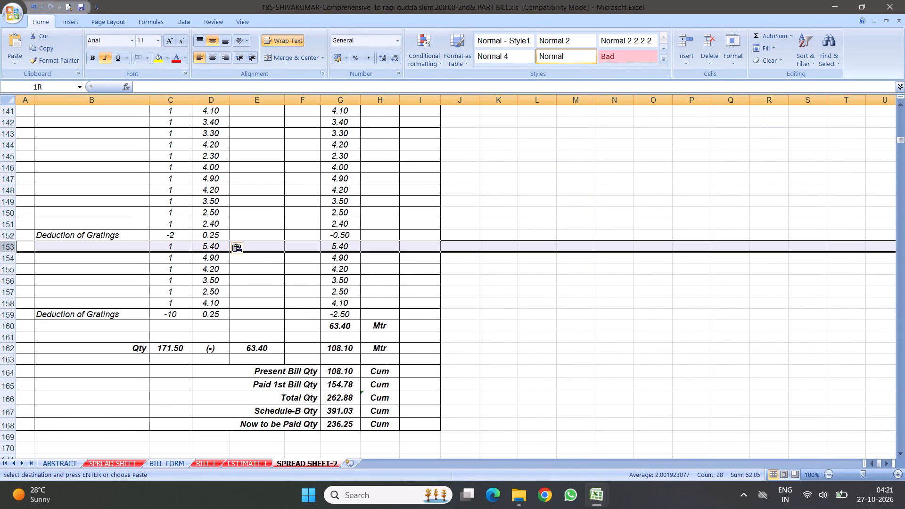
left_click_drag(11, 251, 11, 316)
right_click(106, 276)
left_click(132, 342)
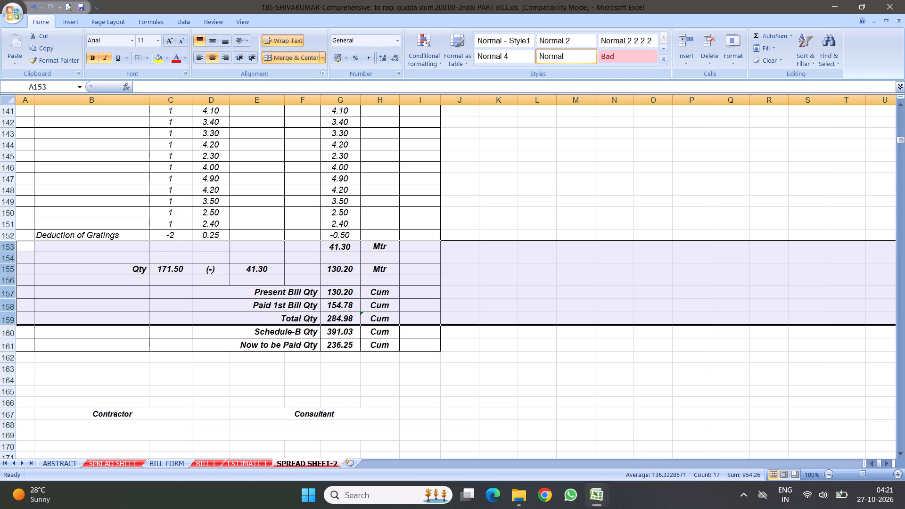
Dismiss the formula error flag on item 4's Total Qty unit cell, H159.
left_click(372, 314)
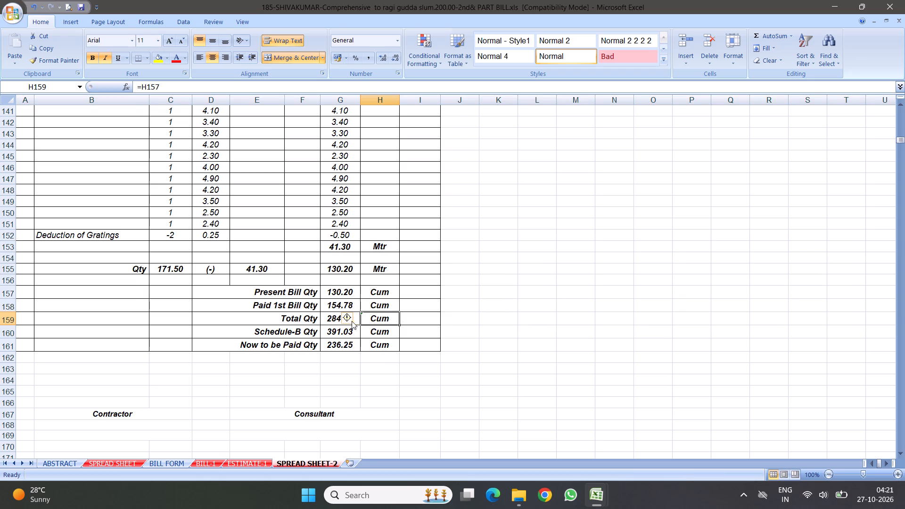
left_click(349, 320)
left_click(385, 371)
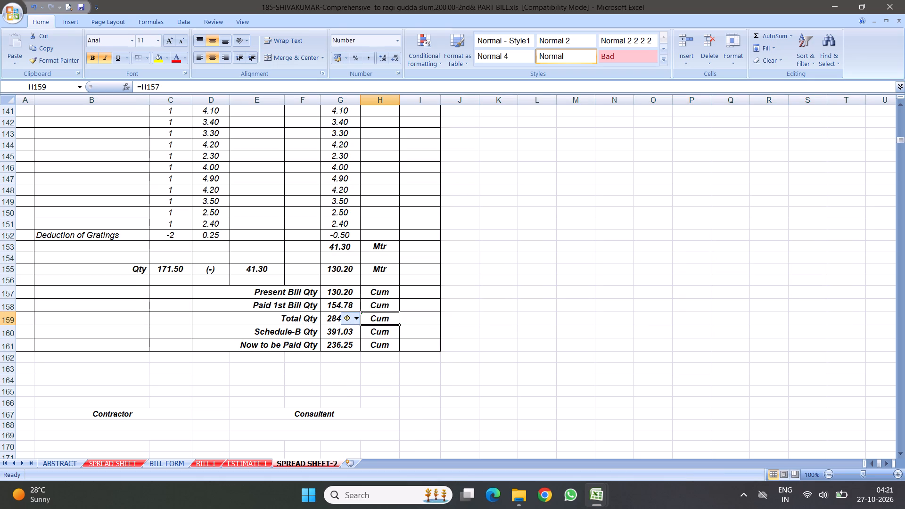
left_click(387, 309)
left_click(342, 318)
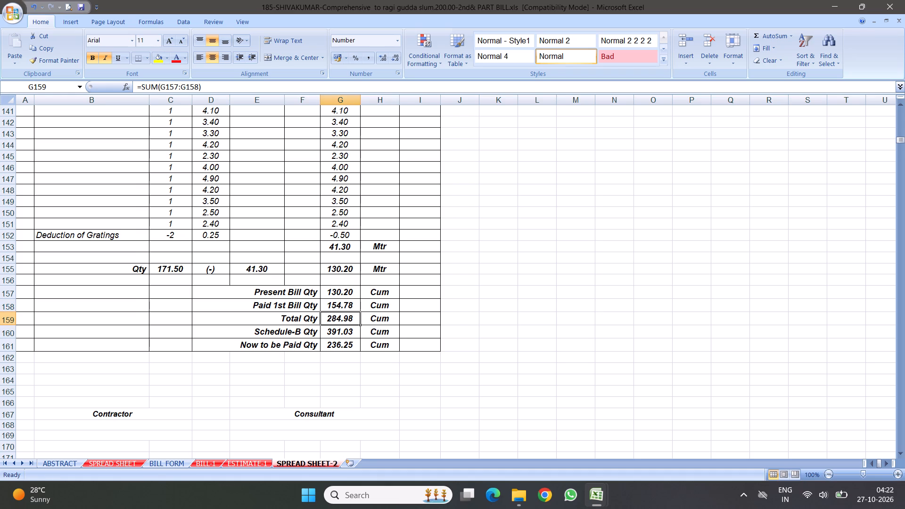
Insert ten blank rows above item 4's first Deduction of Gratings line, at rows 137 to 146.
scroll(238, 277, "up", 6)
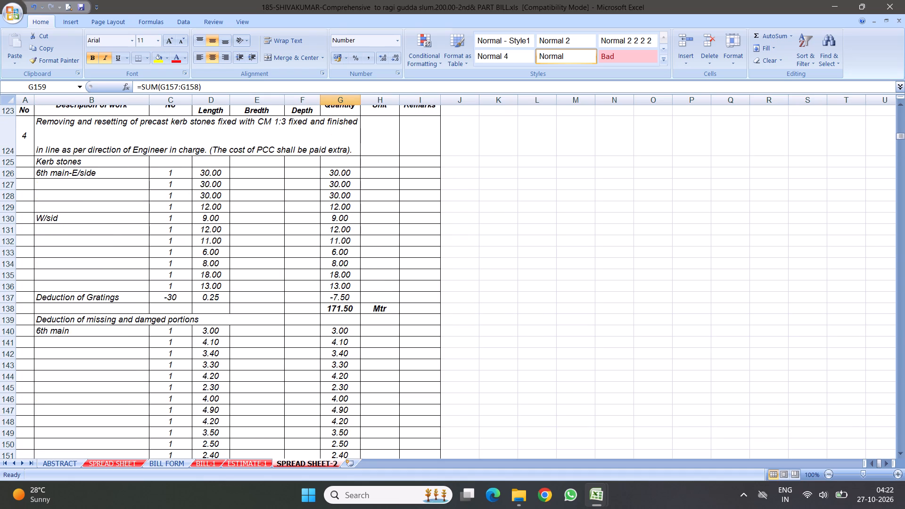
left_click_drag(11, 296, 36, 390)
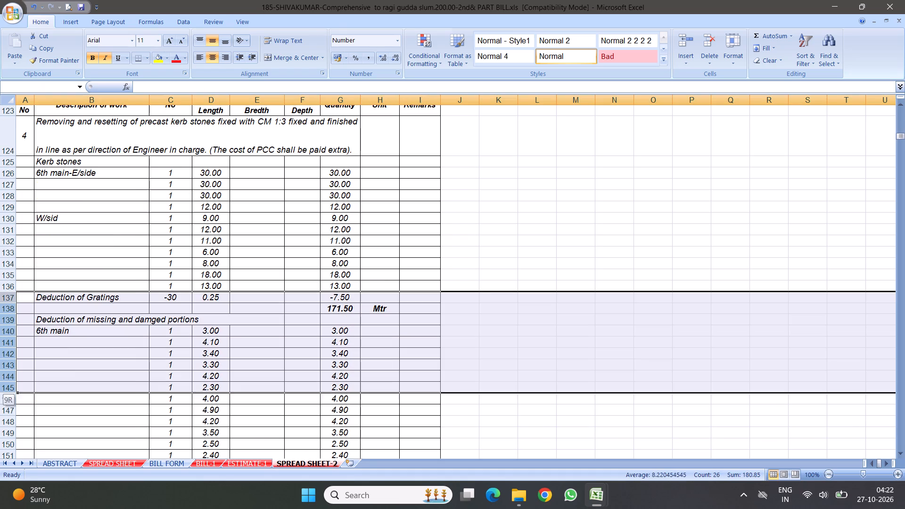
left_click_drag(36, 390, 40, 403)
right_click_drag(70, 350, 80, 344)
left_click(99, 260)
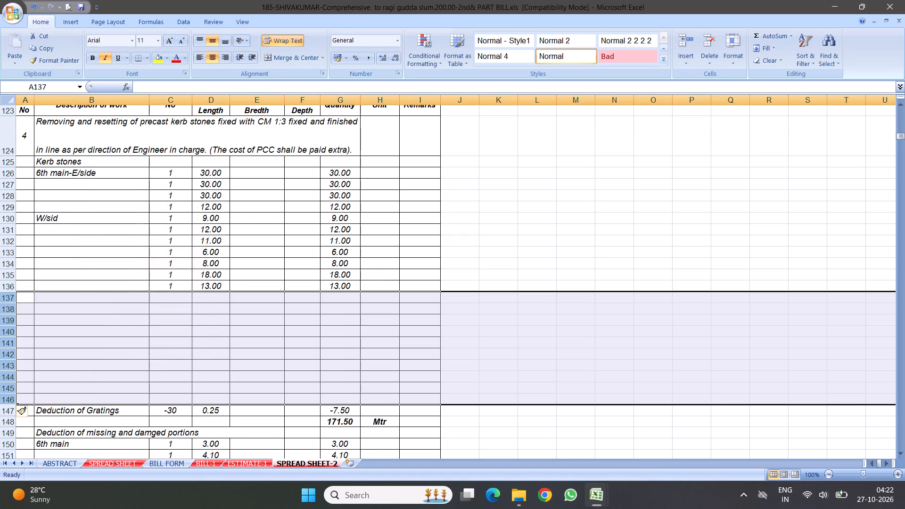
Enter the description "Building front" in B137, below item 4's W/sid measurements.
left_click(96, 301)
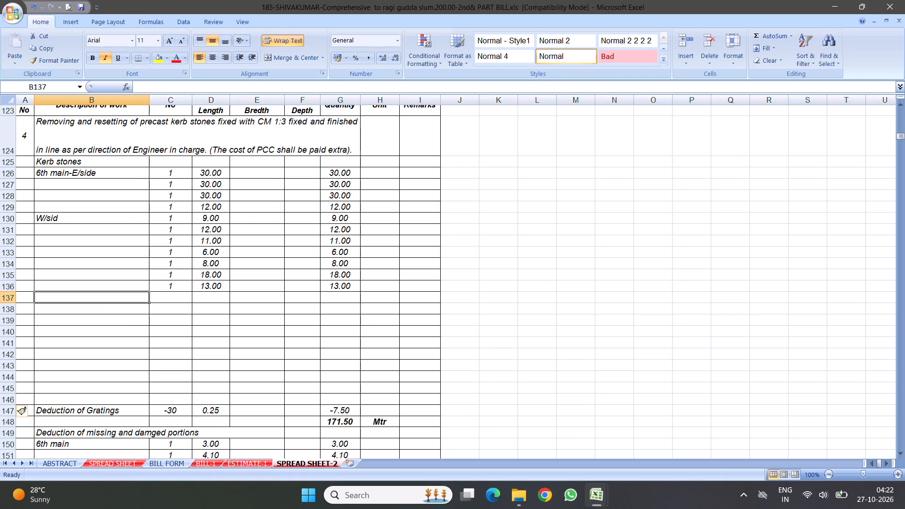
type("Buid")
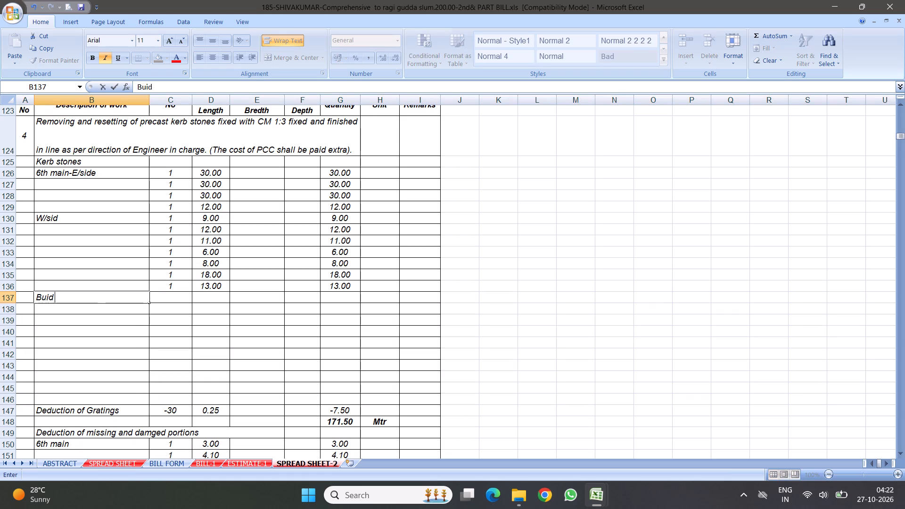
key("BackSpace")
type("lding front")
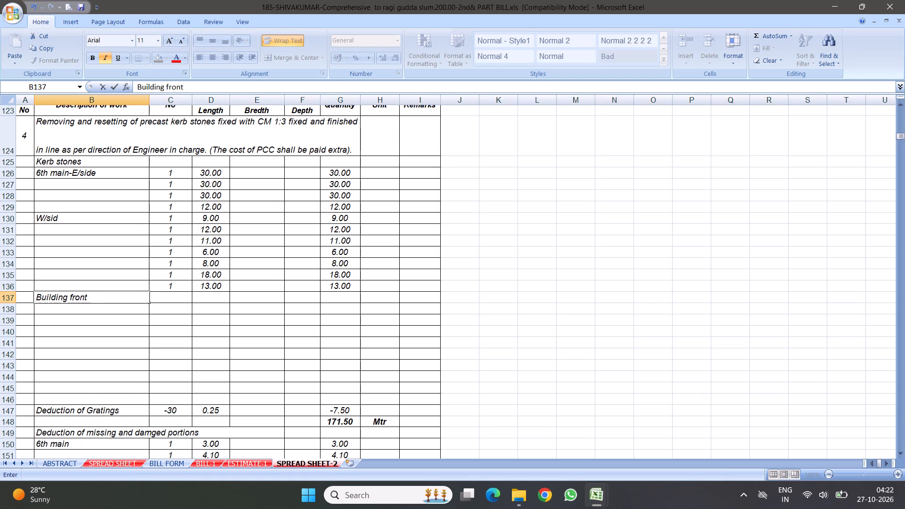
left_click(239, 310)
Copy item 4's measurement block C129:G136 into the Building front rows, starting at C137.
left_click_drag(175, 203, 196, 224)
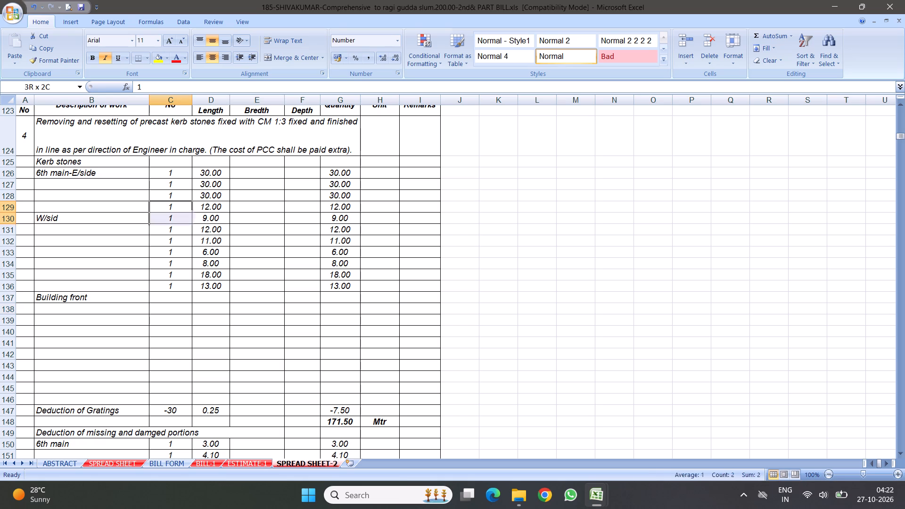
left_click_drag(196, 224, 341, 287)
right_click(190, 238)
left_click(215, 260)
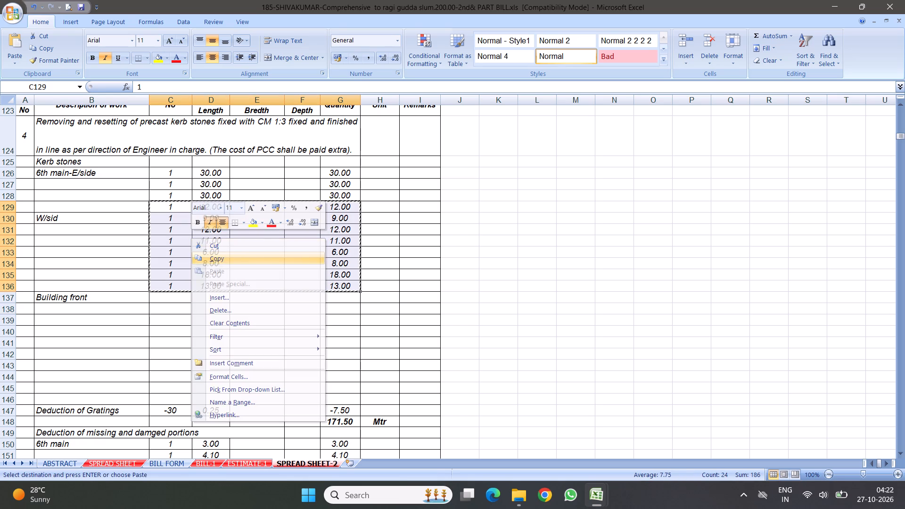
right_click(167, 299)
left_click(184, 153)
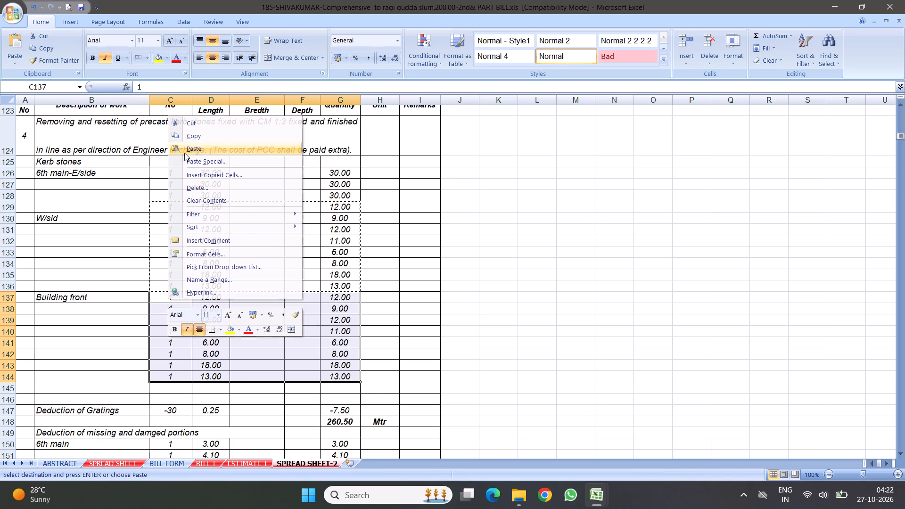
Set the first three Building front lengths, D137 to D139, to 9, 12 and 9.4.
left_click(212, 298)
key("9")
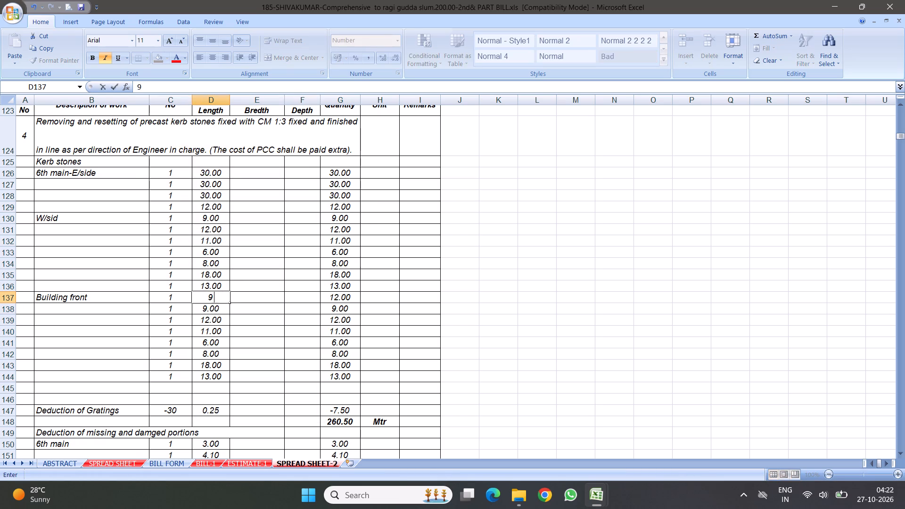
left_click(279, 325)
left_click(217, 311)
key("1")
key("2")
left_click(227, 329)
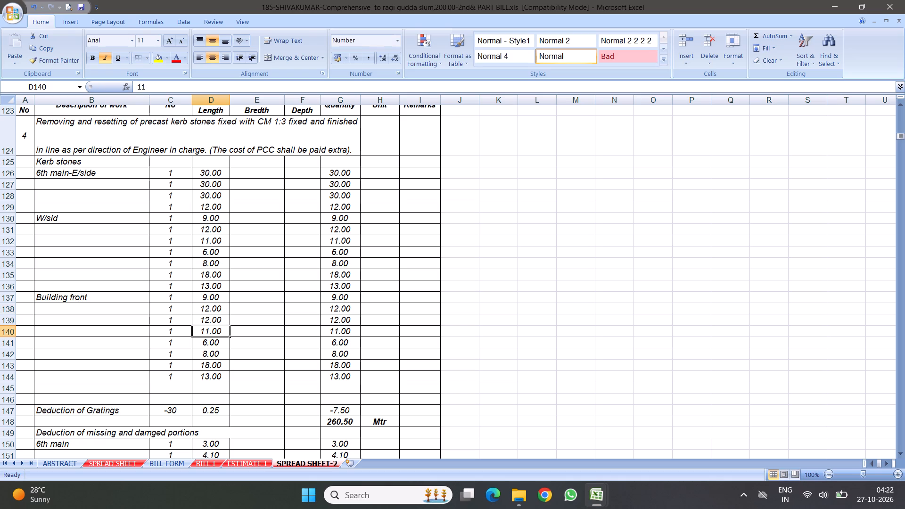
left_click(210, 321)
type("9.")
key("4")
left_click(265, 346)
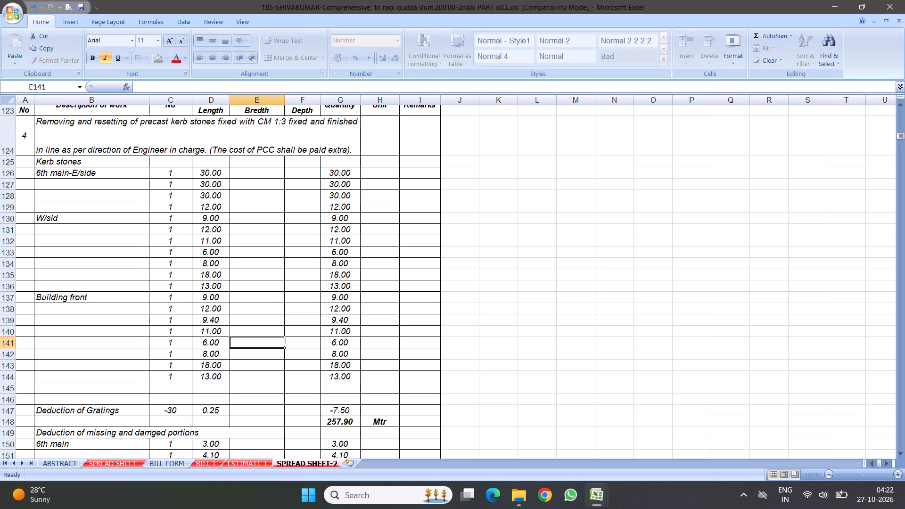
Set the Building front lengths in D140 to D142 to 12.3, 11.3 and 18.
left_click(212, 333)
type("12")
key("period")
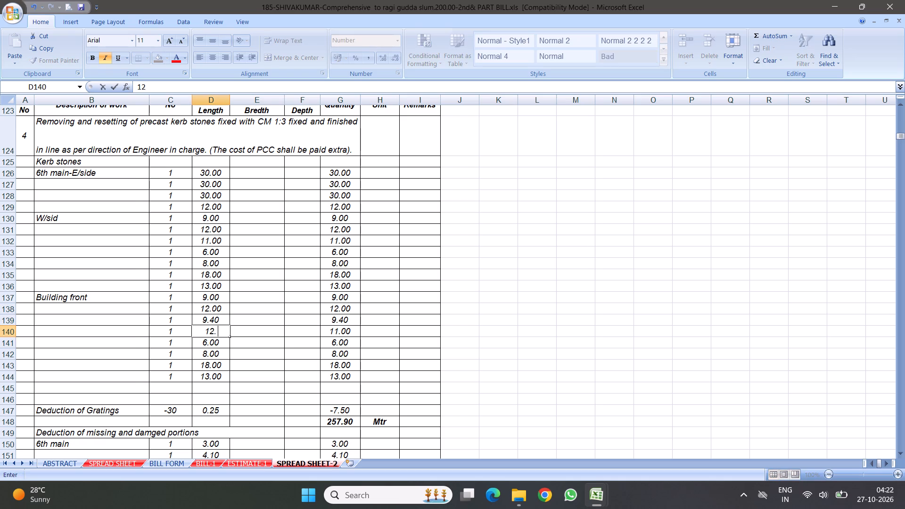
key("3")
left_click(295, 350)
left_click(213, 340)
type("11.")
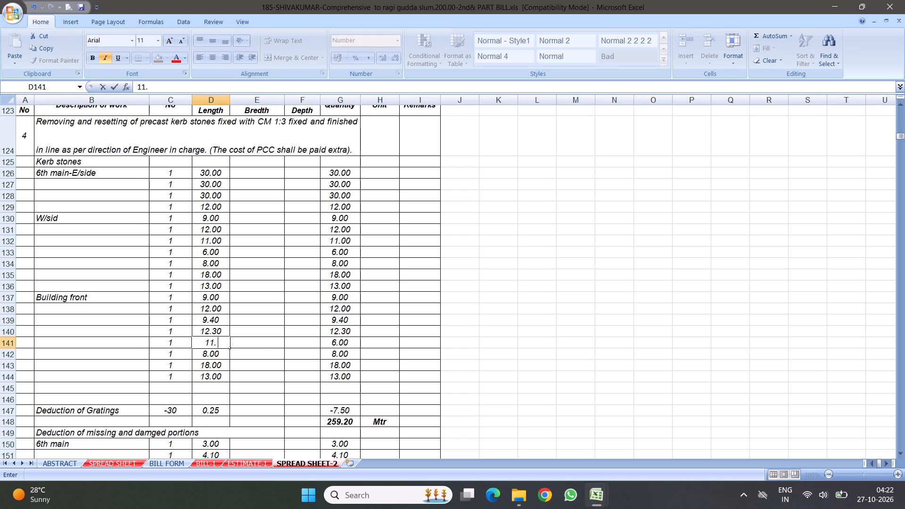
key("3")
left_click(284, 367)
left_click(204, 353)
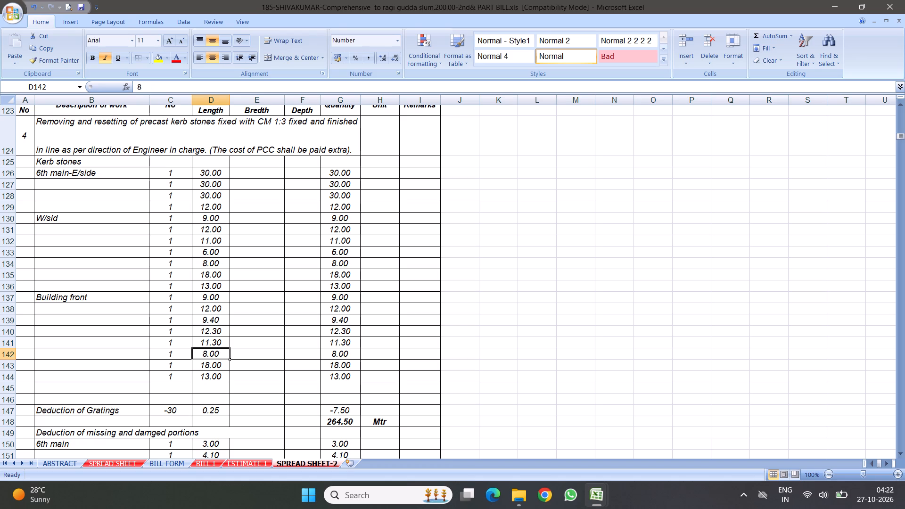
key("1")
key("8")
left_click(270, 356)
Set the last two Building front lengths, D143 and D144, to 19.5 and 23.
left_click(205, 366)
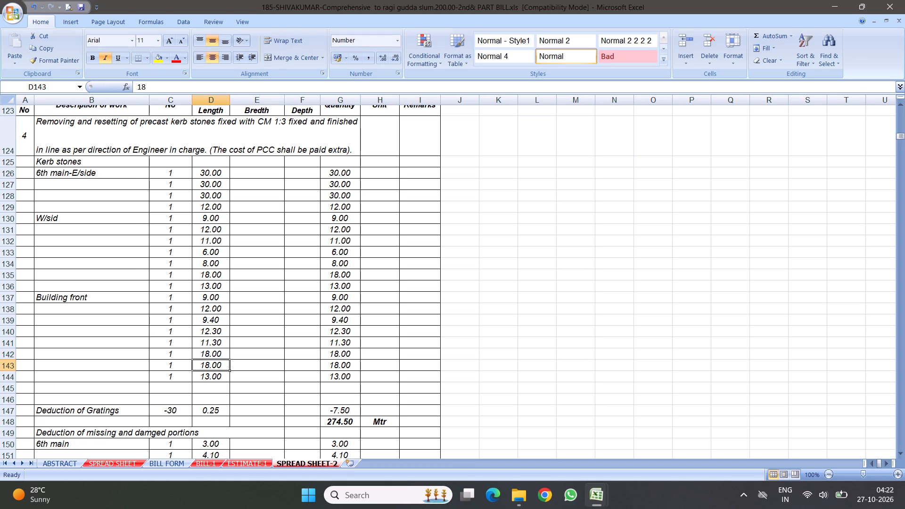
type("19.")
key("5")
left_click(283, 371)
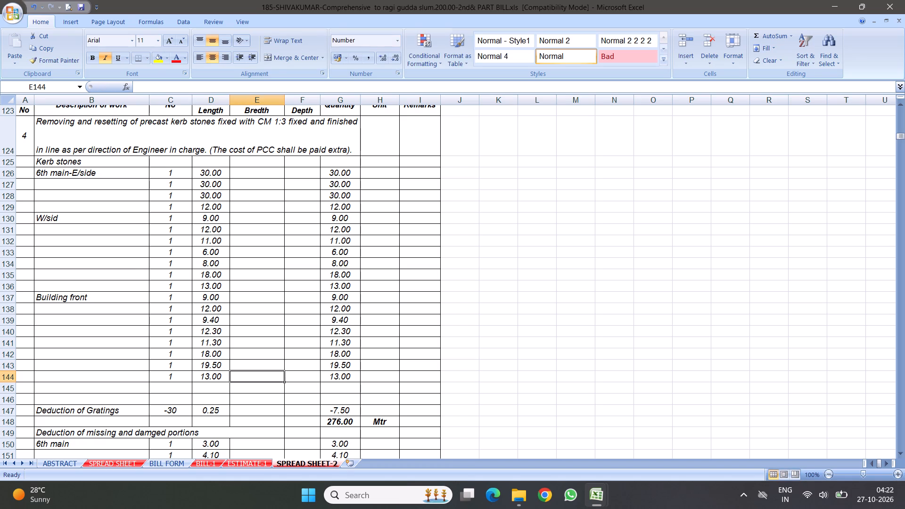
left_click(210, 377)
key("2")
key("3")
left_click(326, 358)
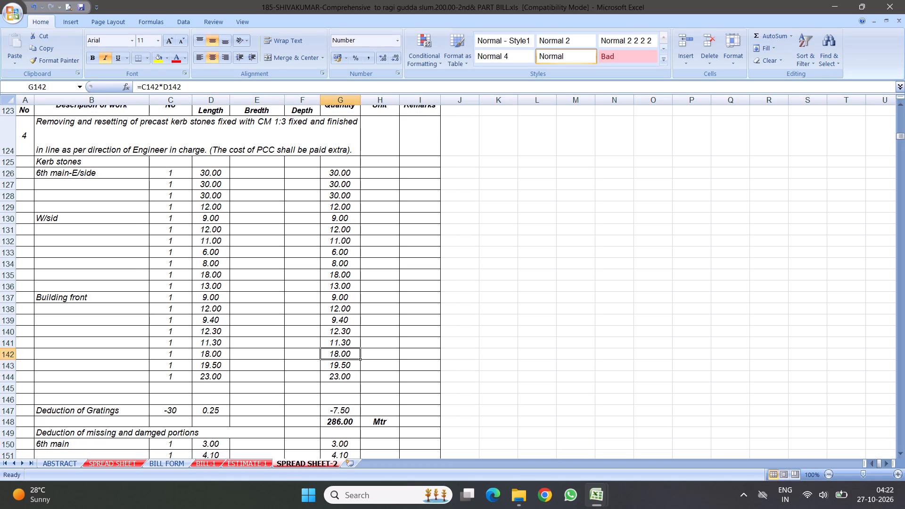
Delete the two unused blank rows 145 and 146 below item 4's Building front measurements.
scroll(284, 319, "down", 2)
scroll(339, 354, "down", 4)
scroll(414, 309, "down", 3)
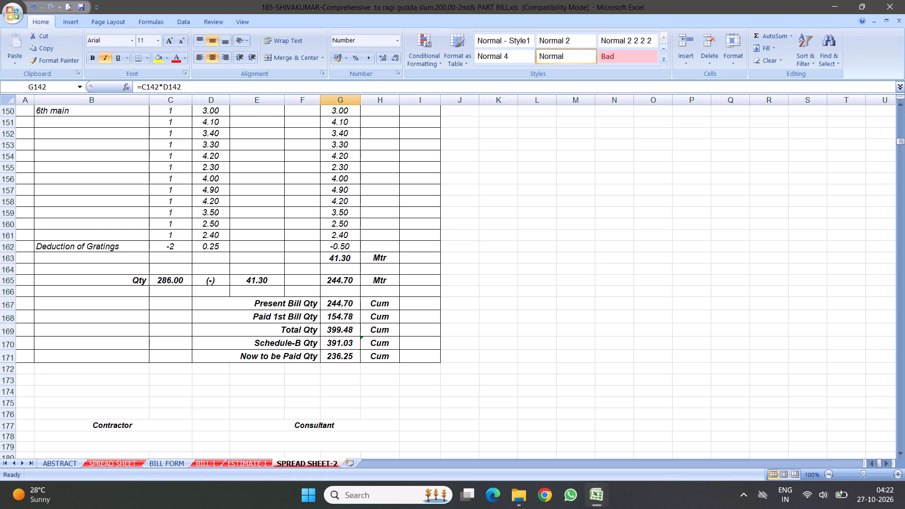
scroll(259, 240, "up", 6)
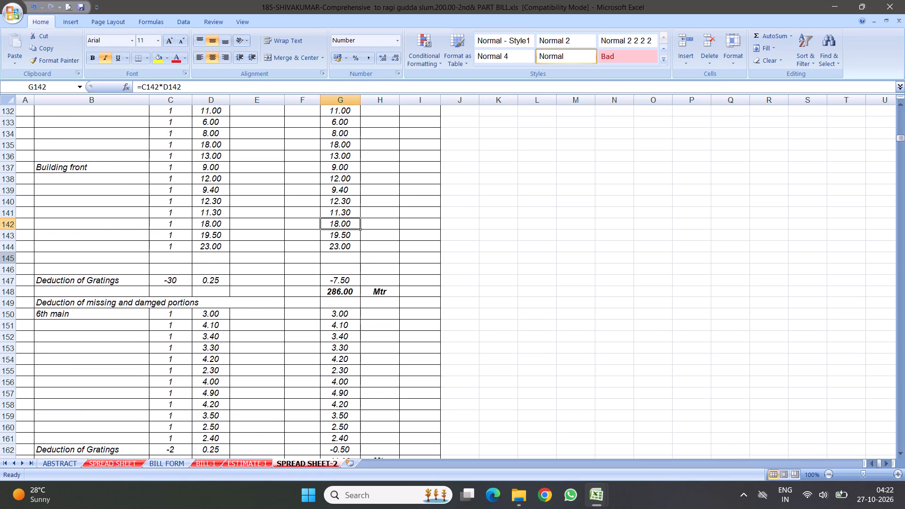
left_click_drag(12, 257, 12, 264)
right_click(48, 262)
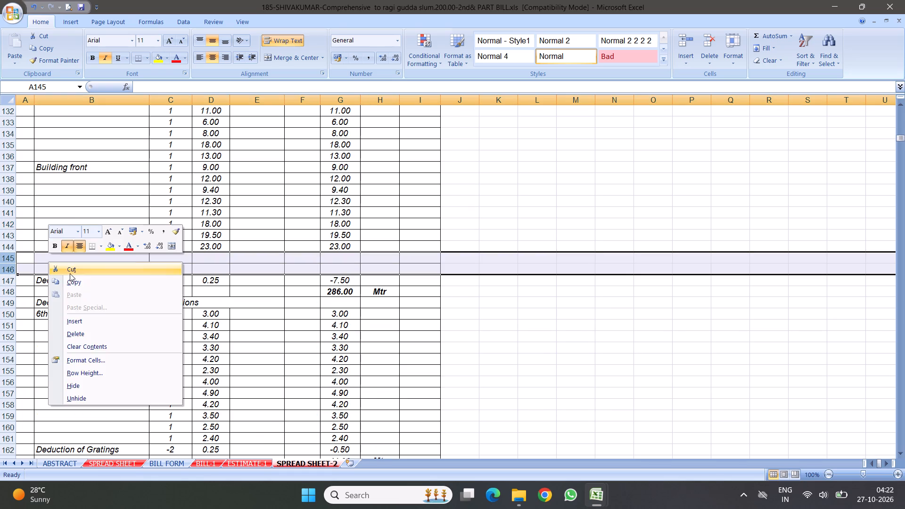
left_click(81, 335)
Set the number in item 4's first Deduction of Gratings line, C145, to -4.
left_click(174, 260)
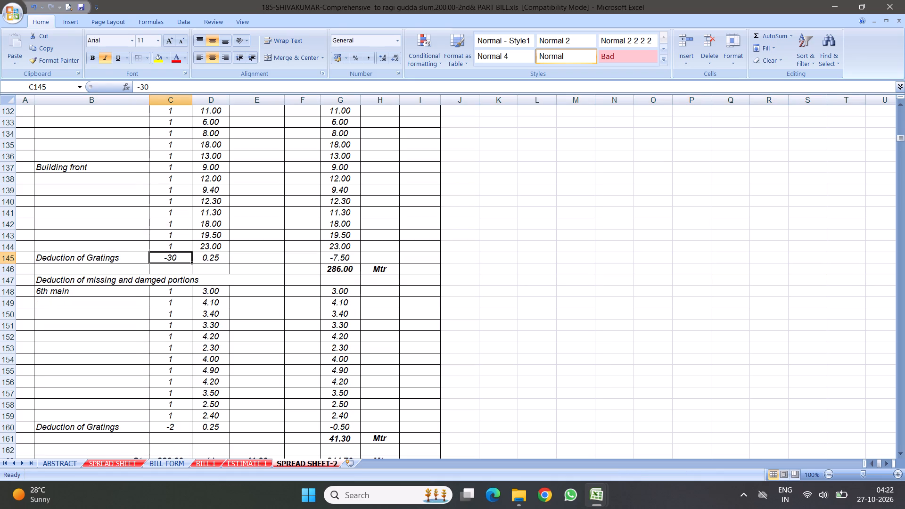
key("minus")
key("4")
left_click(277, 258)
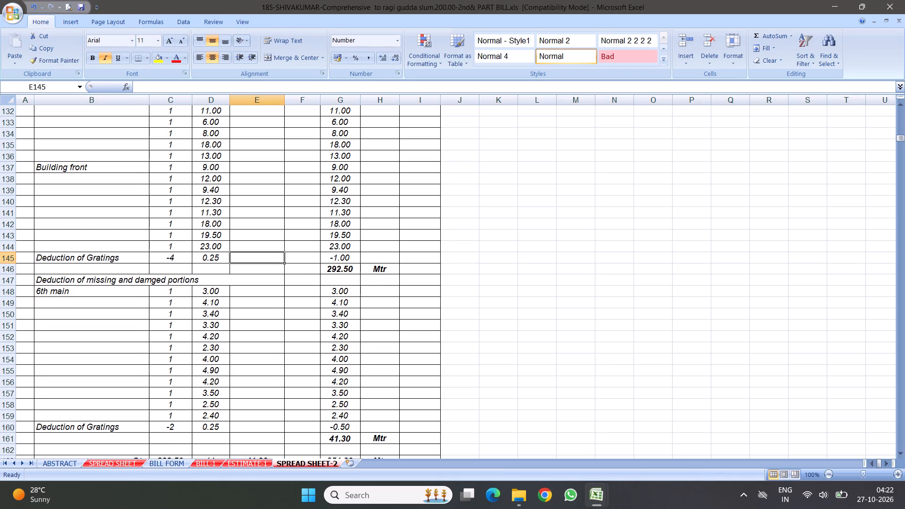
scroll(277, 272, "down", 5)
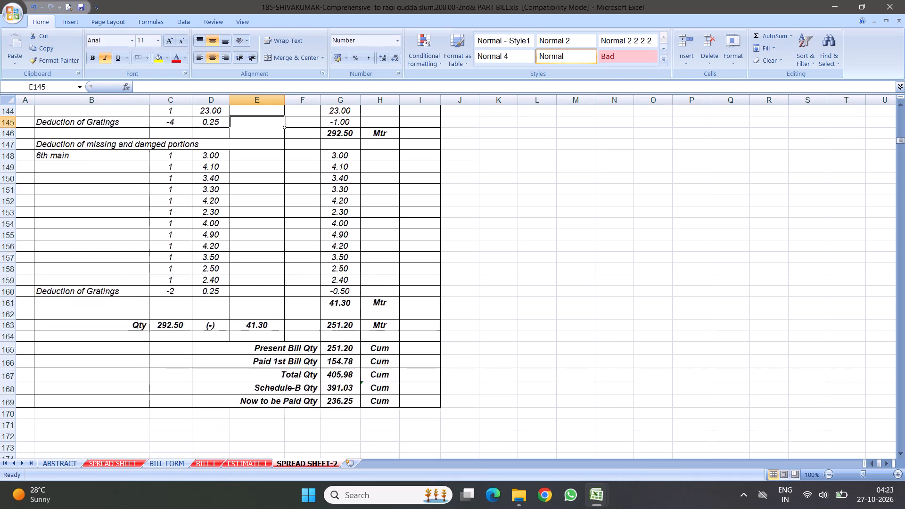
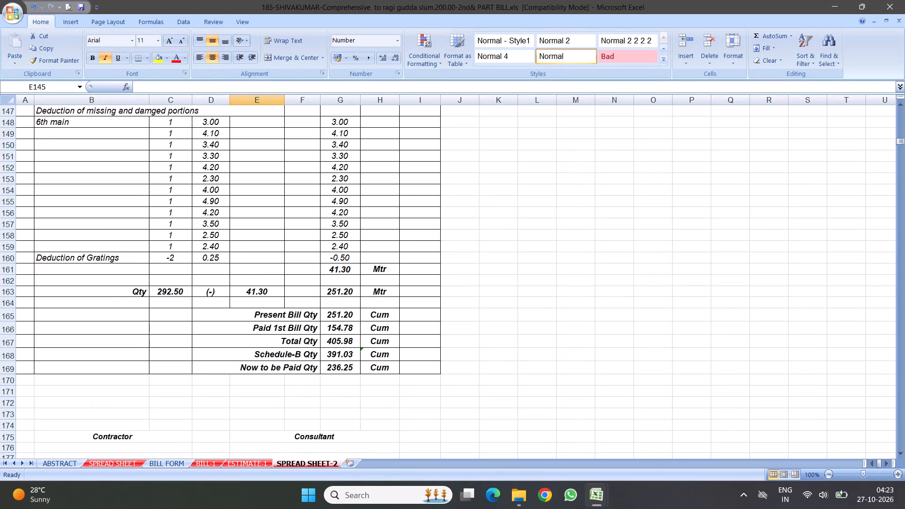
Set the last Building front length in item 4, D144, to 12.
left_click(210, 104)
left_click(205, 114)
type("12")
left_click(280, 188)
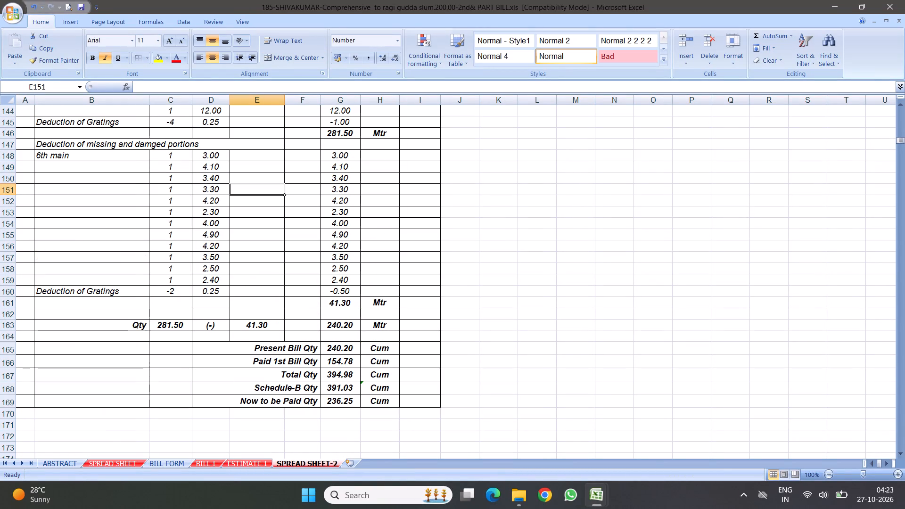
Set the last Building front length in item 4, D144, to 9.
left_click(209, 112)
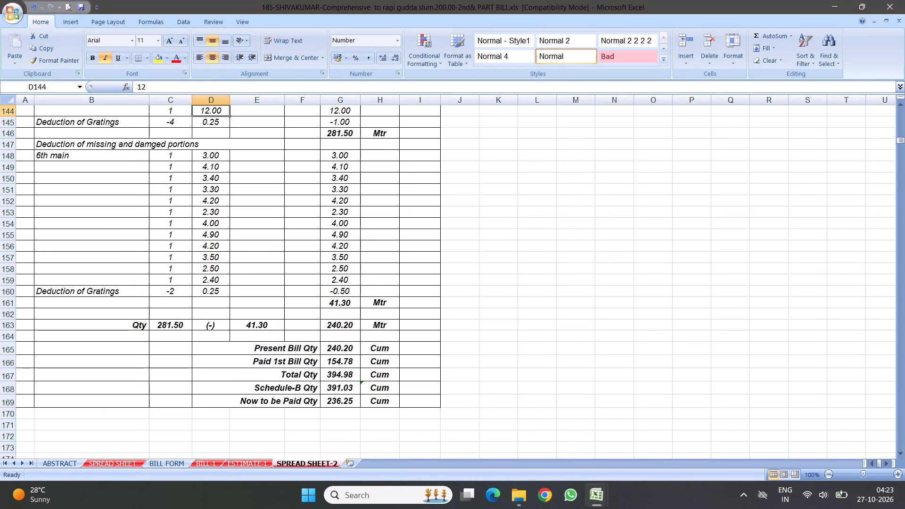
key("9")
left_click(411, 192)
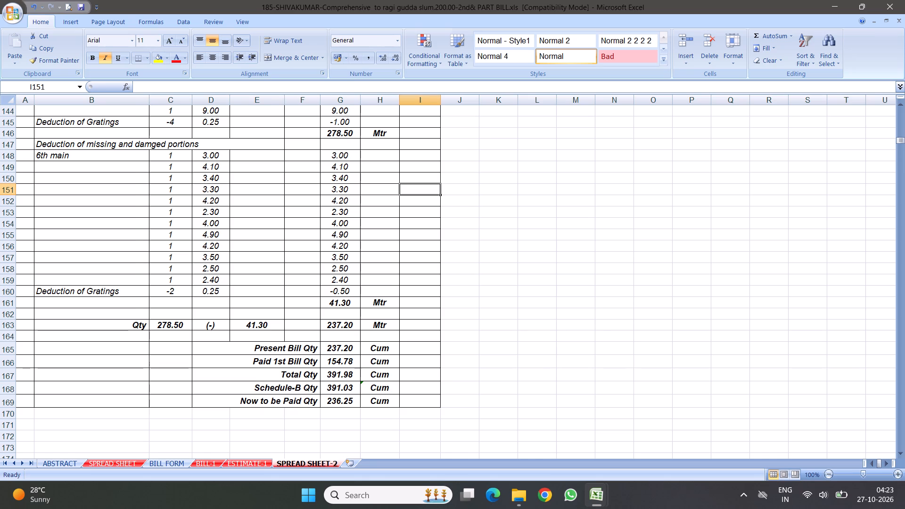
Check item 4's Total Qty formula and examine the quantity summary rows of items 3 and 25.
left_click(341, 372)
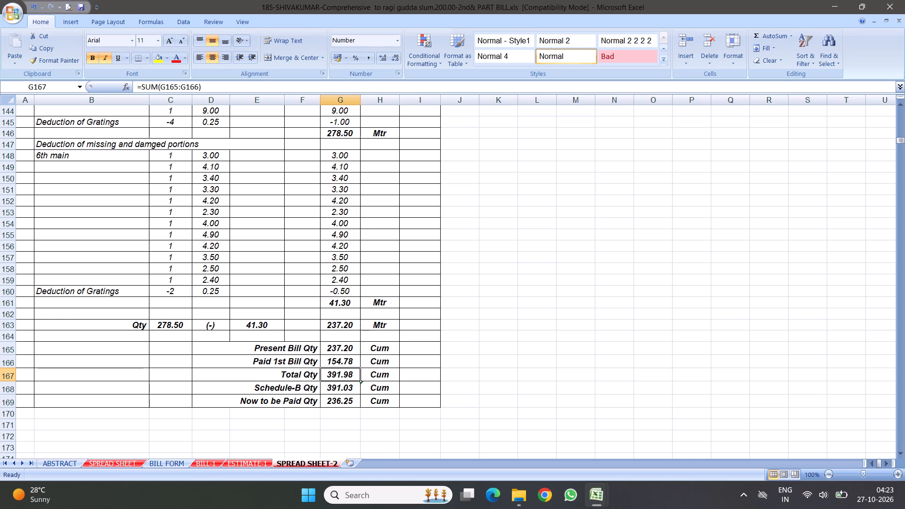
scroll(254, 295, "up", 5)
scroll(214, 272, "up", 4)
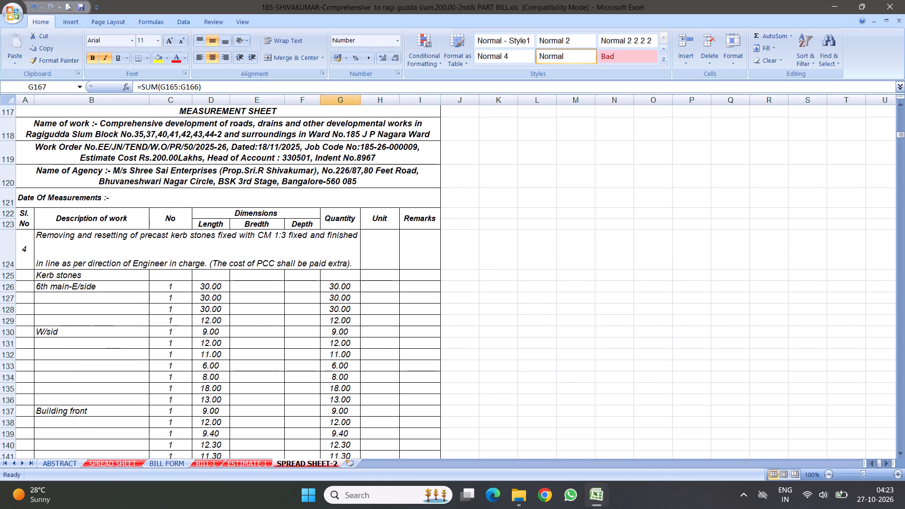
scroll(225, 275, "up", 11)
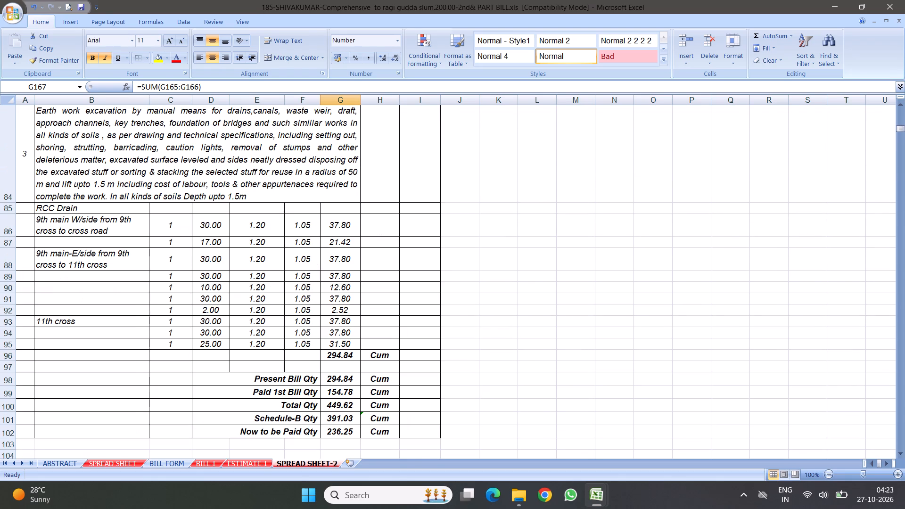
left_click(184, 168)
scroll(305, 280, "down", 7)
scroll(315, 259, "down", 20)
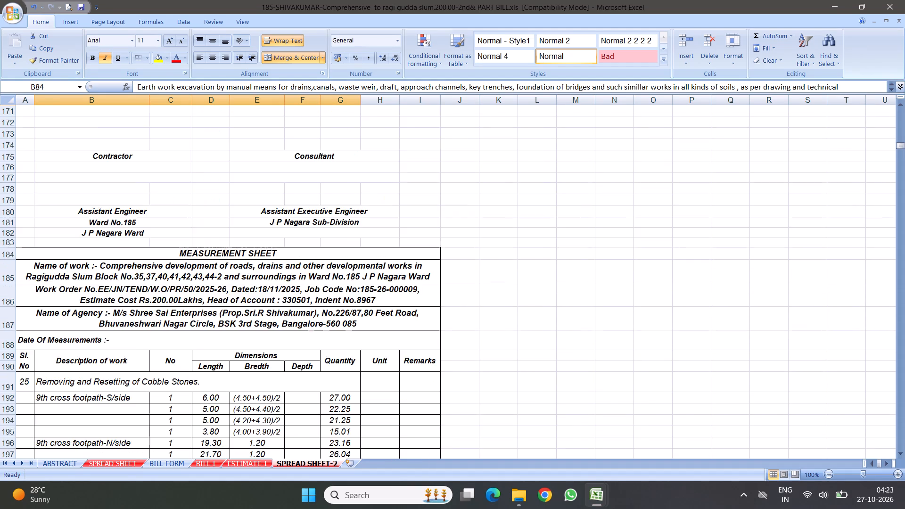
scroll(311, 267, "down", 8)
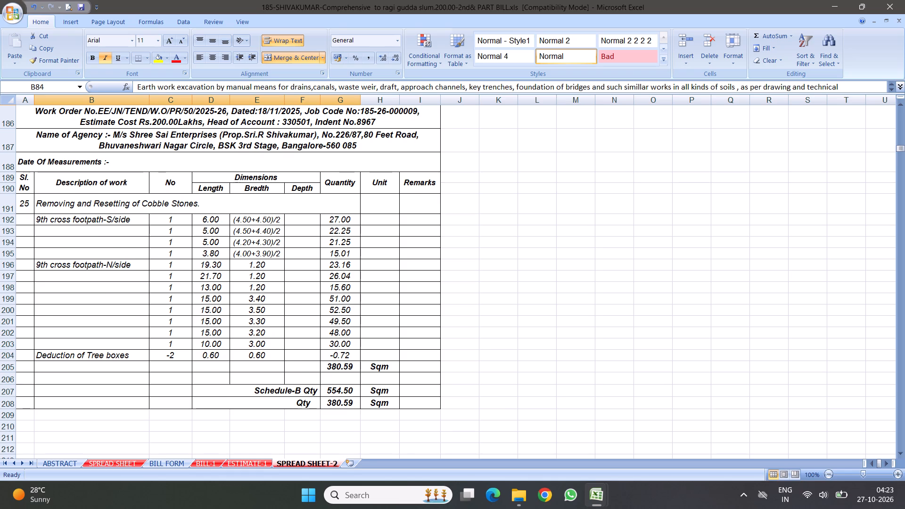
scroll(269, 240, "up", 11)
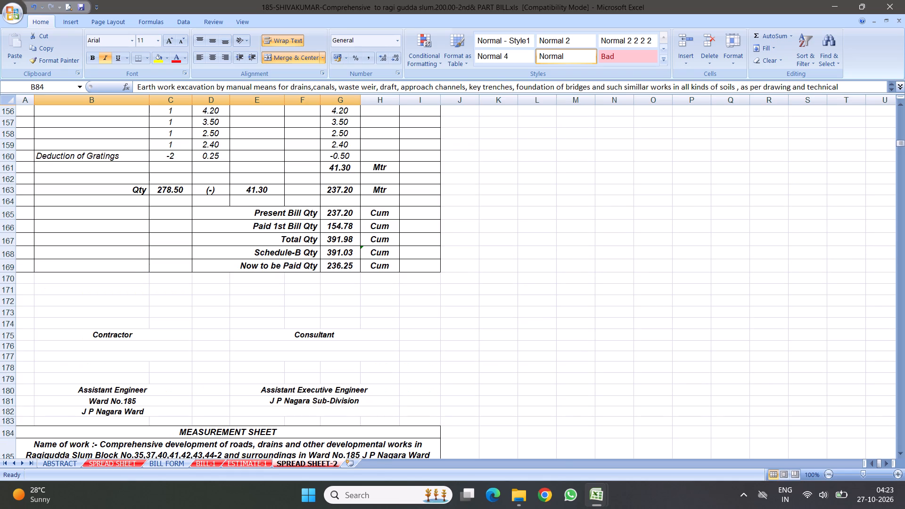
Copy item 4's bill quantity summary rows 164 to 169 and insert them at row 209, below item 25's quantities.
left_click_drag(10, 201, 11, 267)
right_click(120, 235)
left_click(143, 253)
scroll(346, 309, "down", 9)
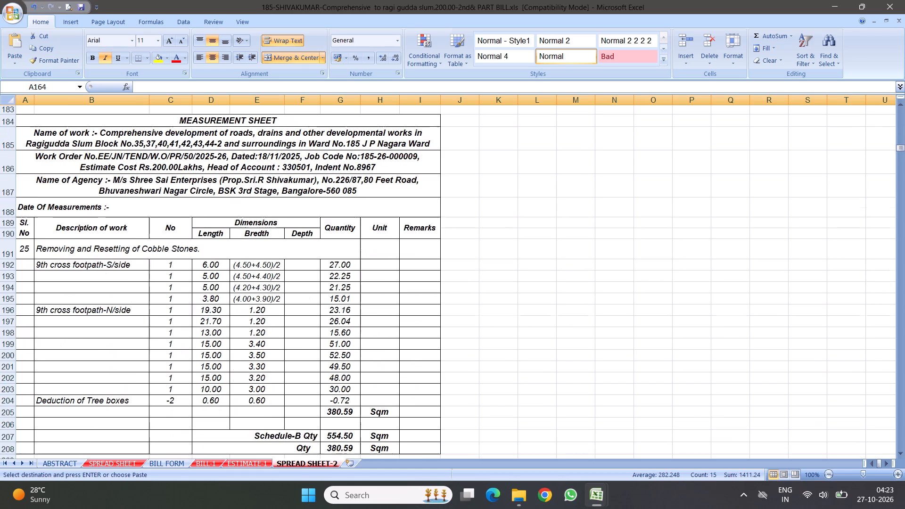
scroll(342, 281, "down", 1)
scroll(292, 264, "down", 2)
scroll(197, 255, "up", 1)
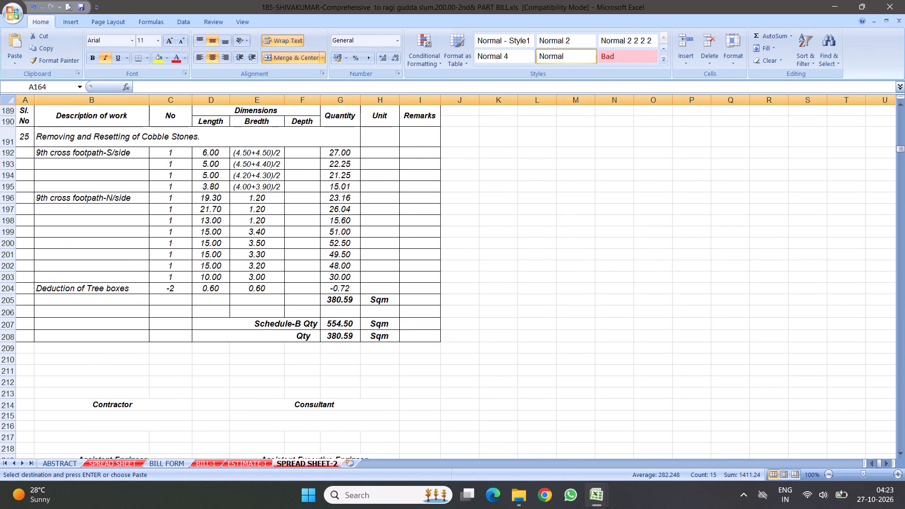
right_click(10, 151)
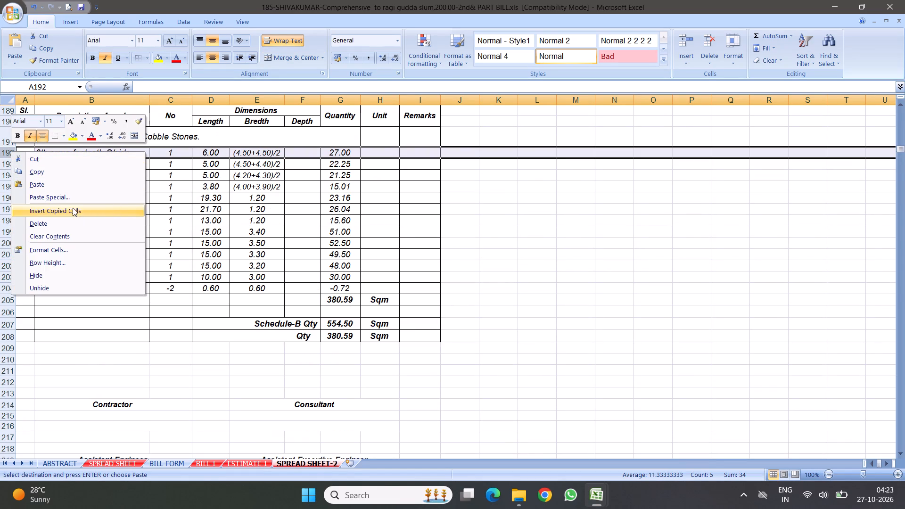
left_click(486, 231)
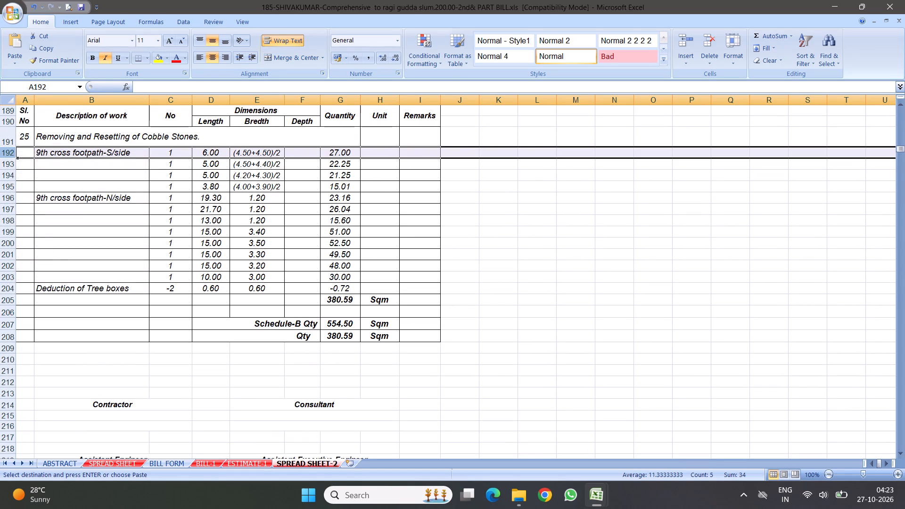
left_click(7, 311)
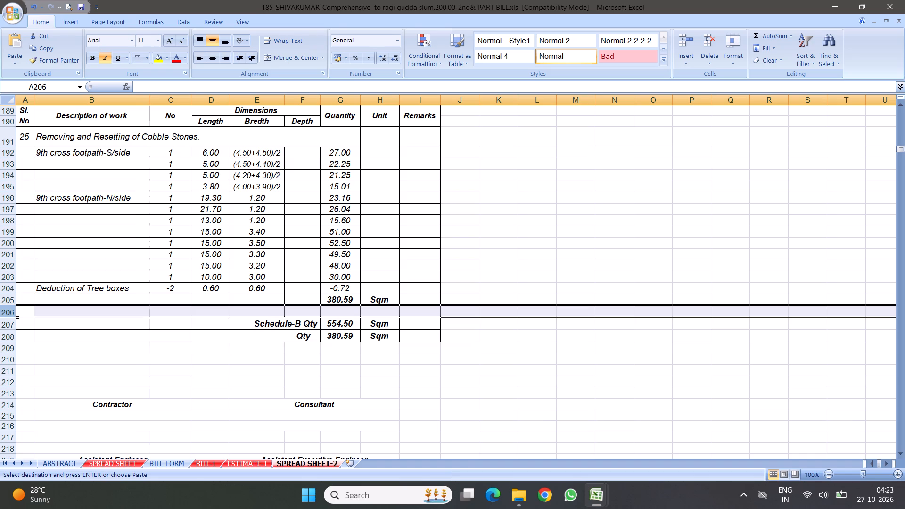
left_click(11, 346)
right_click(11, 346)
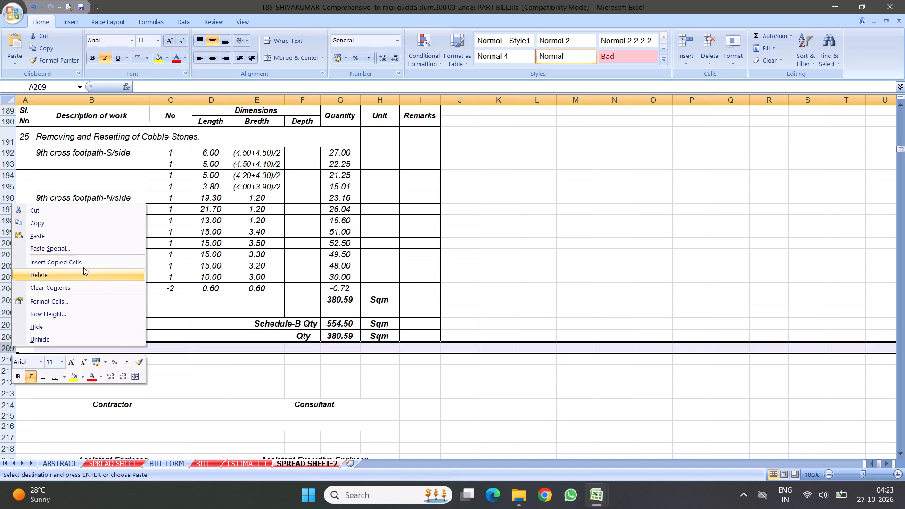
left_click(81, 261)
Set the Schedule-B Qty in item 25's inserted summary, G213, to 554.5.
scroll(381, 325, "down", 3)
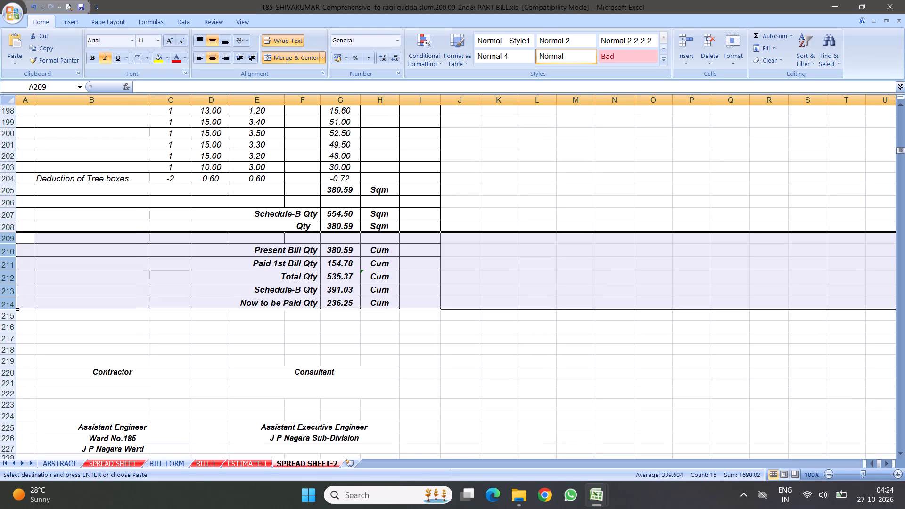
left_click(334, 293)
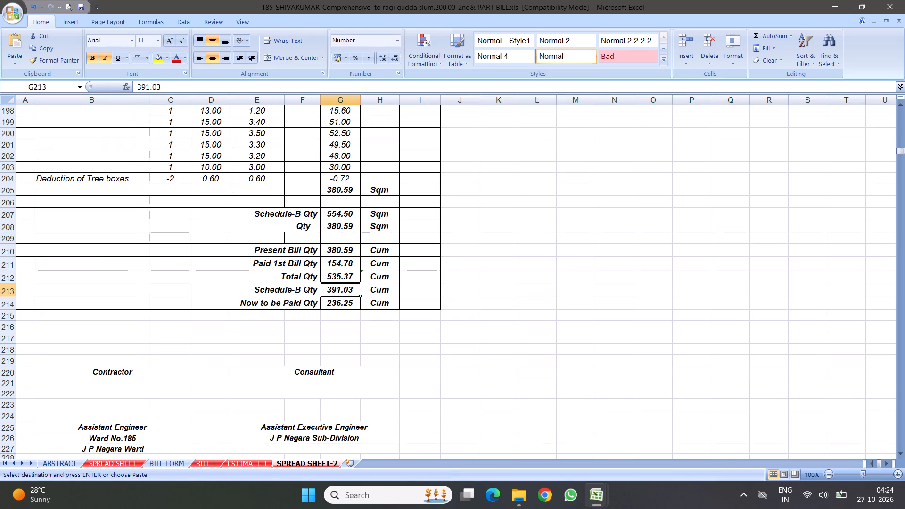
type("554.5")
key("Return")
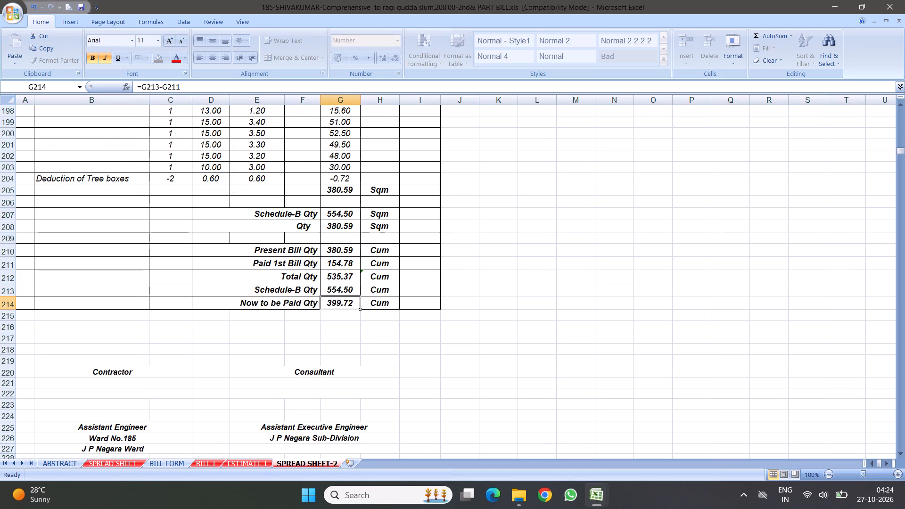
Delete the four 9th cross footpath-S/side measurement rows, 192 to 195, from item 25.
scroll(297, 265, "up", 3)
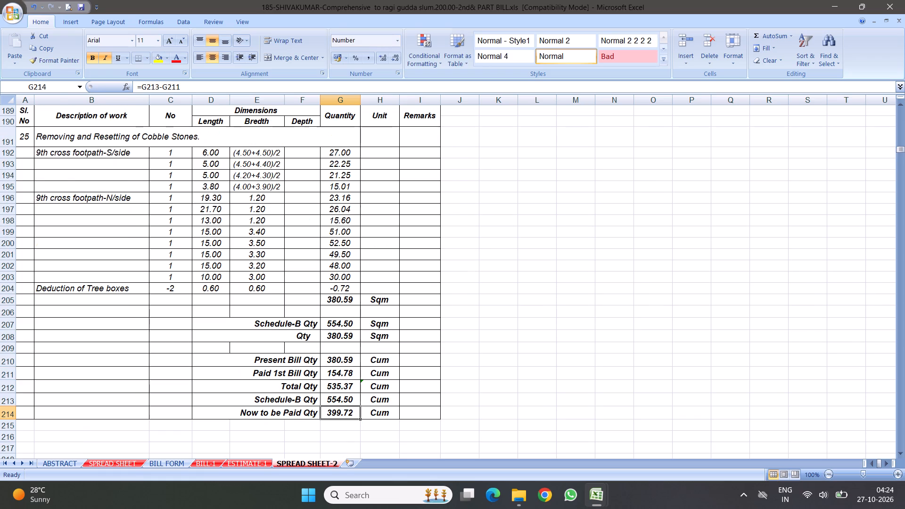
left_click(100, 200)
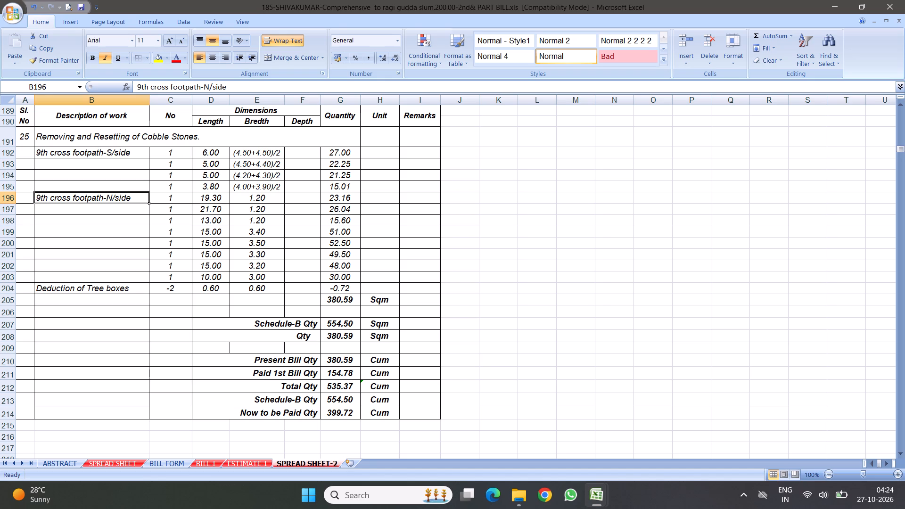
left_click_drag(6, 153, 12, 189)
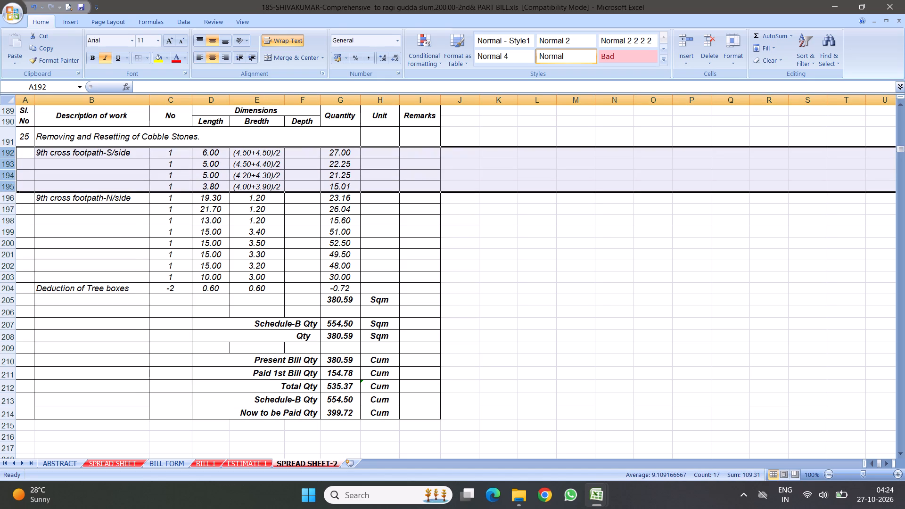
right_click(118, 164)
left_click(145, 236)
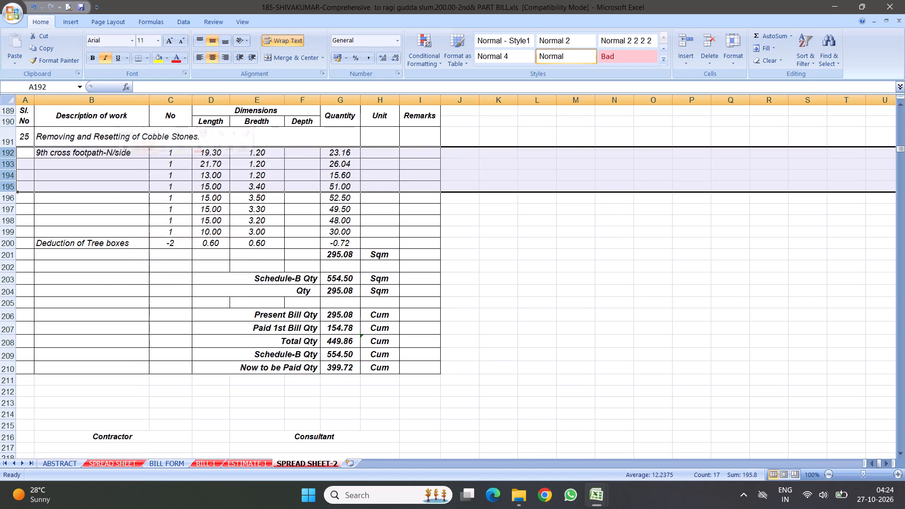
Shorten item 25's location description in B192 to "9th cross footpath".
double_click(87, 152)
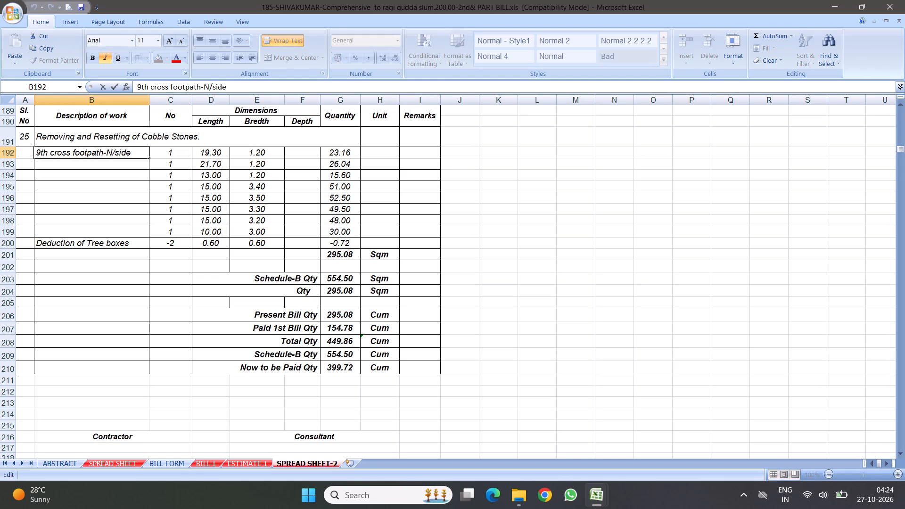
left_click_drag(103, 153, 125, 162)
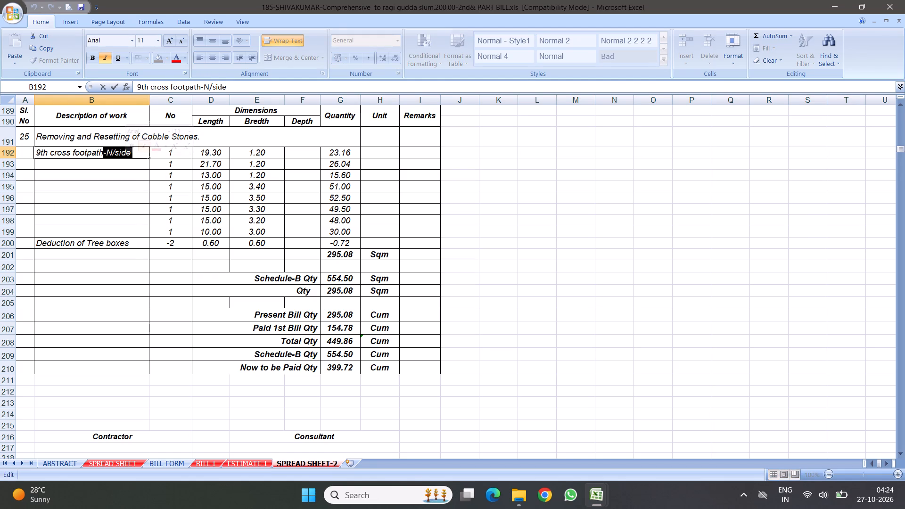
key("Delete")
left_click(355, 235)
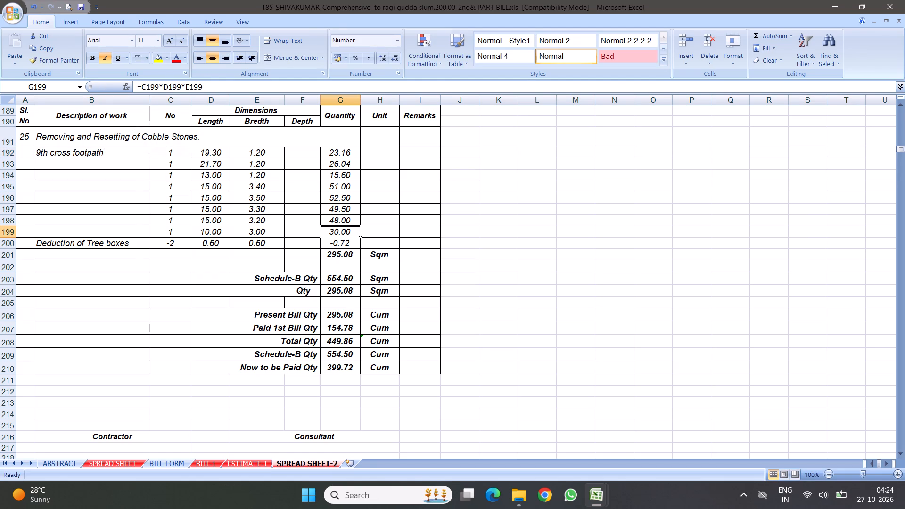
Set the first three 9th cross footpath lengths, D192 to D194, to 6, 9 and 12.
left_click(210, 152)
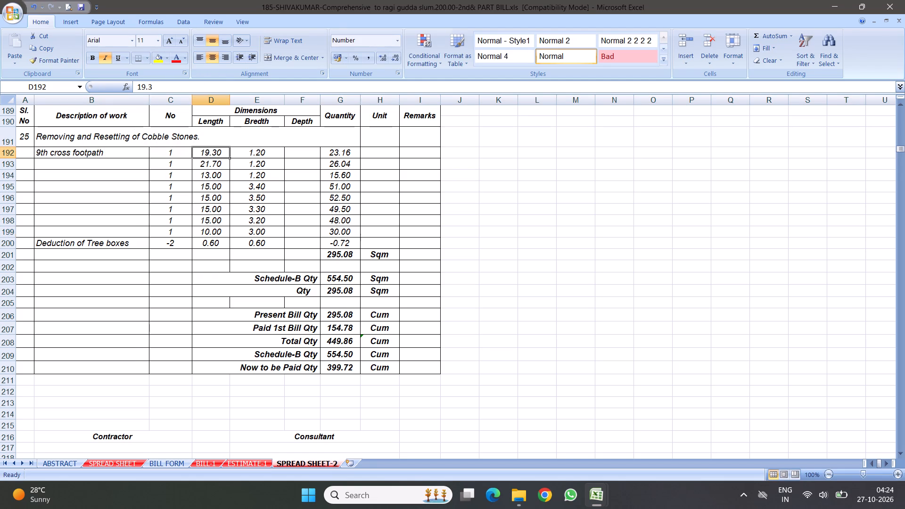
key("6")
left_click(352, 212)
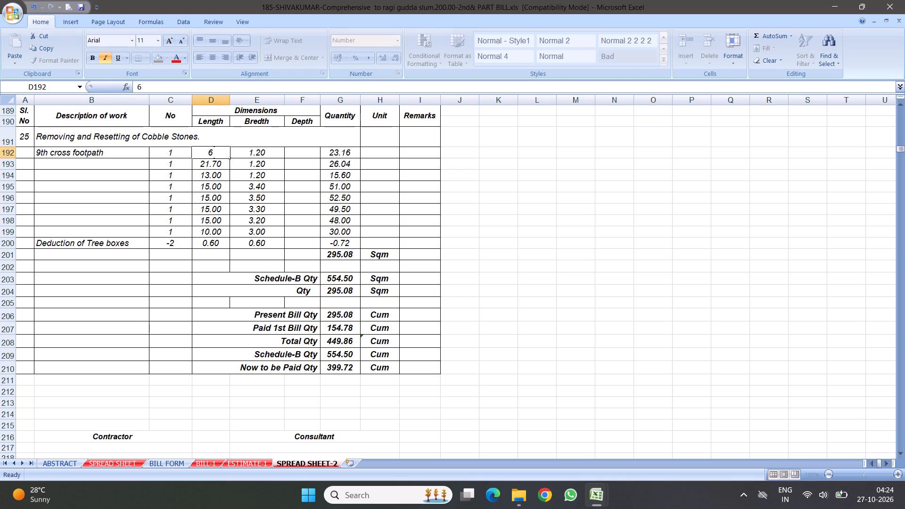
left_click(205, 164)
key("9")
left_click(284, 195)
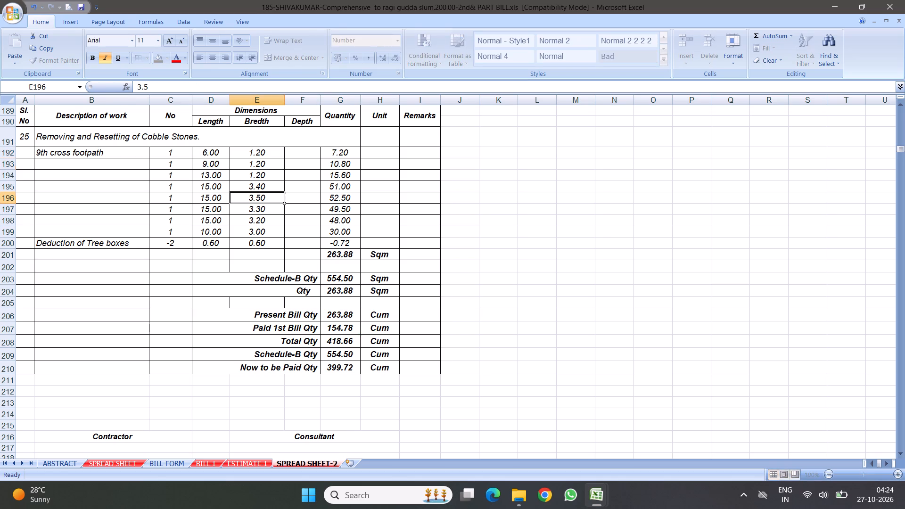
left_click(211, 174)
key("1")
key("2")
left_click(241, 185)
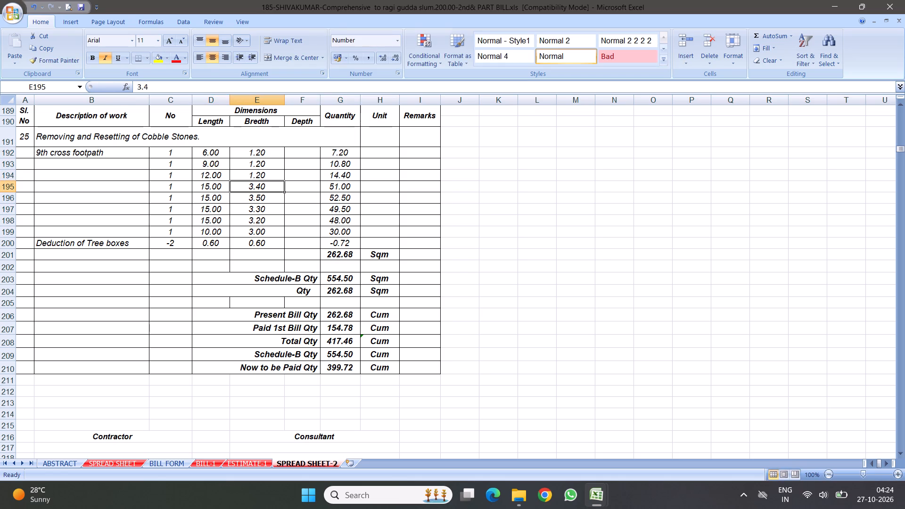
Set the 9th cross footpath lengths in D195 and D196 to 11.2 and 8.
left_click(213, 187)
key("1")
key("1")
key("period")
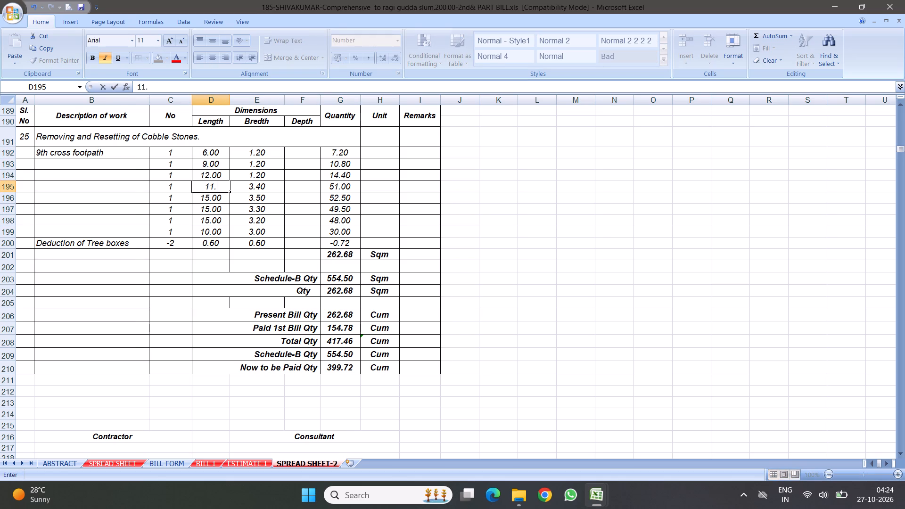
key("2")
left_click(312, 237)
left_click(209, 198)
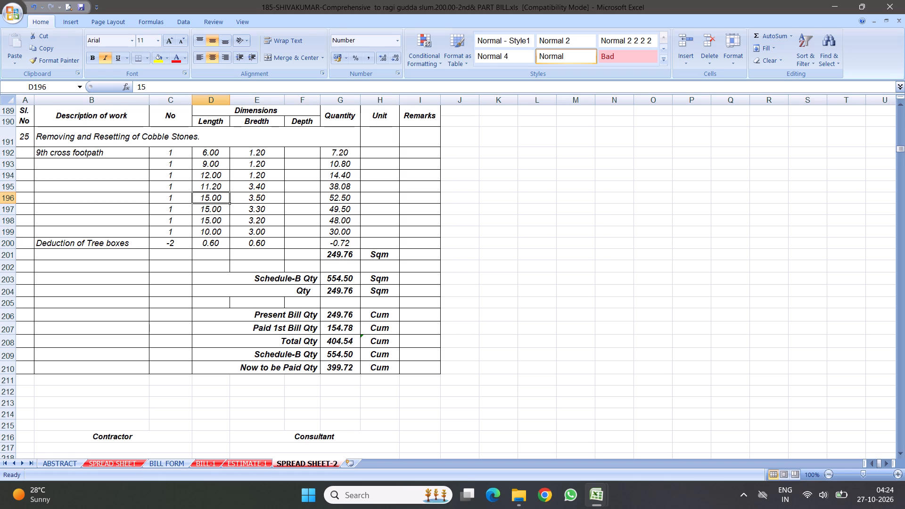
key("8")
left_click(281, 230)
Set the last three 9th cross footpath lengths, D197 to D199, to 9, 11 and 8.
left_click(212, 211)
key("9")
left_click(248, 231)
left_click(213, 219)
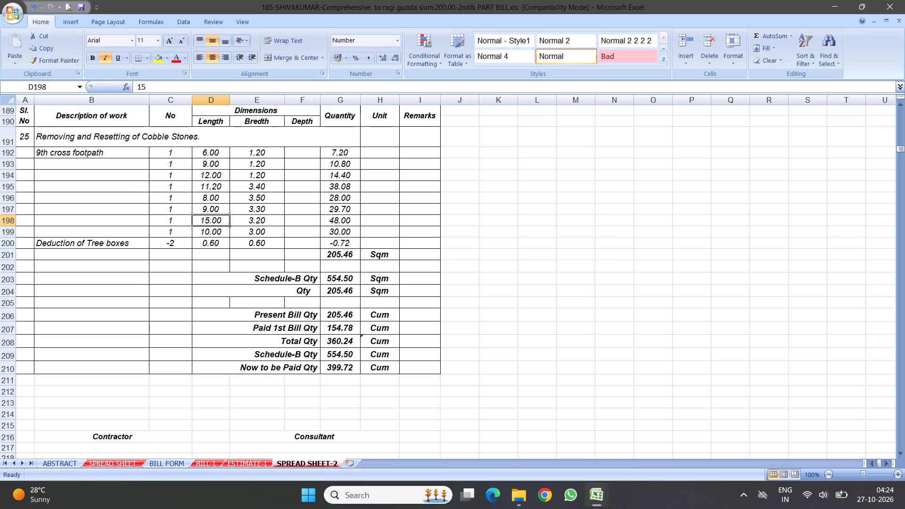
key("1")
key("1")
left_click(244, 244)
left_click(204, 234)
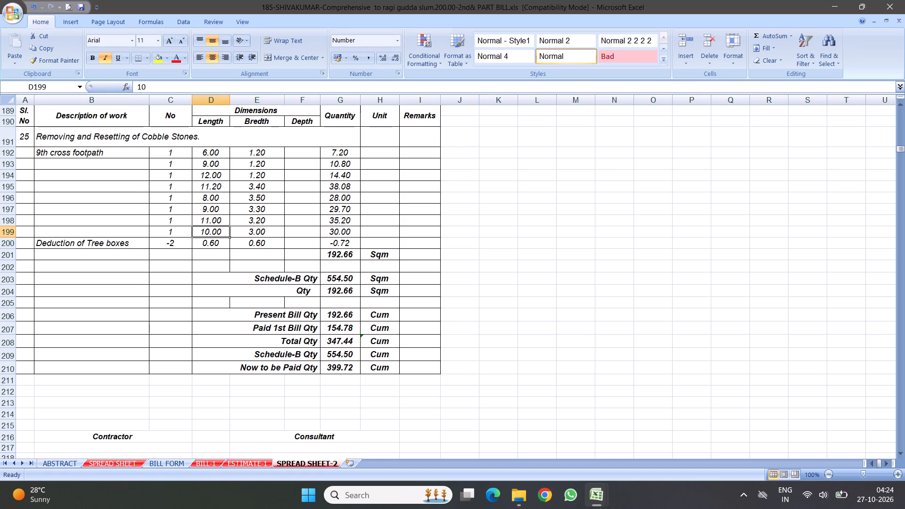
key("8")
left_click(310, 267)
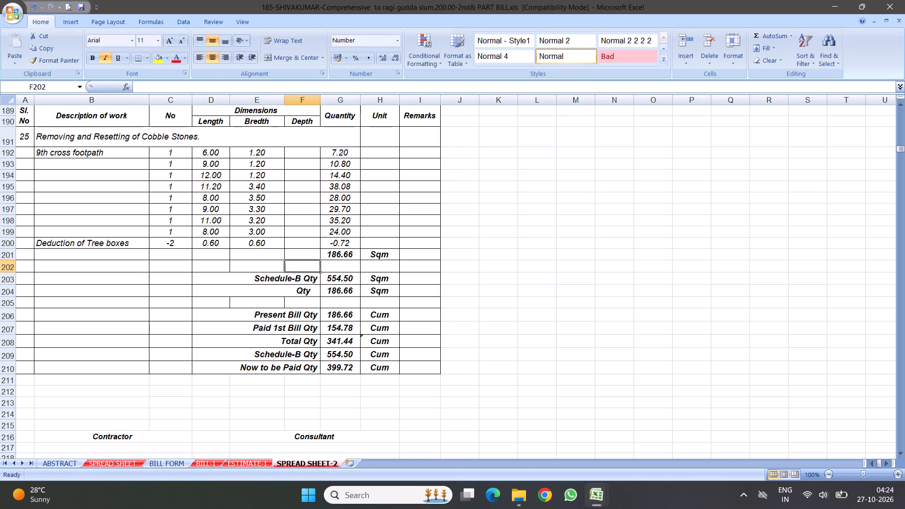
Set the number of tree boxes deducted in C200 to -6.
left_click(173, 244)
key("minus")
key("6")
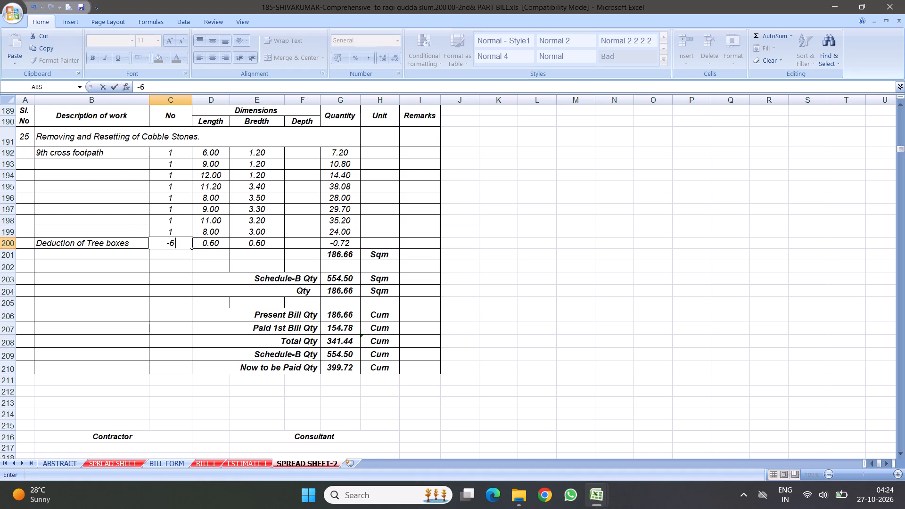
left_click(279, 269)
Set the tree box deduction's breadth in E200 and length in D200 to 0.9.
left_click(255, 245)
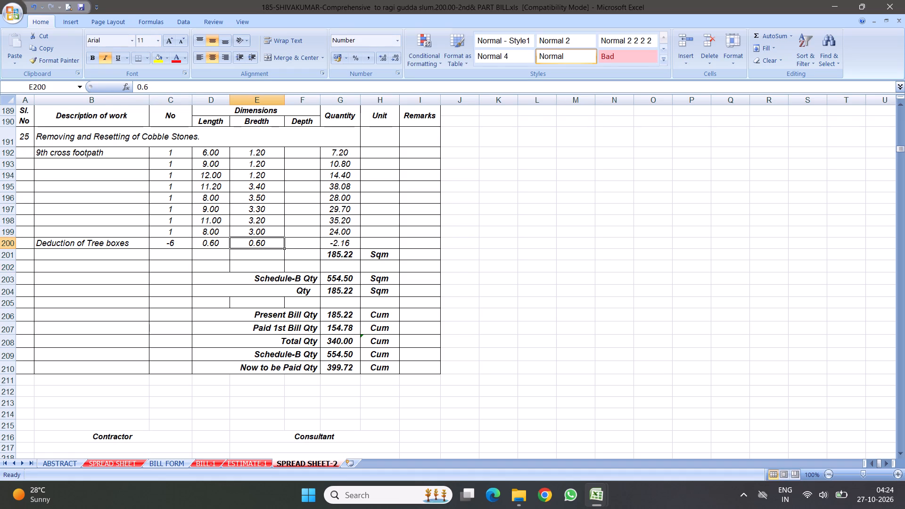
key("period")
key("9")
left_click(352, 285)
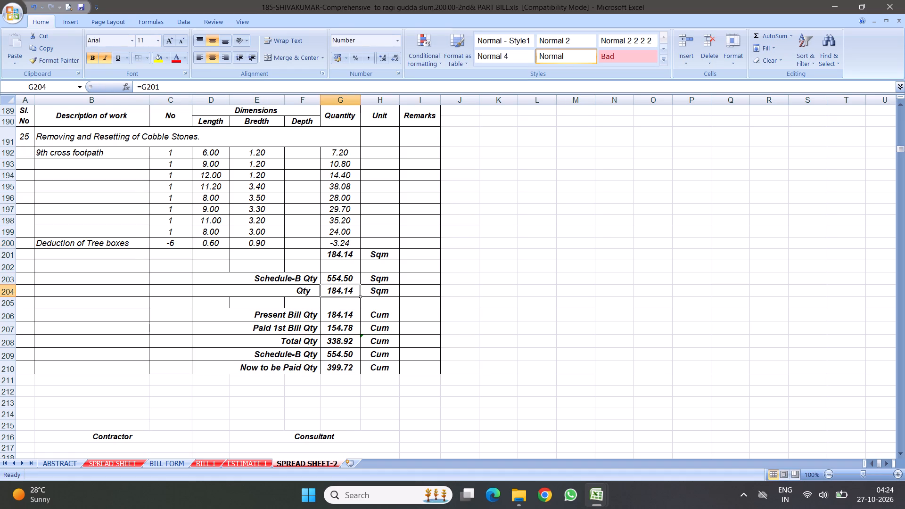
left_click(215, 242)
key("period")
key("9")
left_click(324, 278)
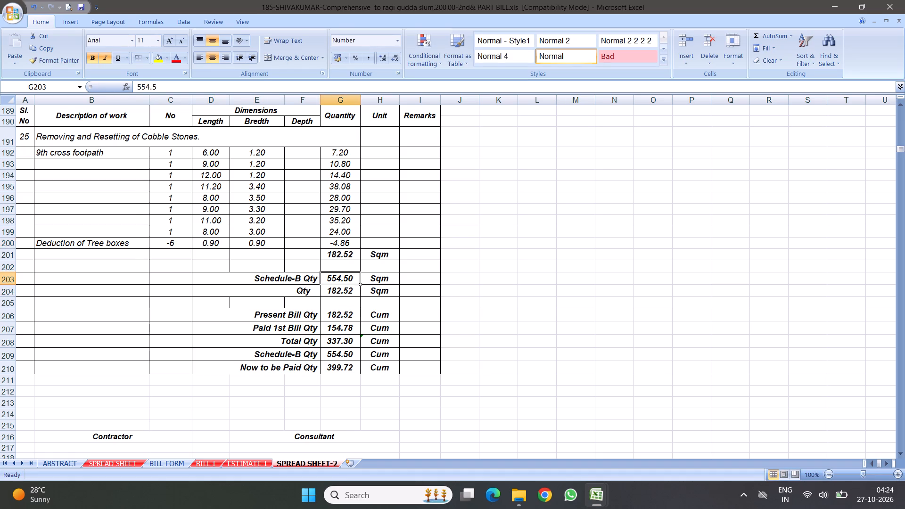
Set the tree box deduction's length in D200 and breadth in E200 to 1.2.
left_click(213, 245)
type("1.")
key("2")
left_click(245, 242)
key("1")
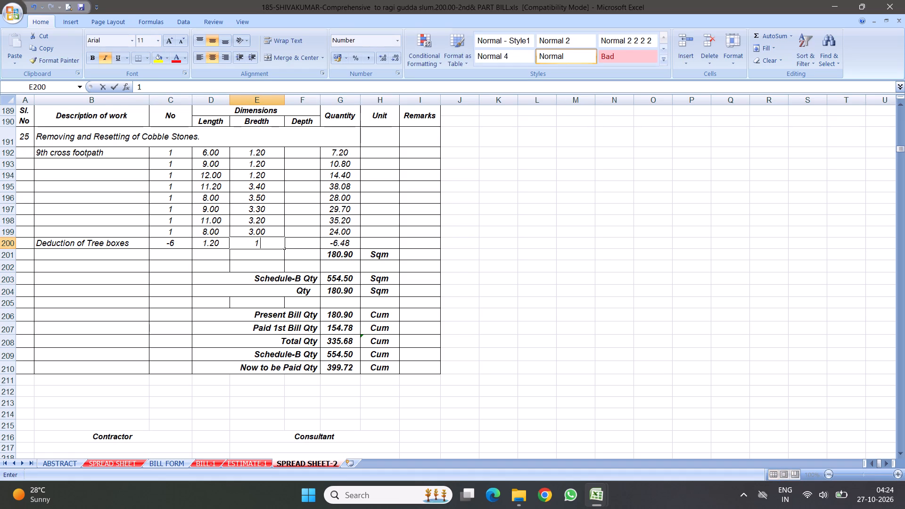
key("period")
key("2")
left_click(373, 254)
Total item 25's quantities G192 to G200 in G201 with AutoSum.
left_click_drag(337, 156, 340, 185)
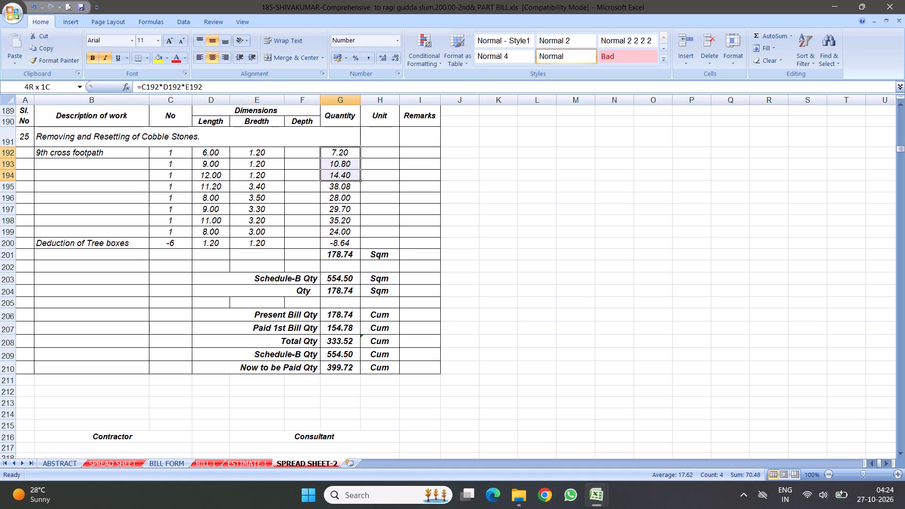
left_click_drag(340, 185, 341, 239)
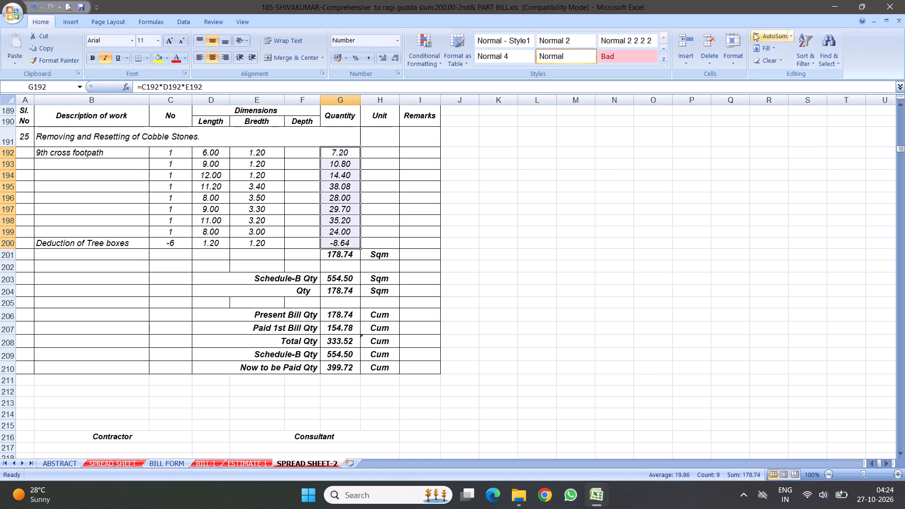
left_click_drag(754, 33, 759, 34)
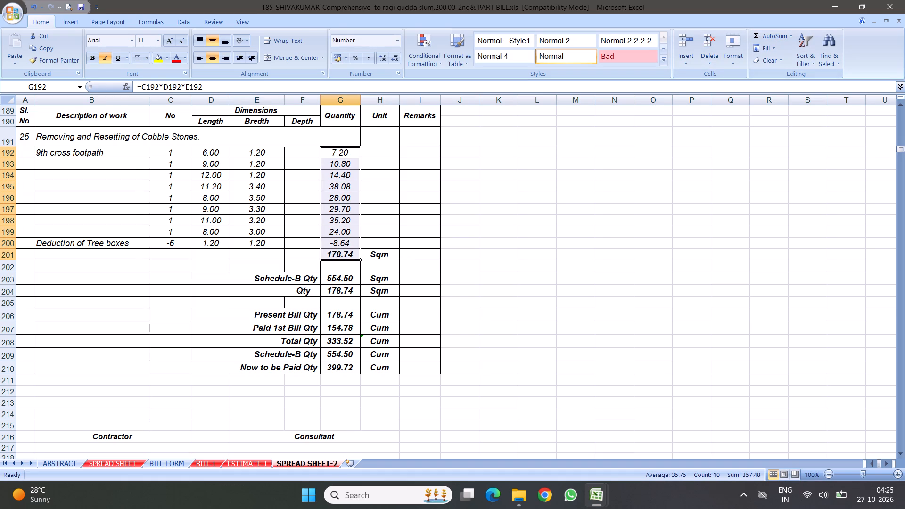
Delete rows 202 to 204, including the Schedule-B Qty and Qty lines directly below item 25's total.
left_click(8, 265)
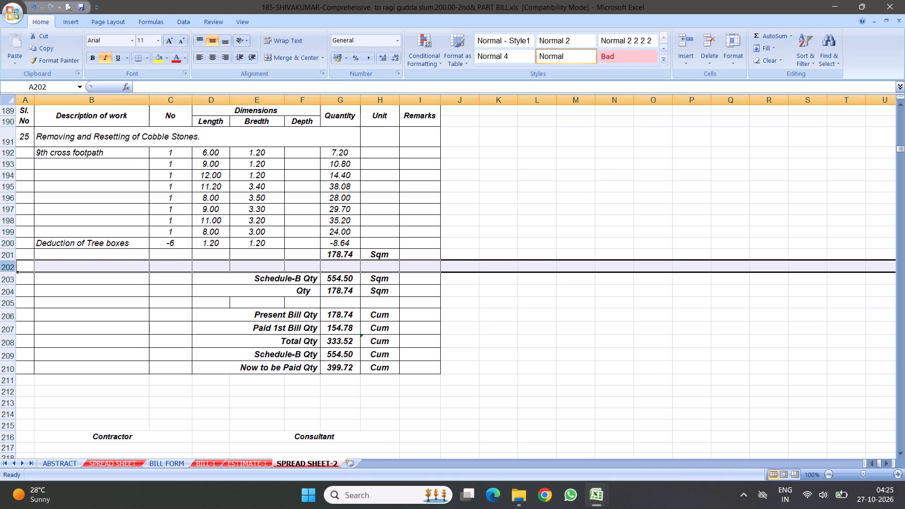
left_click_drag(9, 267, 9, 291)
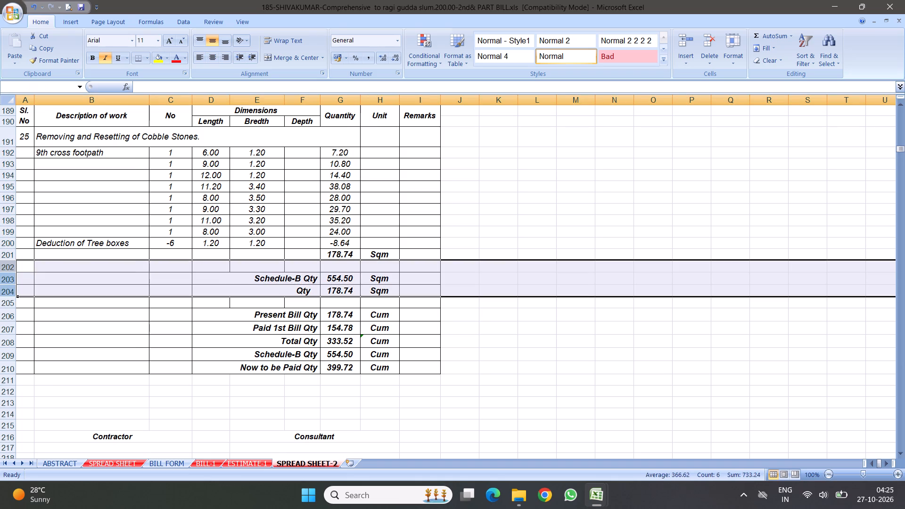
right_click(87, 280)
left_click(121, 351)
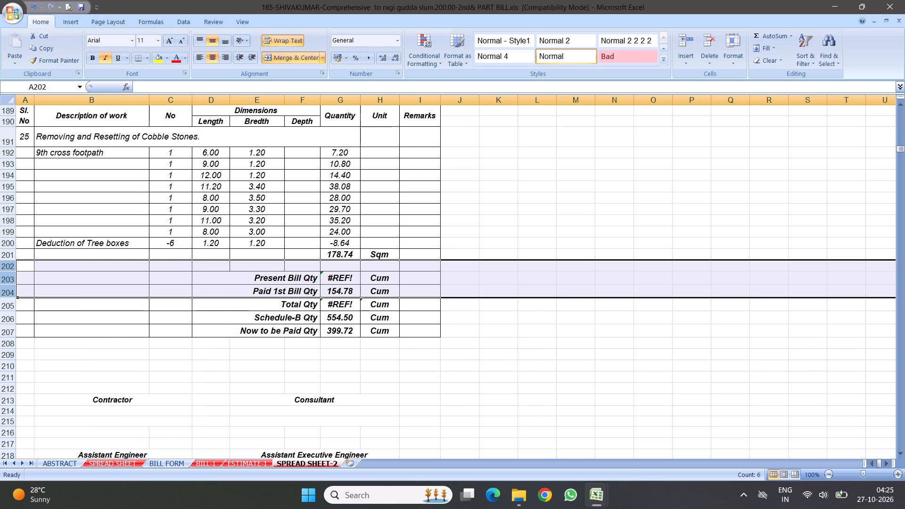
Link item 25's Present Bill Qty in G203 to the total quantity in G201.
left_click(339, 275)
key("equal")
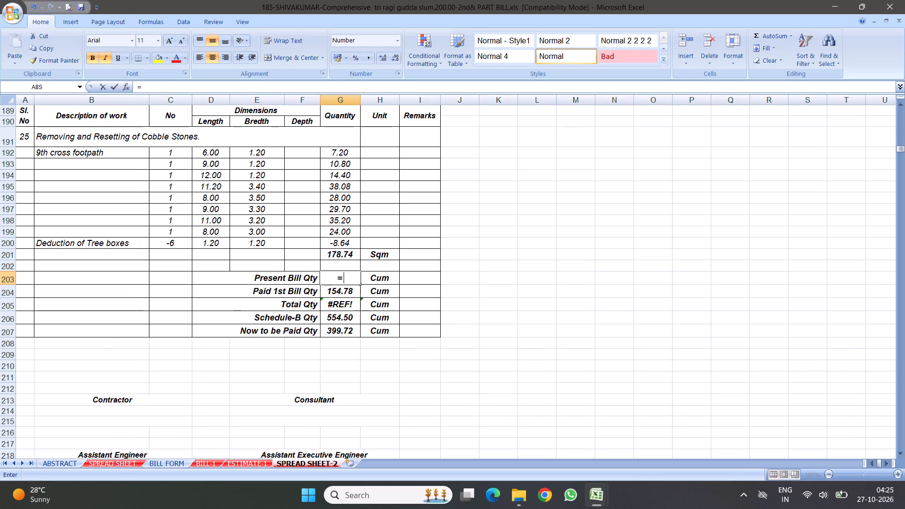
left_click(334, 253)
key("Return")
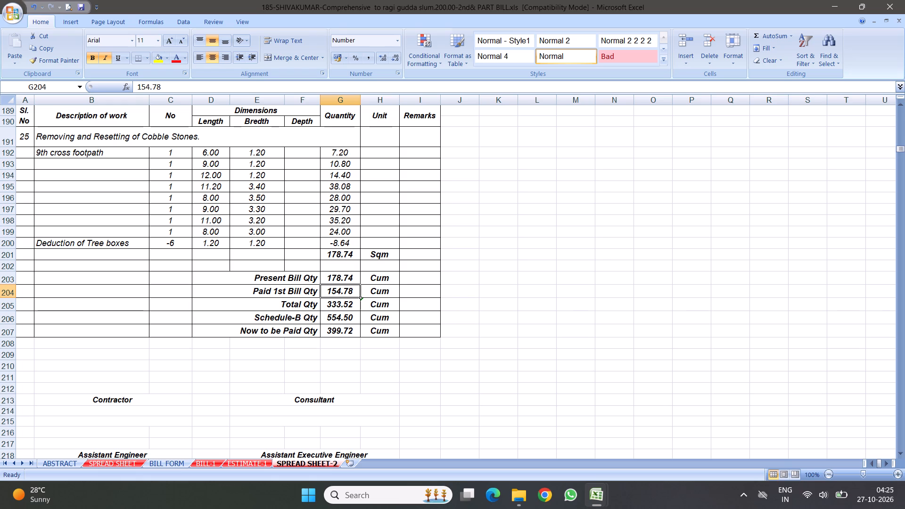
Save the workbook.
left_click(80, 6)
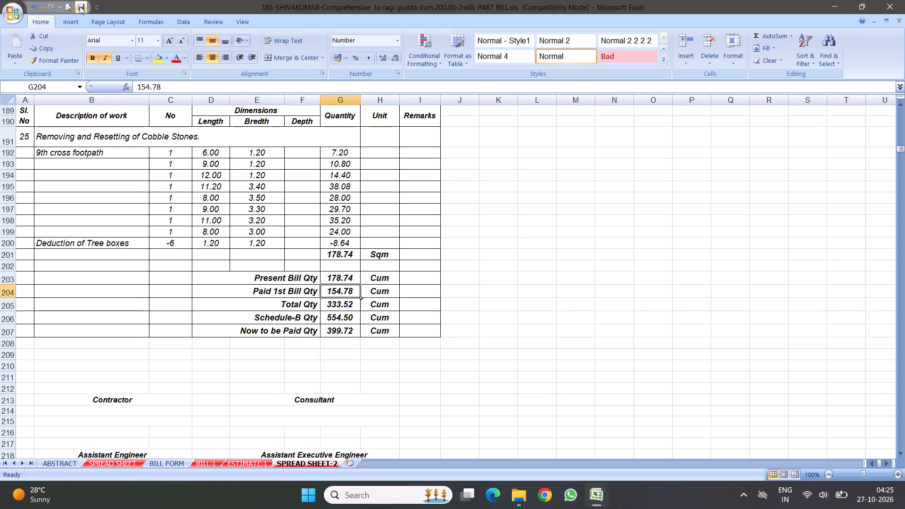
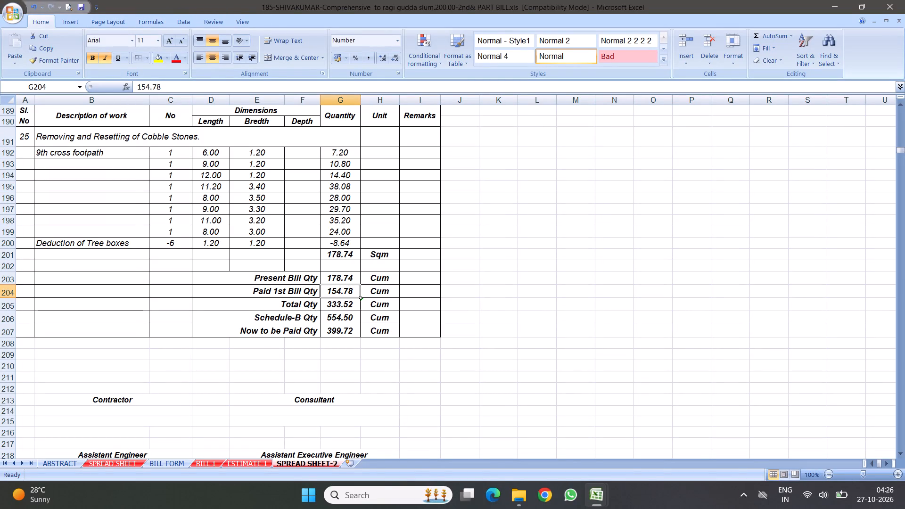
Look up item 25's billed quantity in BILL FORM and enter 380.59 as its Paid 1st Bill Qty in SPREAD SHEET-2's G204.
left_click(439, 317)
left_click(322, 304)
left_click(339, 313)
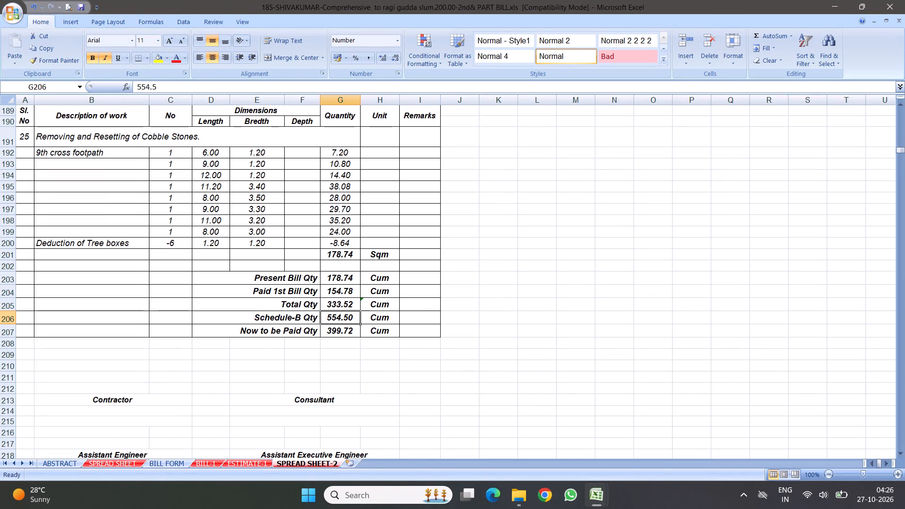
left_click(162, 462)
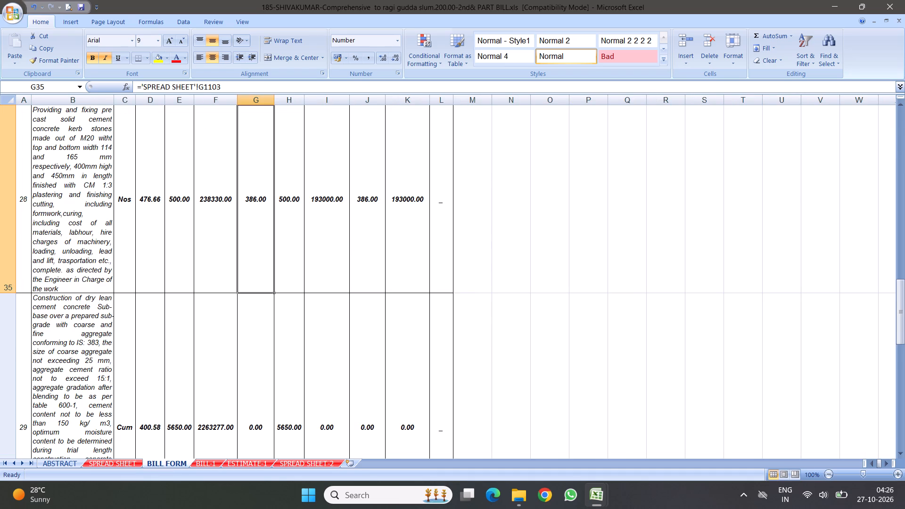
left_click(60, 208)
key("Up")
key("Up")
key("Up")
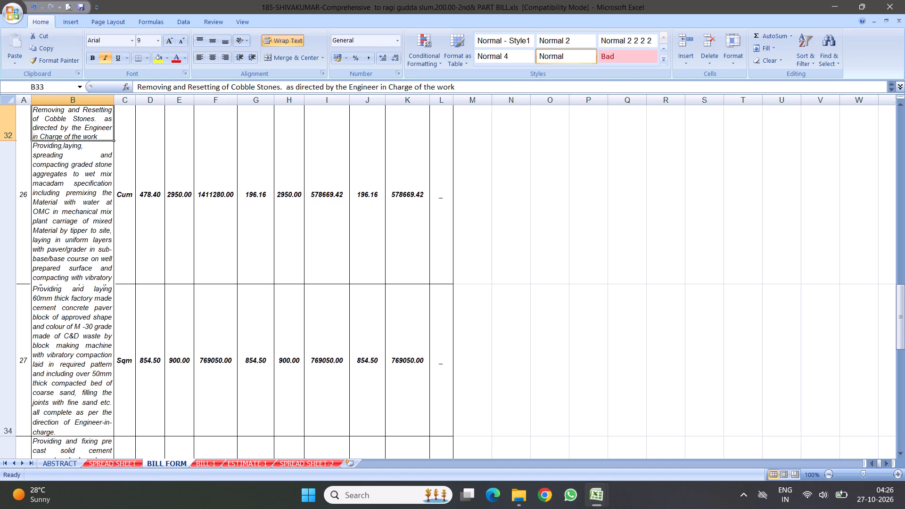
left_click(289, 463)
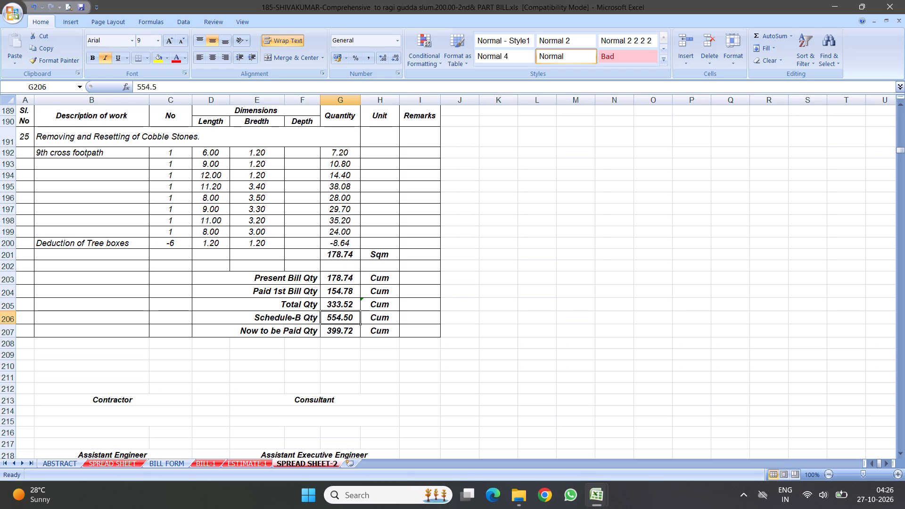
left_click(168, 460)
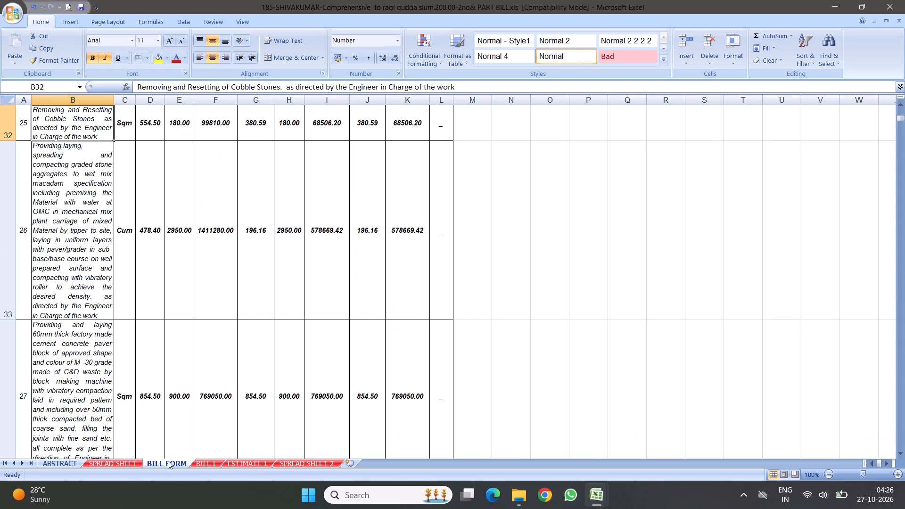
left_click(258, 236)
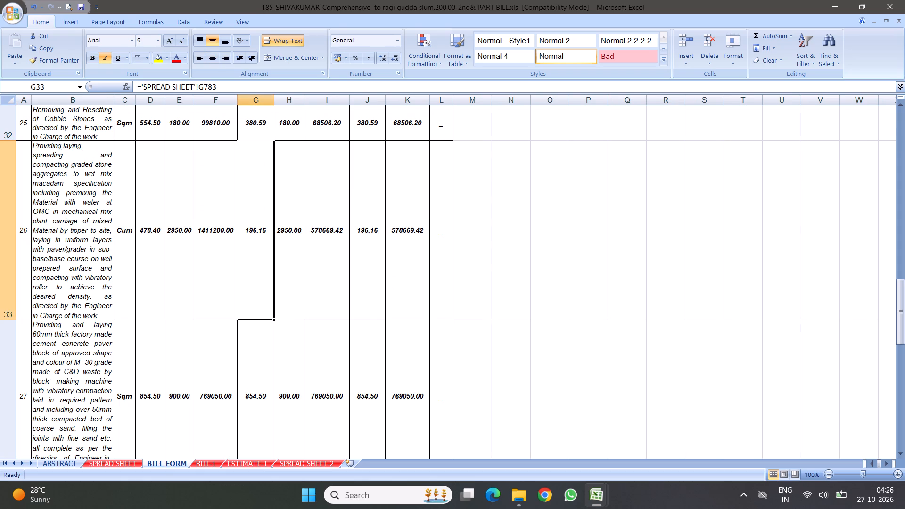
left_click(366, 119)
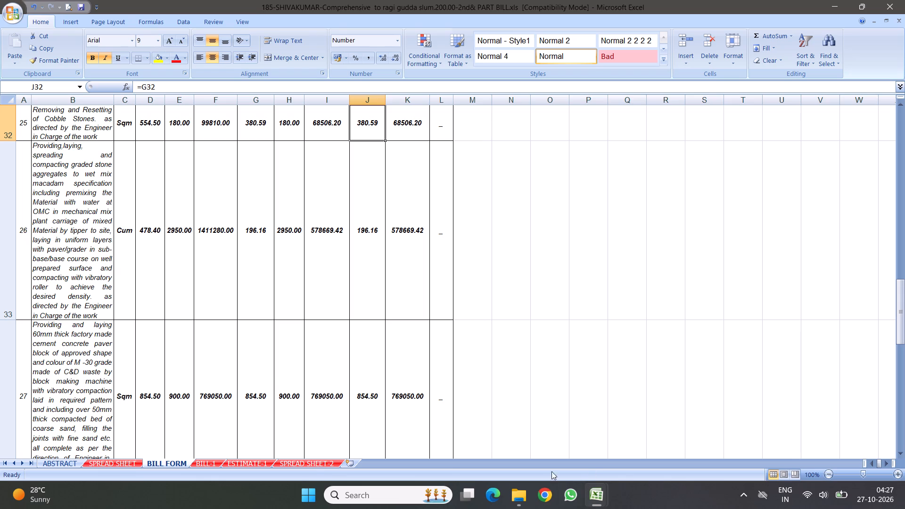
left_click(312, 462)
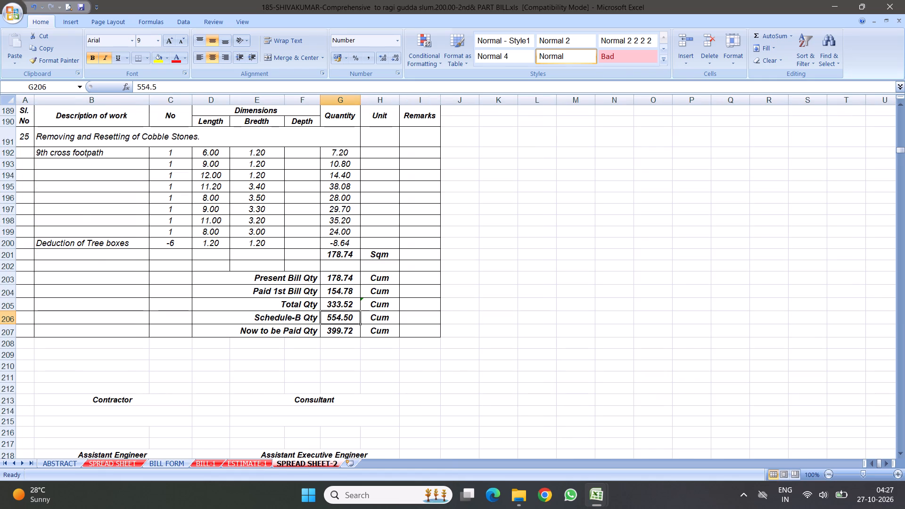
left_click(335, 289)
type("380.59")
key("Return")
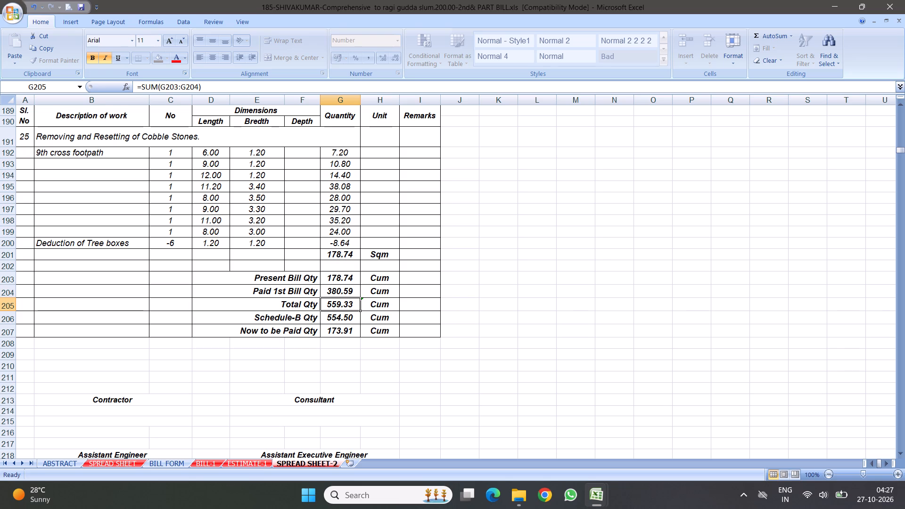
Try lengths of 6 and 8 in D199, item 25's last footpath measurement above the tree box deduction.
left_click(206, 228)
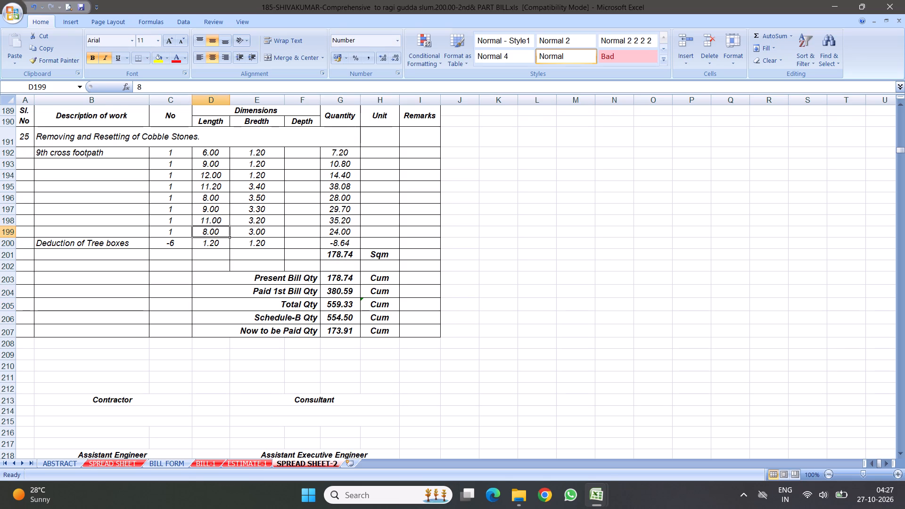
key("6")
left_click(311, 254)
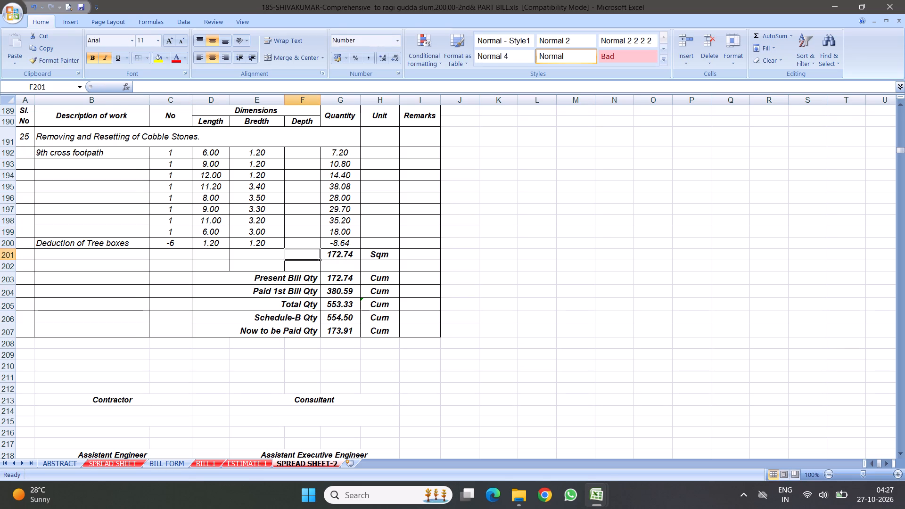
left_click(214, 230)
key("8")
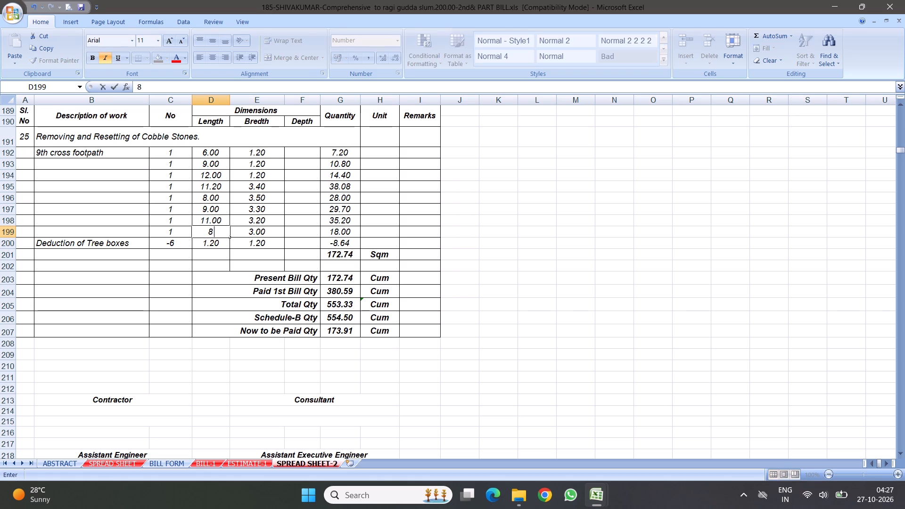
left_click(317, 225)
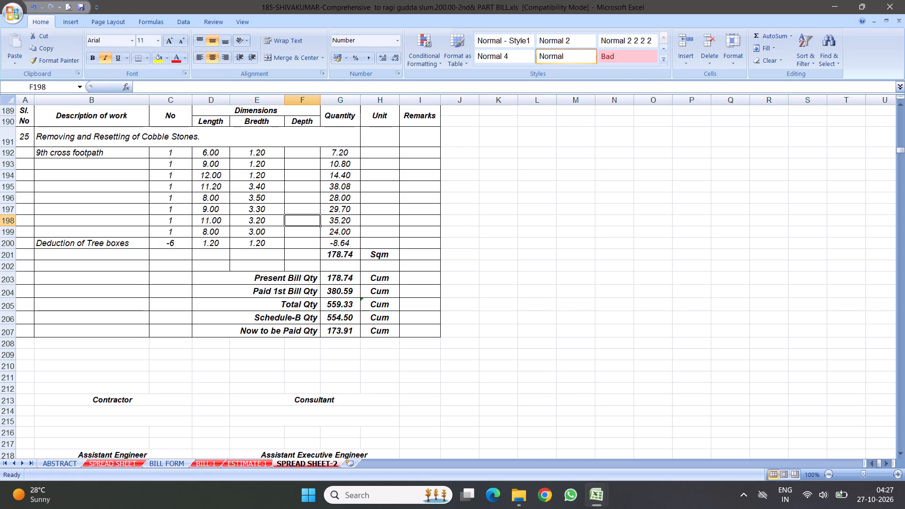
Set the length of item 25's last footpath measurement in D199 to 7.
left_click(211, 230)
key("7")
left_click(354, 208)
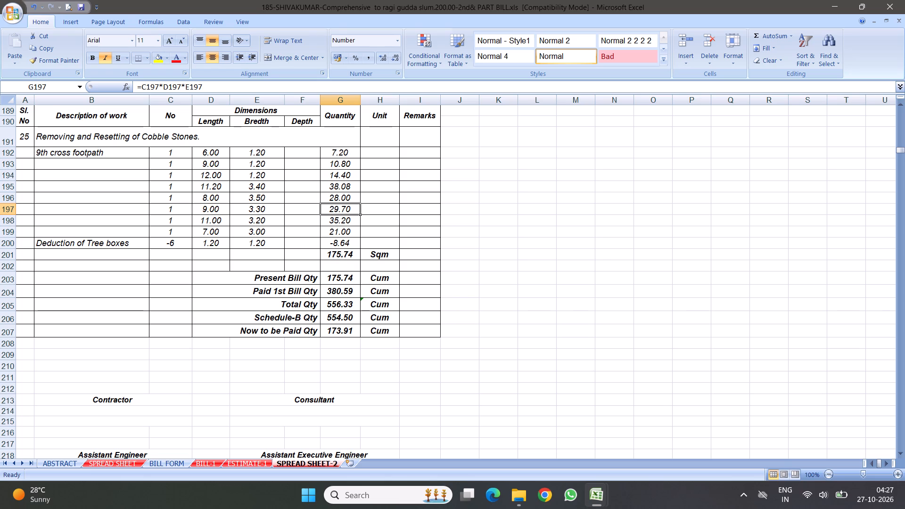
left_click(441, 255)
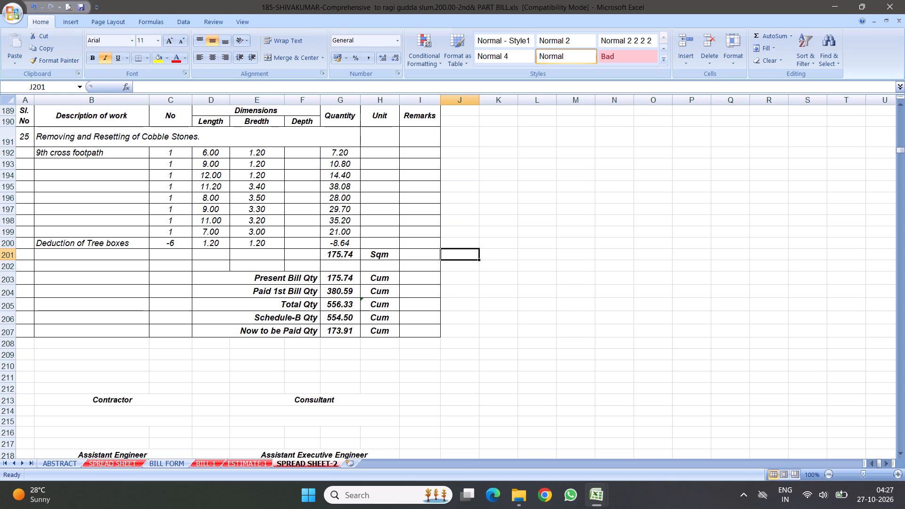
left_click(361, 273)
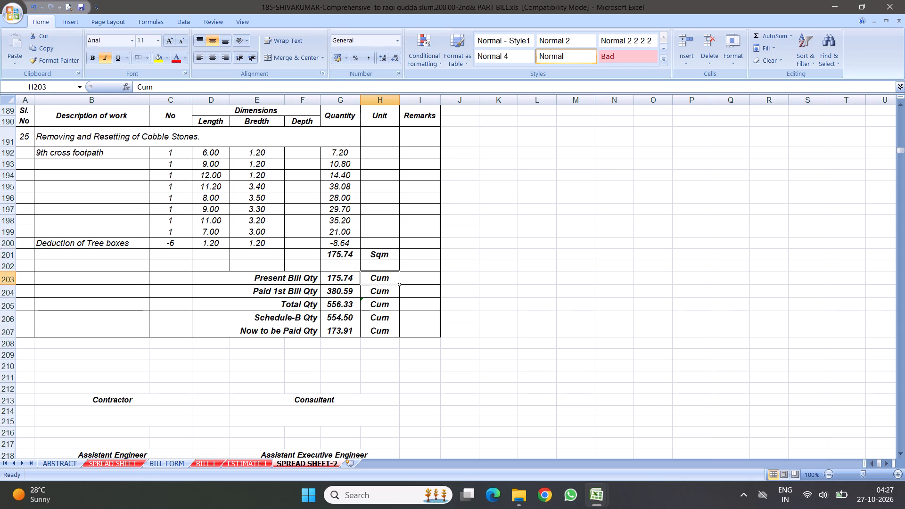
Examine item 5's surface excavation sheet below item 25, from its description through the footpath measurements to its quantity summary.
scroll(214, 214, "up", 4)
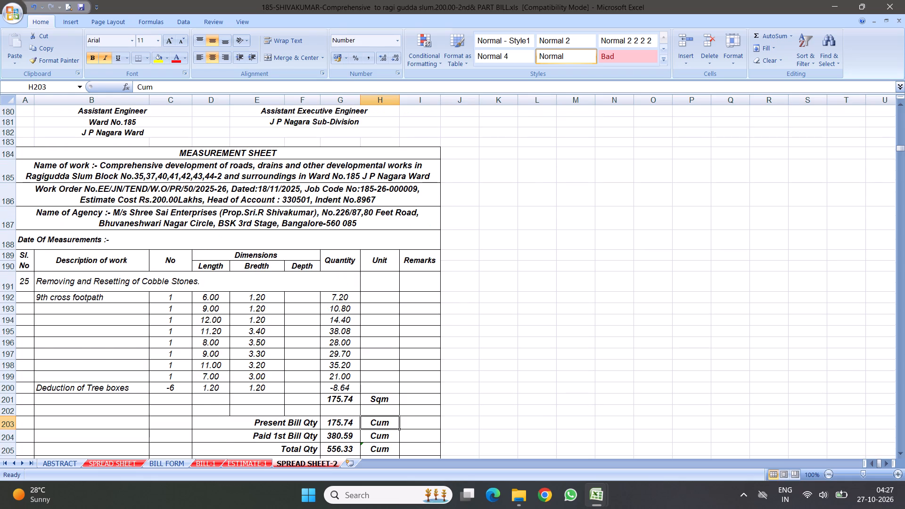
scroll(205, 212, "up", 5)
scroll(236, 227, "down", 6)
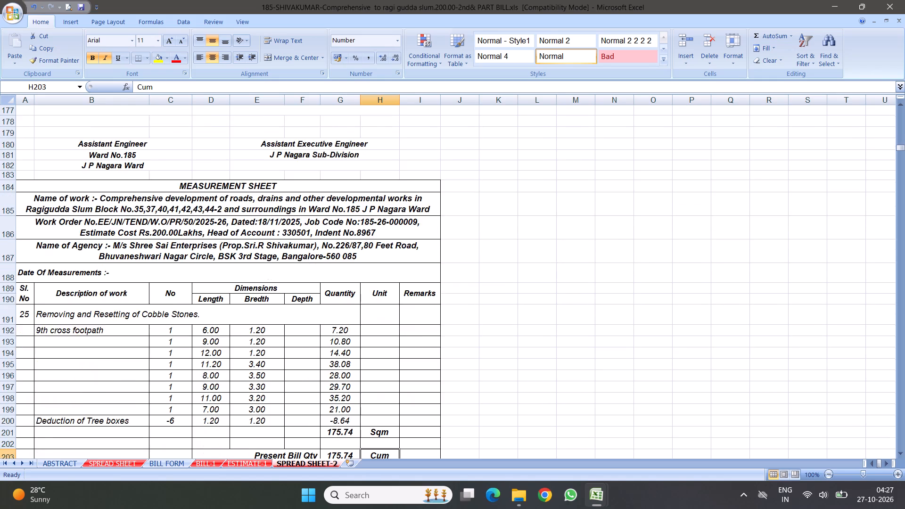
scroll(232, 249, "down", 13)
left_click(142, 302)
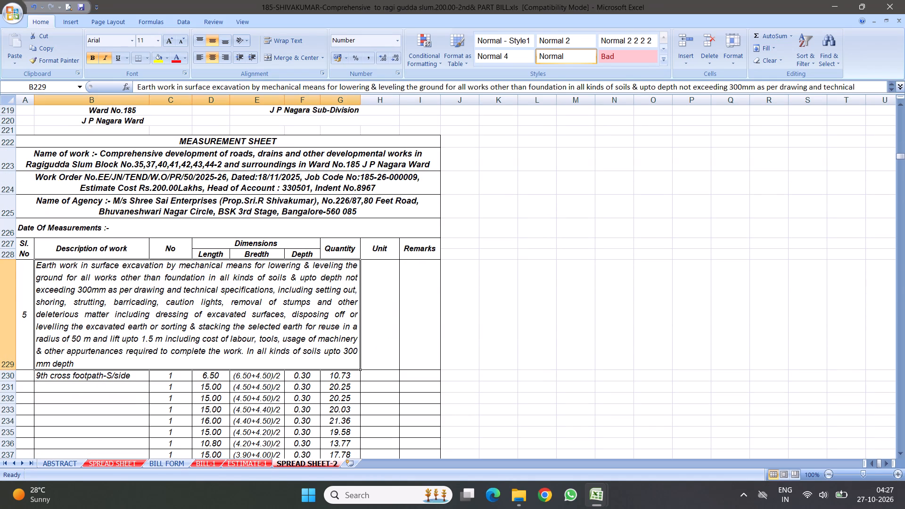
scroll(254, 274, "down", 3)
scroll(262, 263, "up", 3)
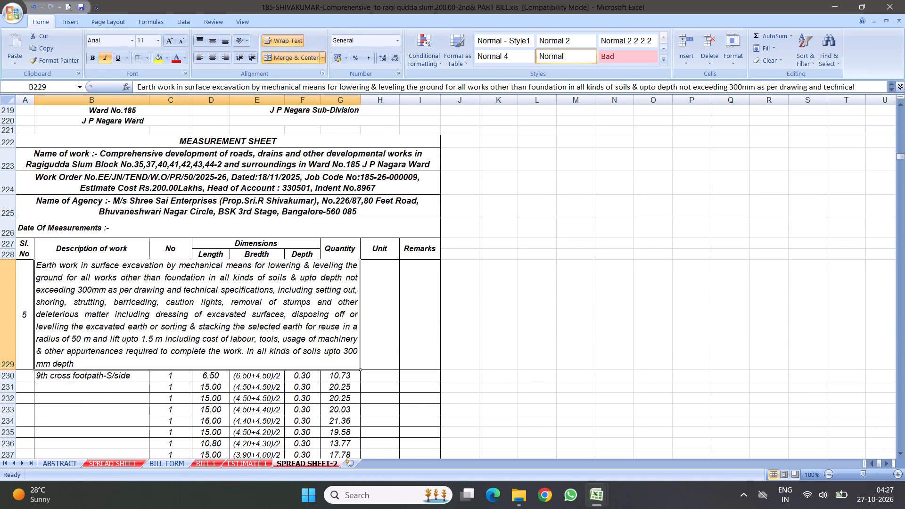
scroll(267, 262, "up", 1)
scroll(266, 266, "down", 3)
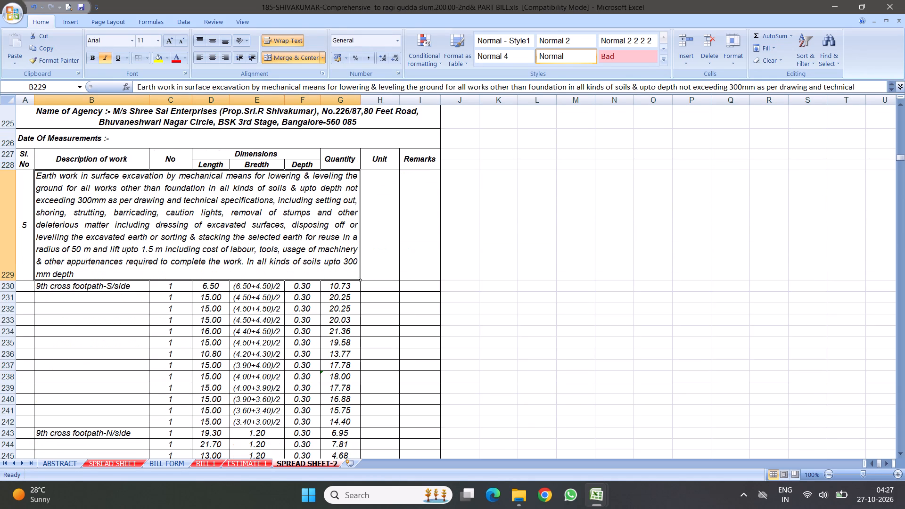
scroll(295, 271, "down", 4)
scroll(337, 273, "down", 8)
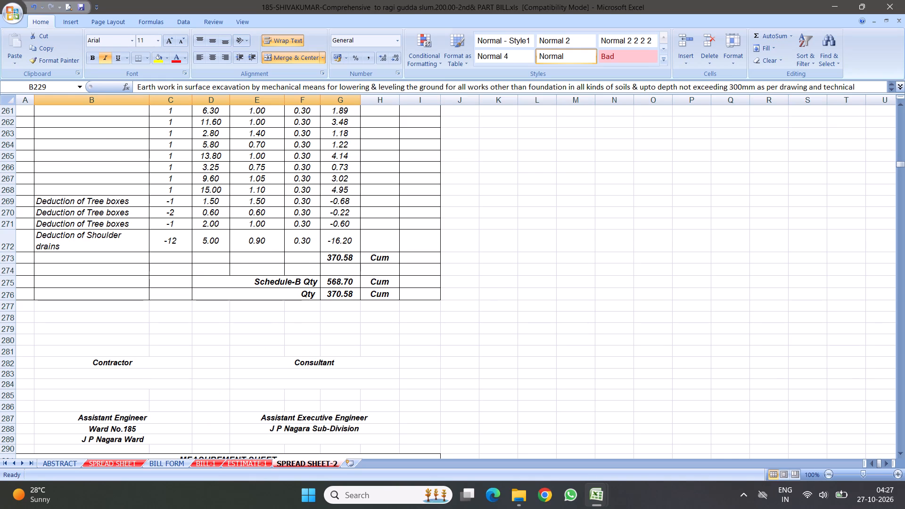
scroll(210, 272, "up", 14)
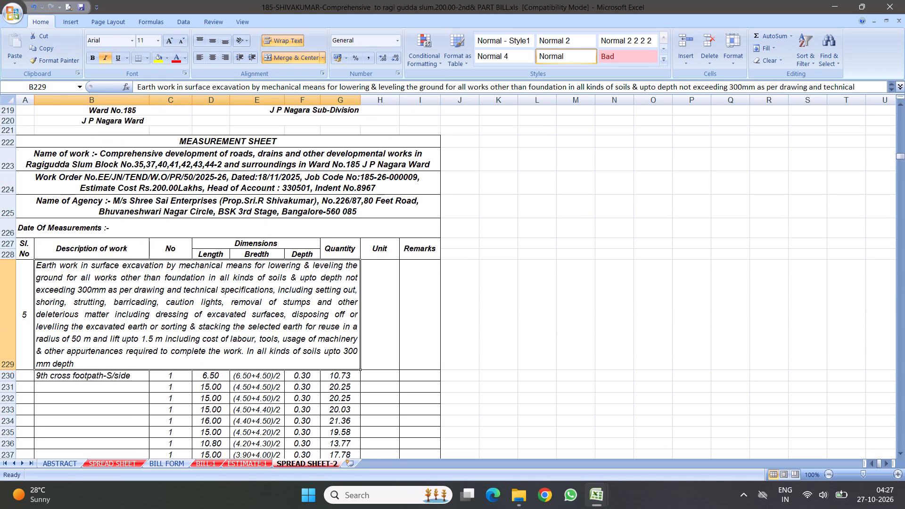
left_click(179, 302)
Find item 5's surface excavation estimate in the ESTIMATE-1 sheet.
left_click(240, 464)
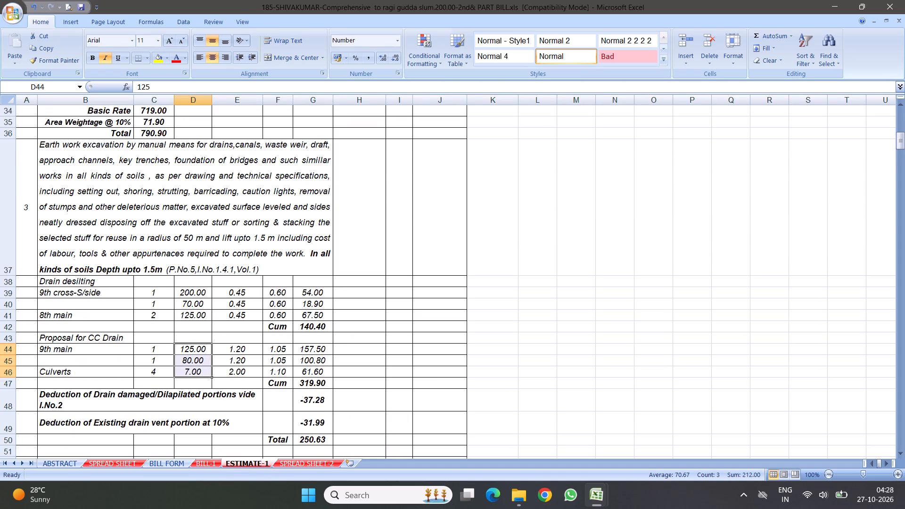
scroll(230, 253, "down", 9)
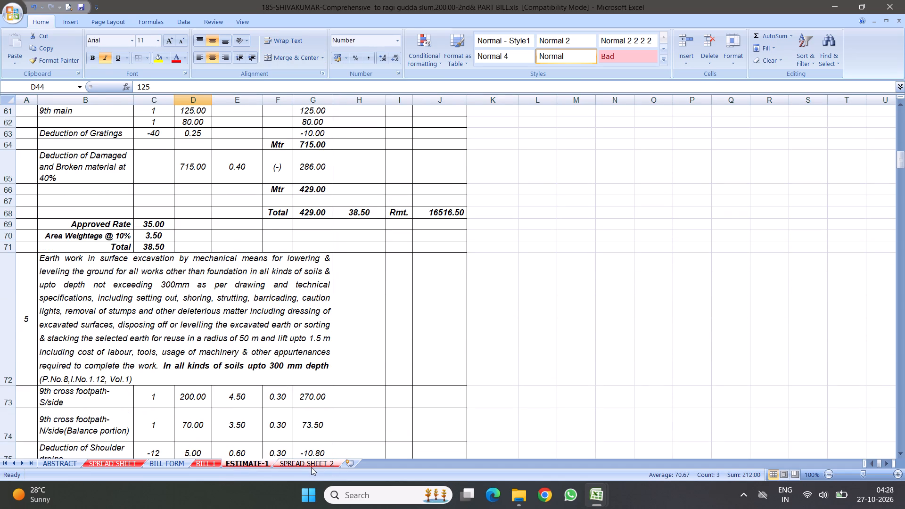
Review SPREAD SHEET-2's measurement sheets from item 3 through items 4 and 25 down to item 5's surface excavation.
left_click(308, 461)
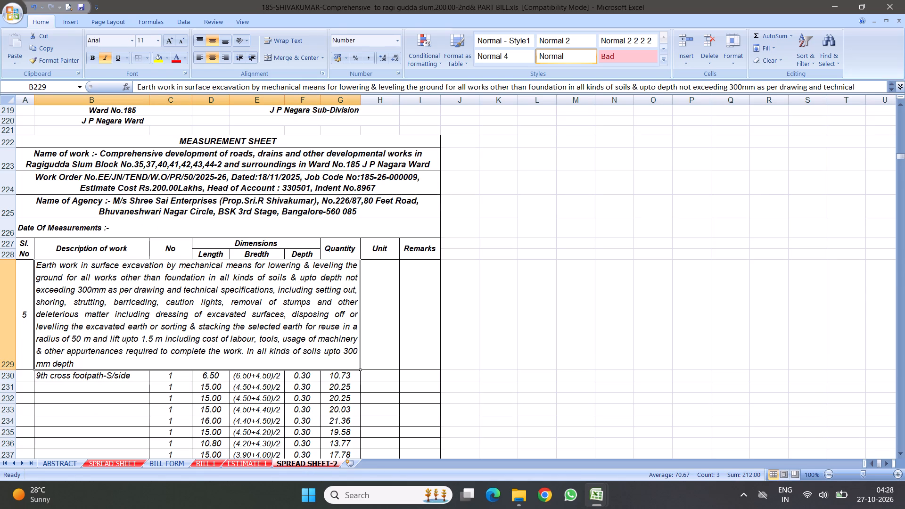
scroll(267, 201, "up", 16)
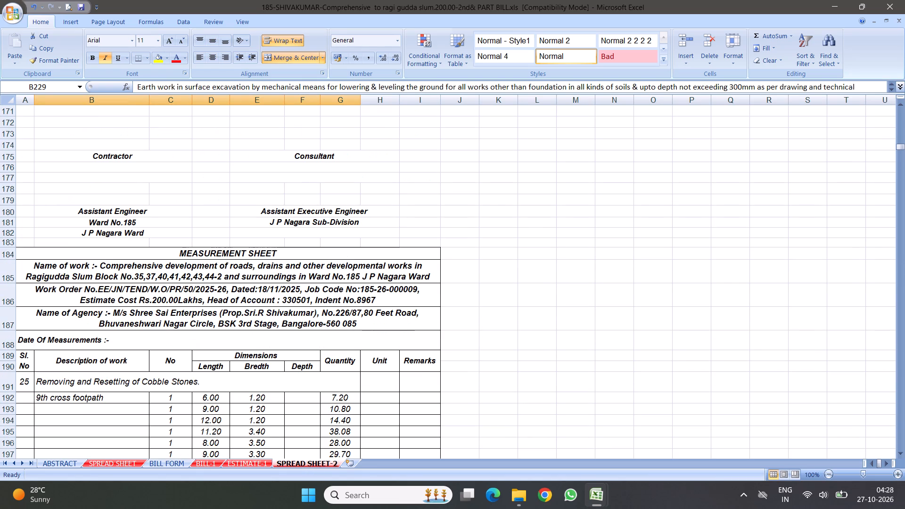
scroll(148, 367, "up", 14)
scroll(144, 360, "up", 8)
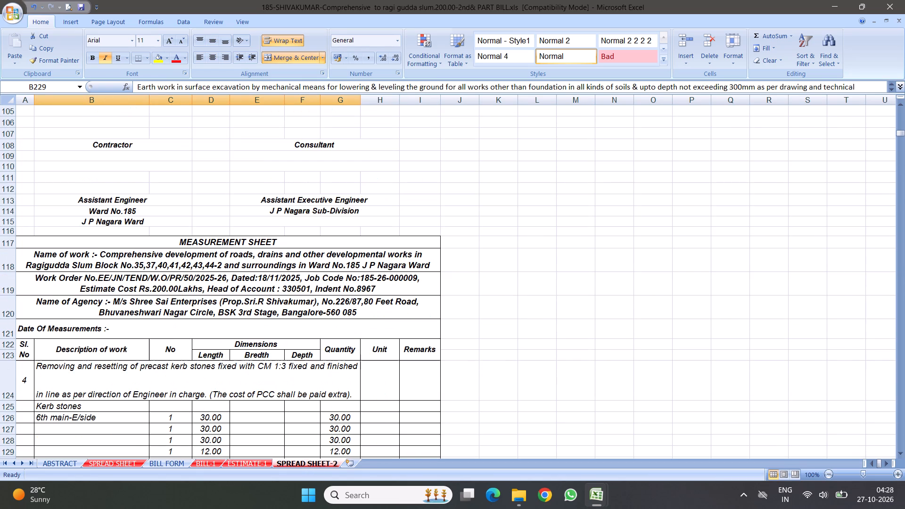
scroll(186, 300, "up", 11)
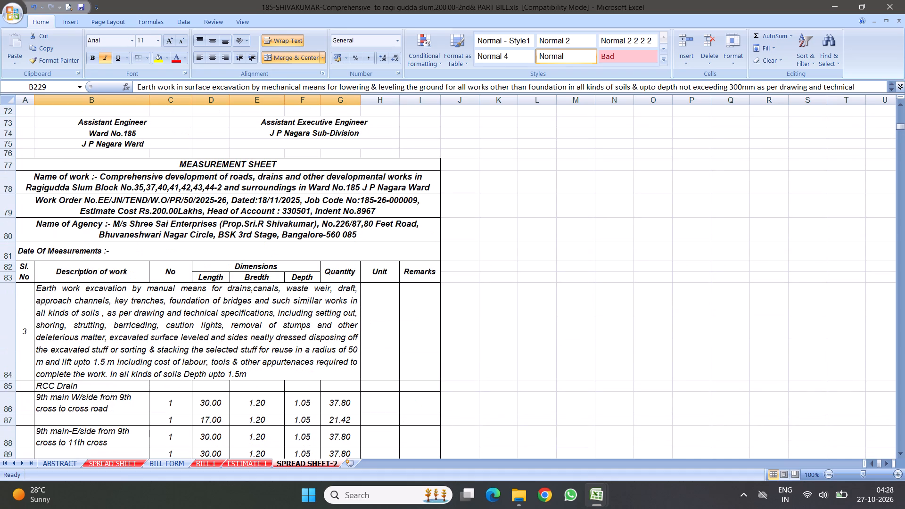
left_click(135, 317)
scroll(203, 321, "down", 18)
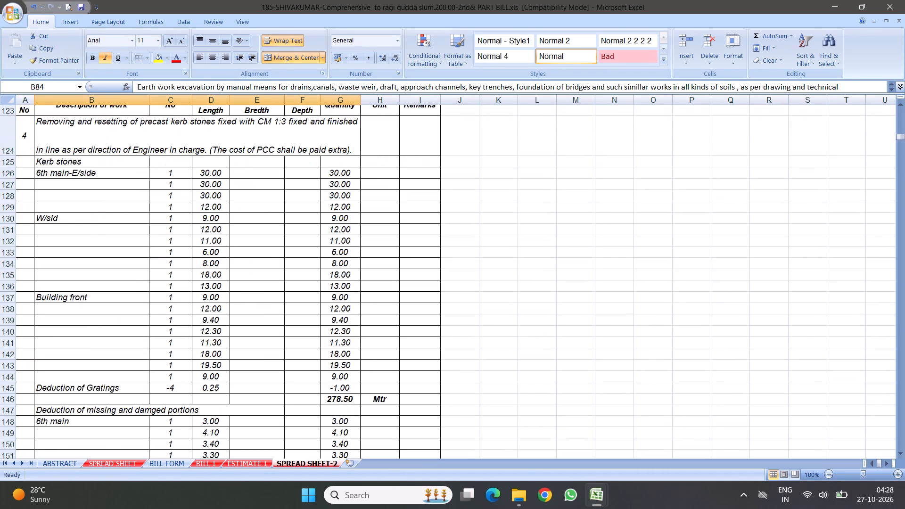
scroll(239, 316, "down", 16)
scroll(164, 288, "down", 4)
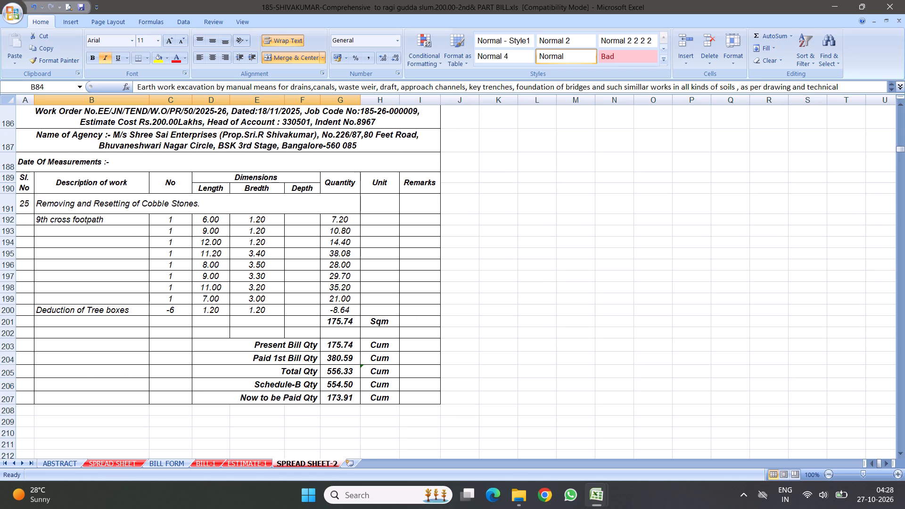
scroll(138, 292, "down", 11)
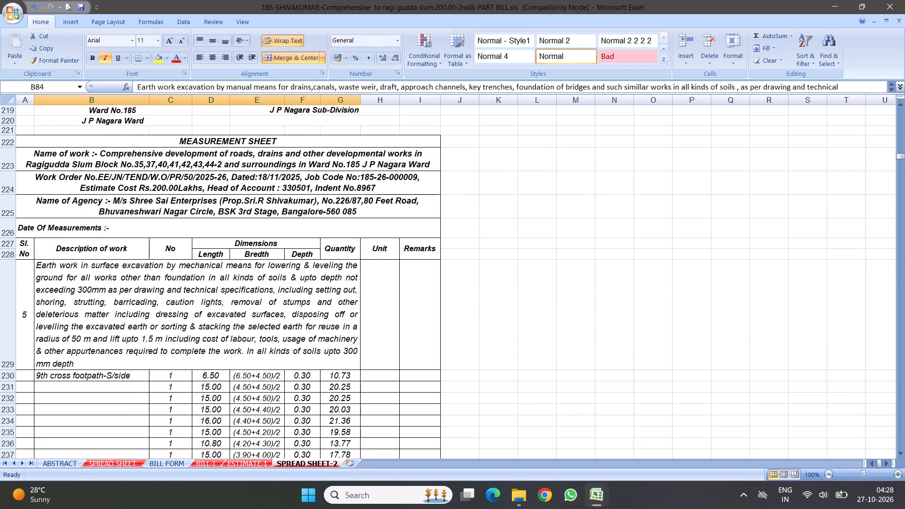
scroll(139, 287, "down", 1)
left_click(110, 279)
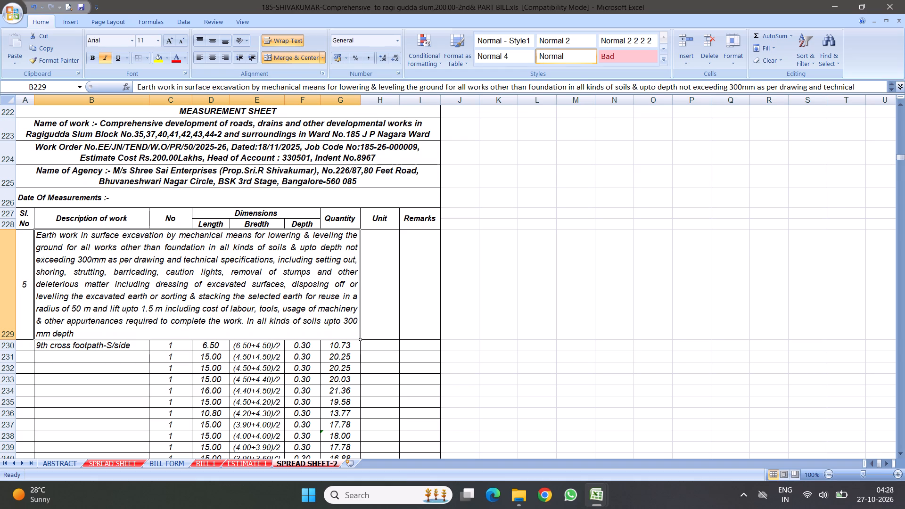
In ESTIMATE-1, apply the formatting of item 6's merged description to item 7's structure dismantling description.
left_click(250, 460)
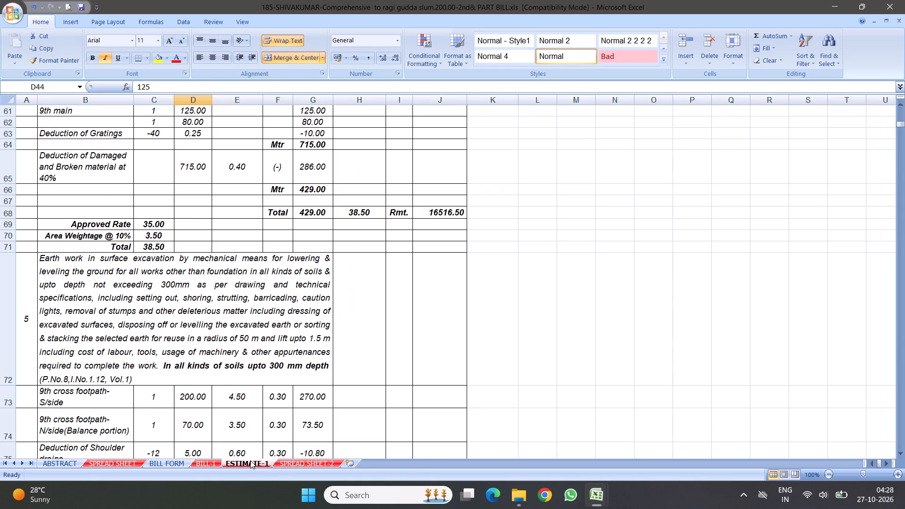
scroll(230, 310, "down", 3)
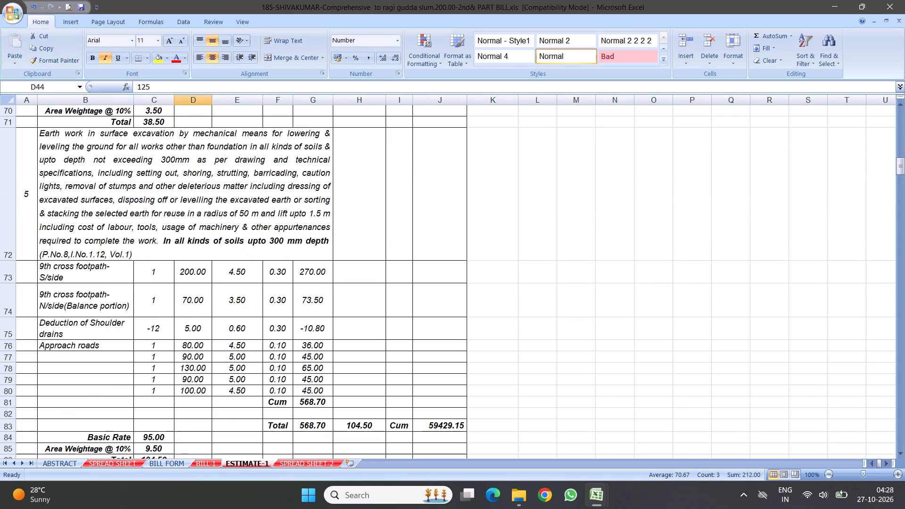
left_click(86, 267)
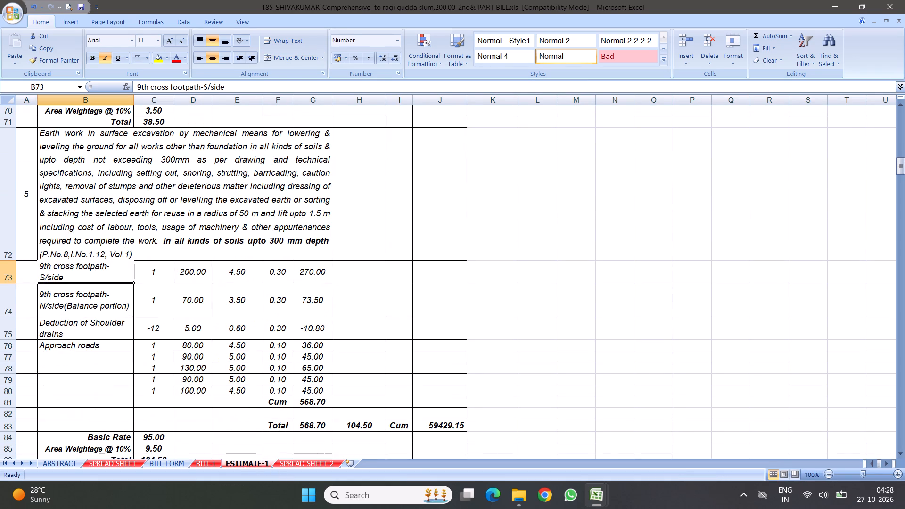
scroll(182, 313, "down", 3)
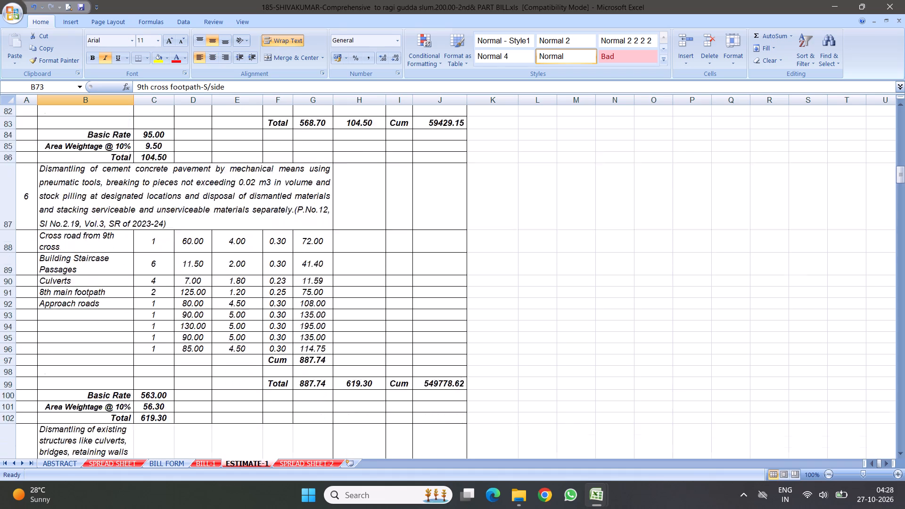
scroll(210, 318, "down", 2)
left_click(192, 163)
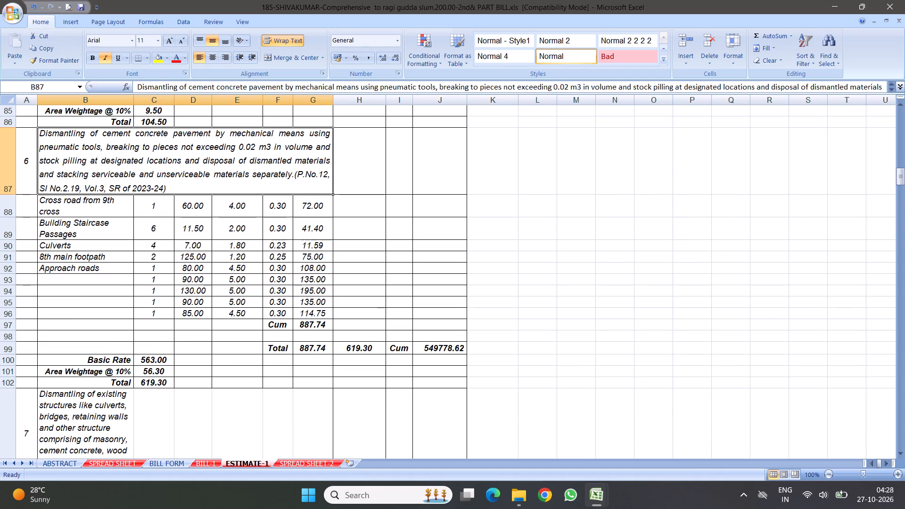
left_click(128, 161)
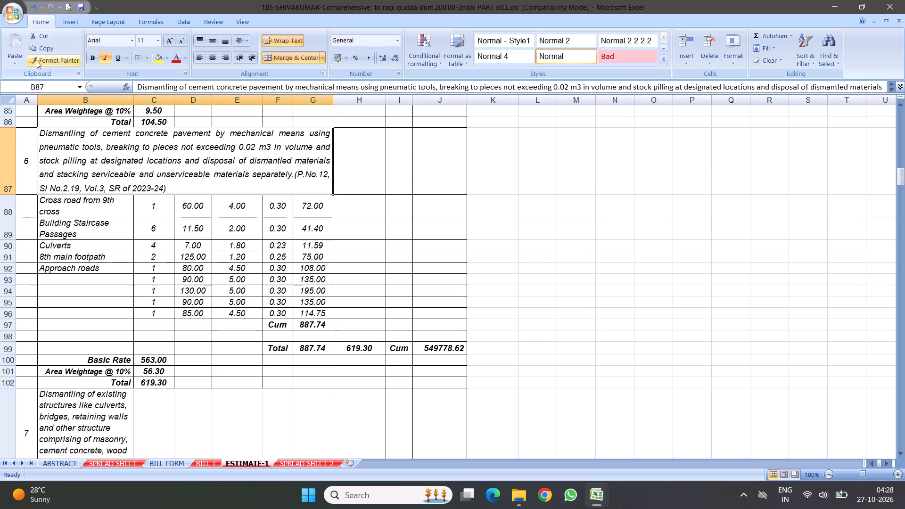
left_click(35, 58)
scroll(187, 254, "down", 3)
left_click(105, 249)
Compare the estimates of items 5 and 6 in ESTIMATE-1 with item 5's measurements and quantity summary in SPREAD SHEET-2.
scroll(158, 235, "up", 3)
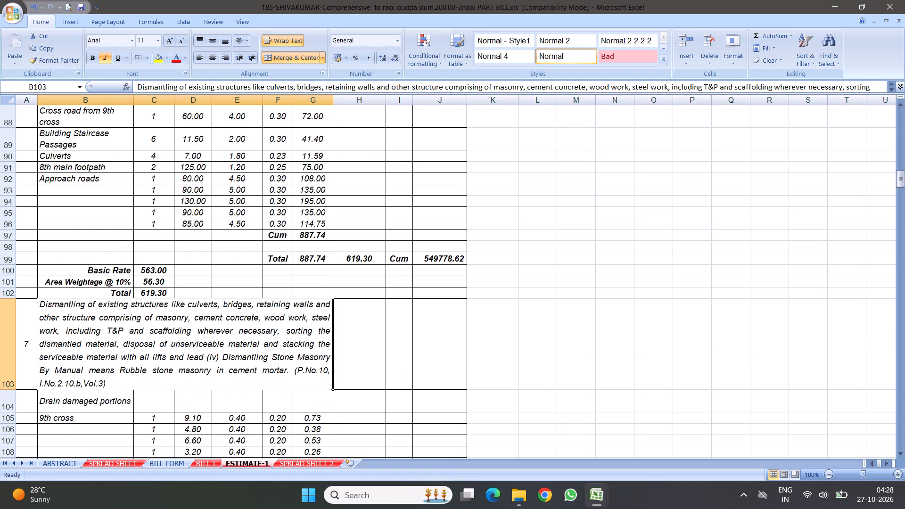
scroll(185, 258, "up", 2)
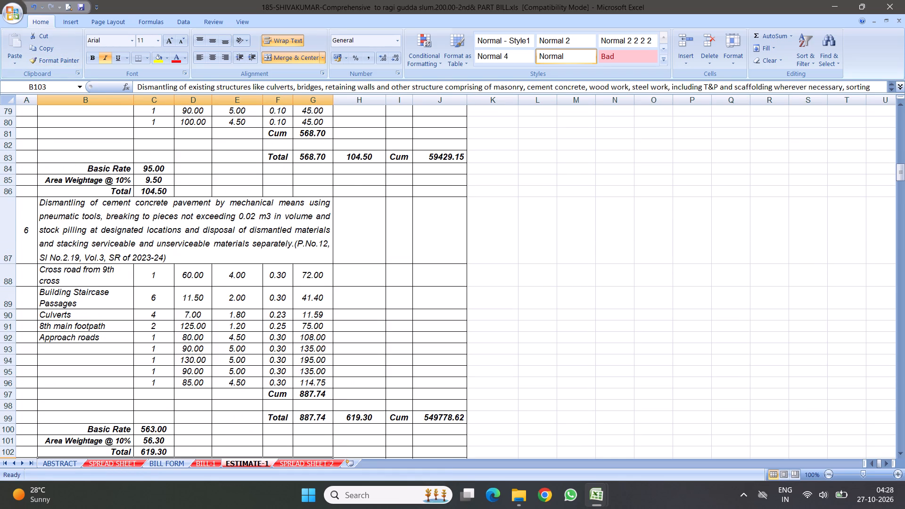
scroll(258, 285, "up", 2)
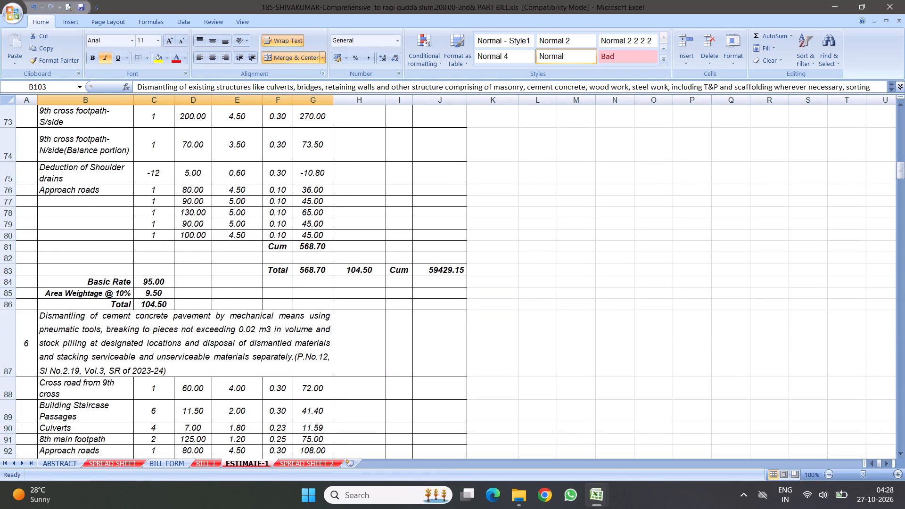
scroll(191, 318, "up", 1)
scroll(257, 382, "down", 3)
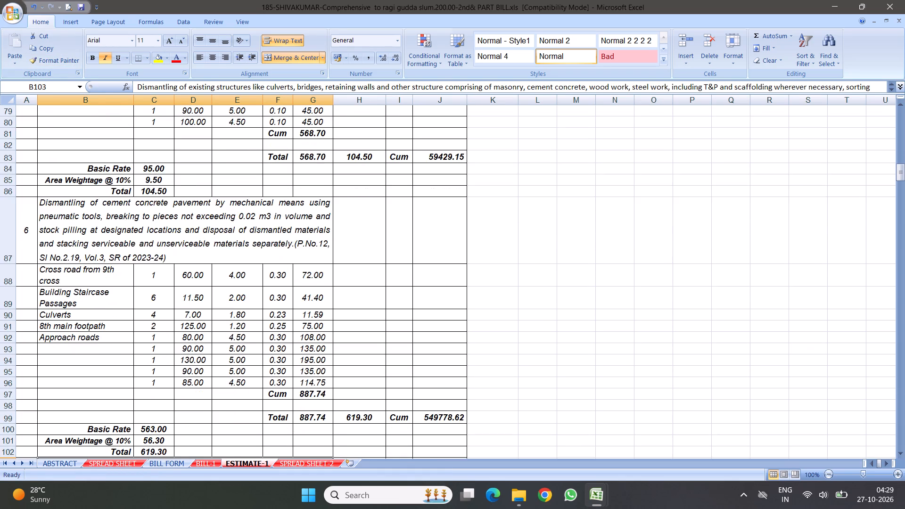
scroll(281, 342, "down", 1)
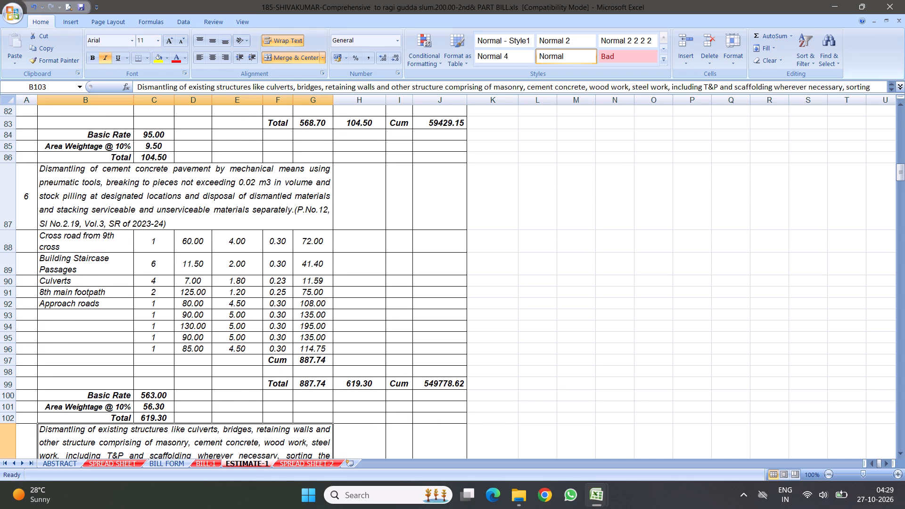
scroll(252, 322, "down", 3)
scroll(262, 304, "up", 5)
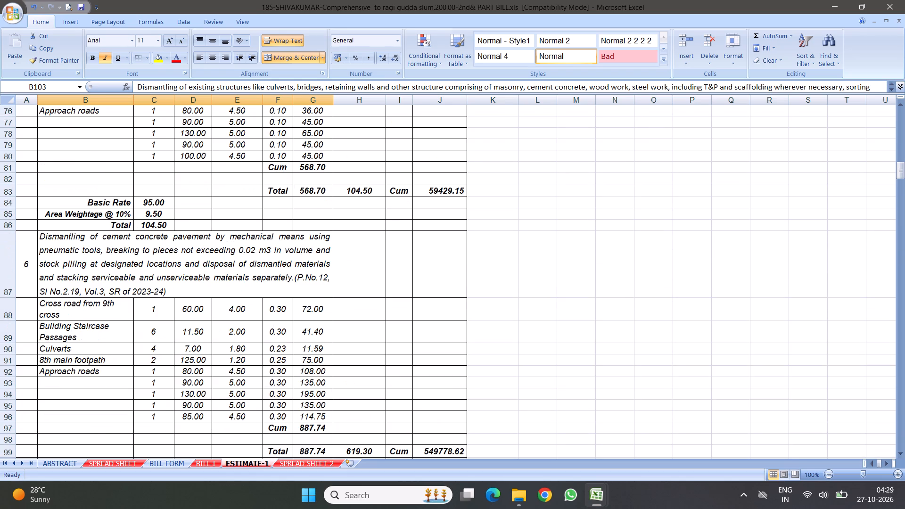
scroll(219, 299, "up", 2)
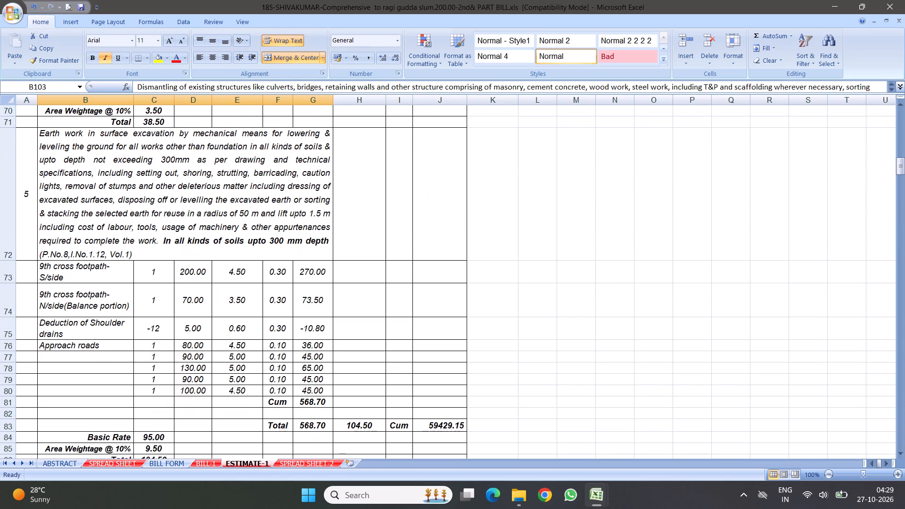
left_click(175, 220)
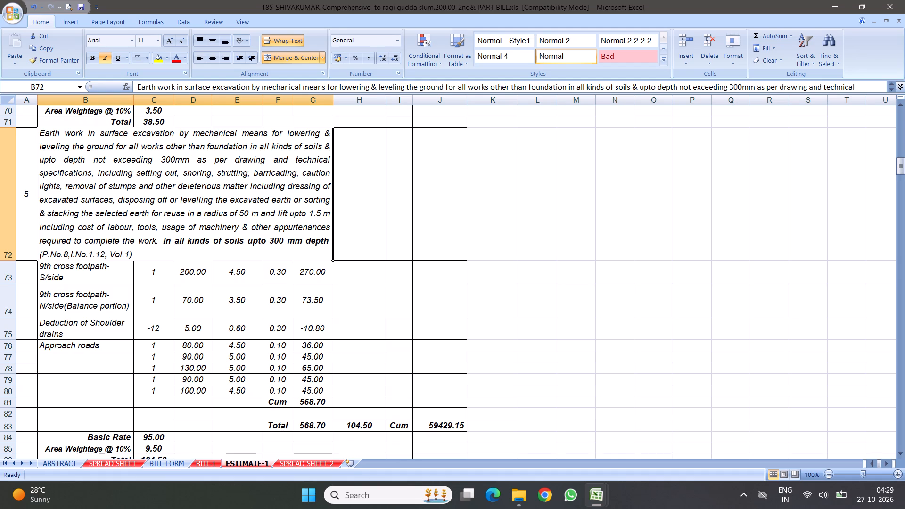
left_click(304, 466)
scroll(271, 313, "down", 2)
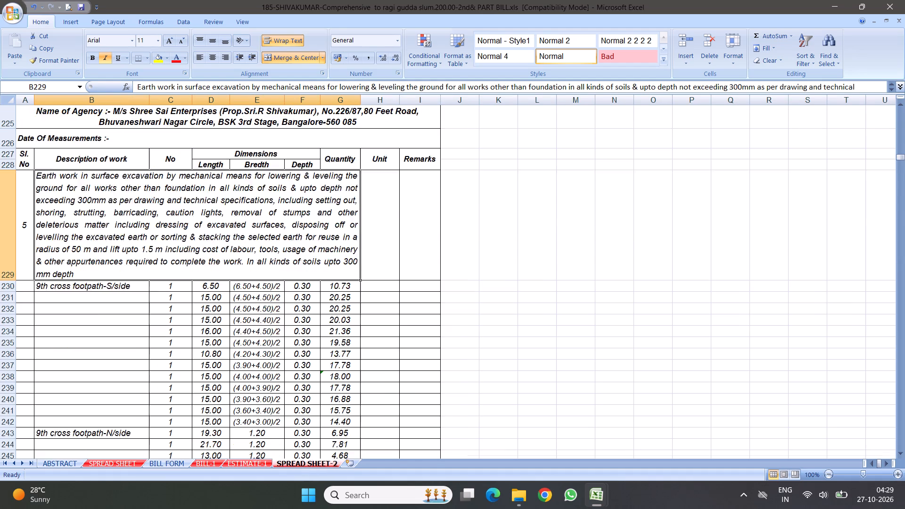
scroll(277, 314, "down", 2)
scroll(318, 270, "down", 8)
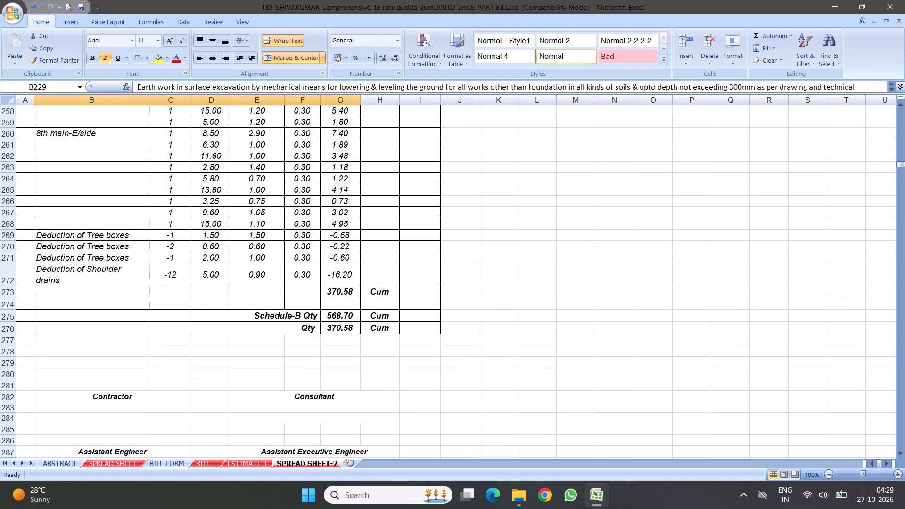
left_click(271, 230)
Copy item 25's bill quantity summary in rows 202 to 207 and insert it below item 5's summary at row 277.
scroll(267, 229, "up", 19)
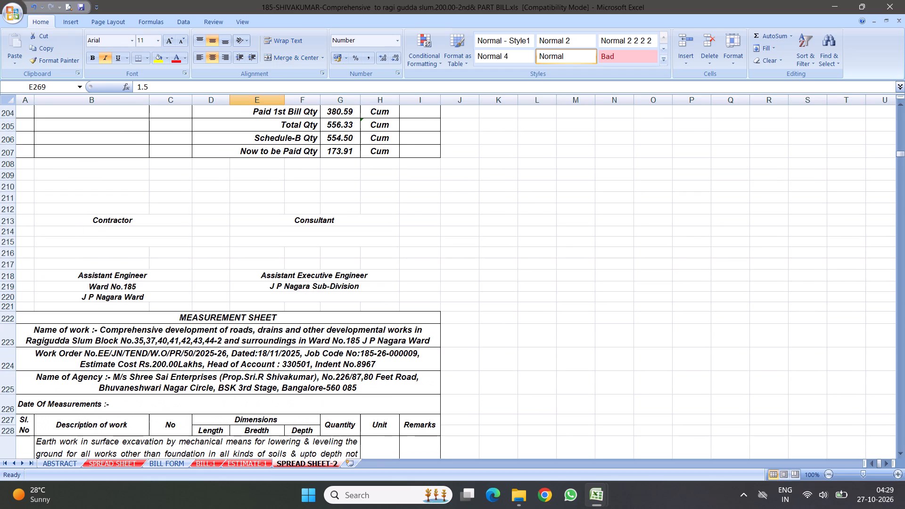
scroll(237, 234, "up", 2)
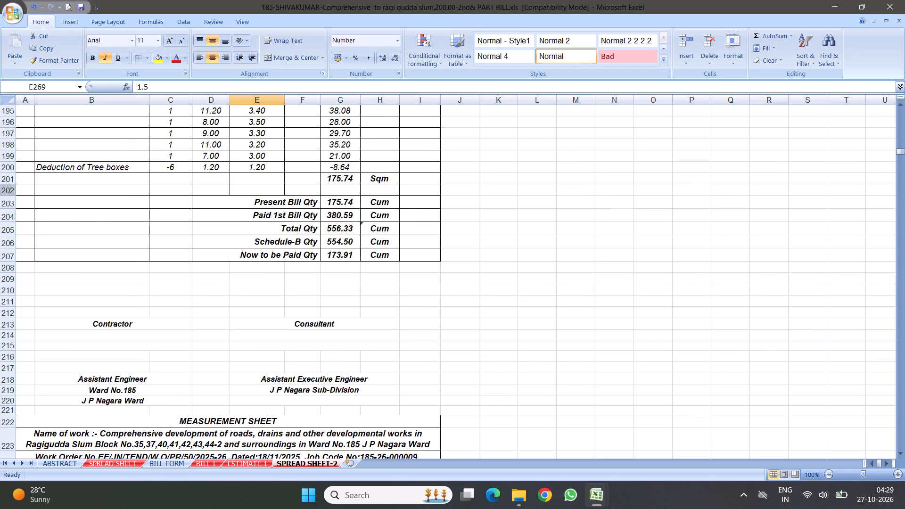
left_click_drag(7, 189, 10, 252)
right_click(111, 220)
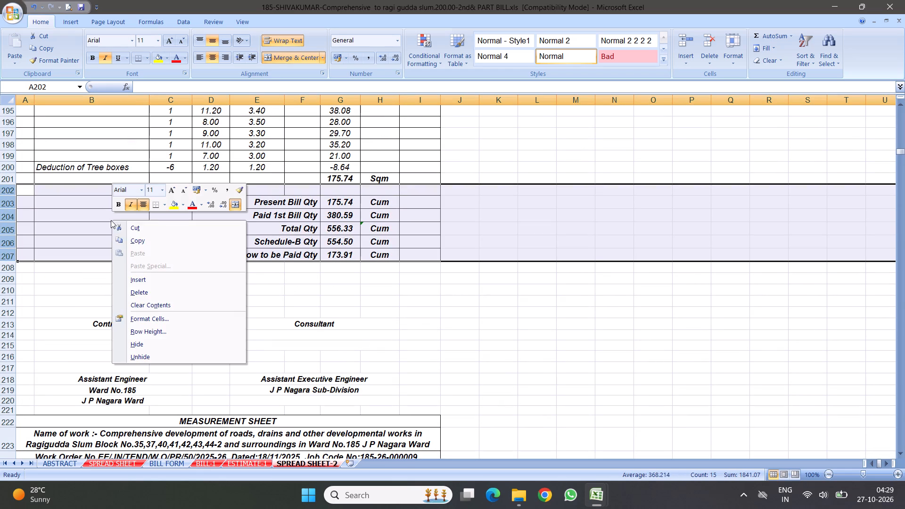
left_click(134, 240)
scroll(322, 299, "down", 13)
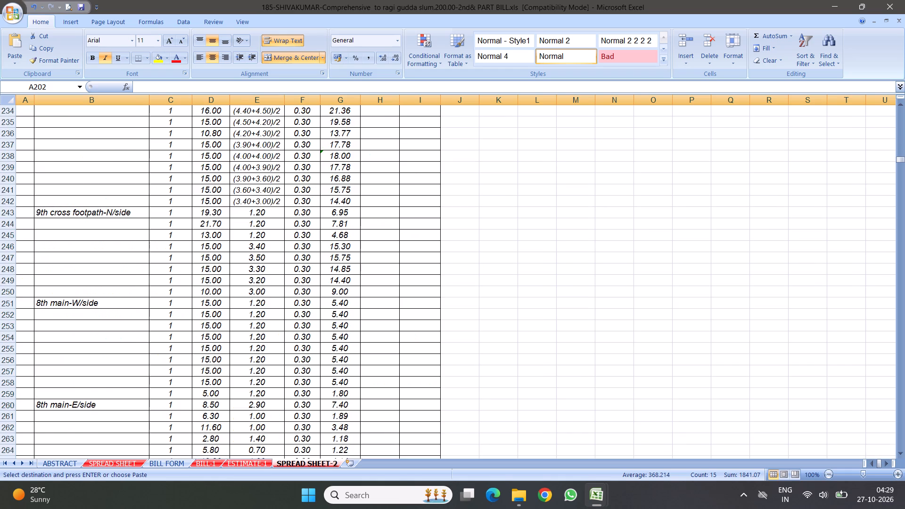
scroll(194, 312, "down", 10)
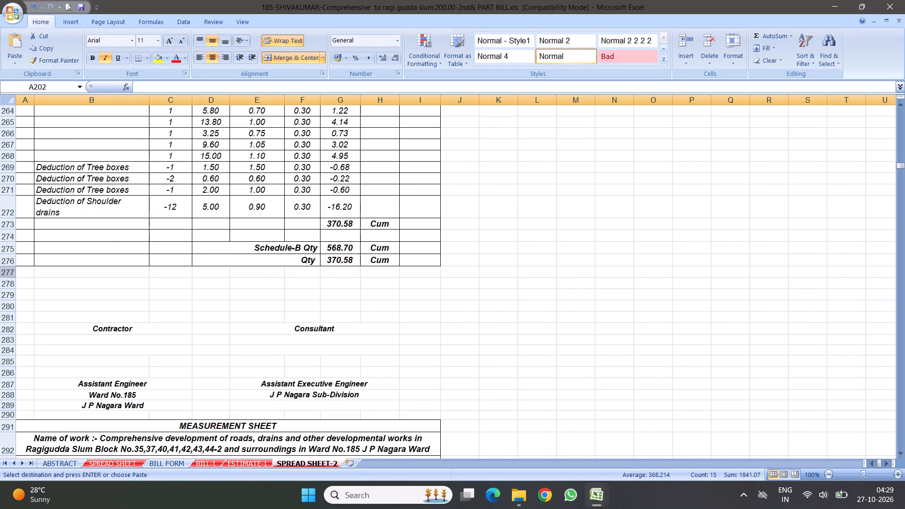
left_click(8, 271)
right_click(8, 271)
left_click(66, 328)
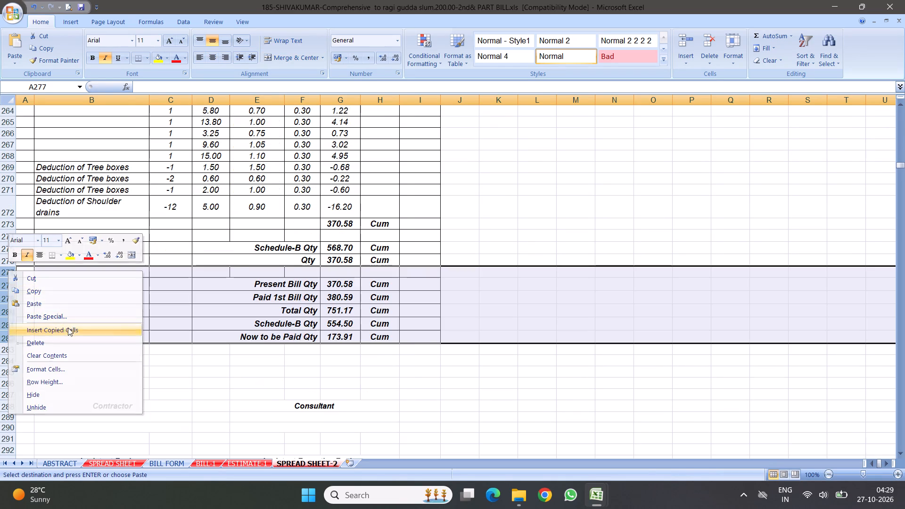
In item 5's new quantity summary, set the Paid 1st Bill Qty to 370.58 and the Schedule-B Qty to 568.7.
left_click(335, 296)
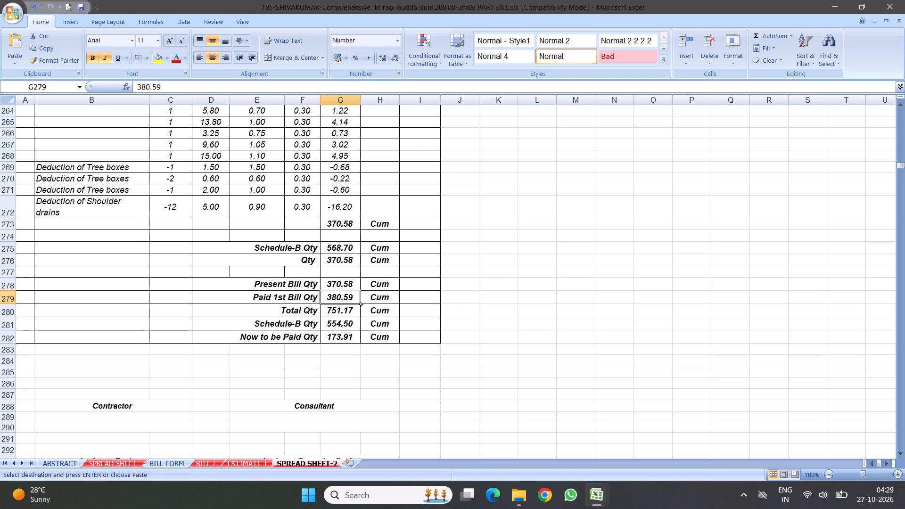
type("370.")
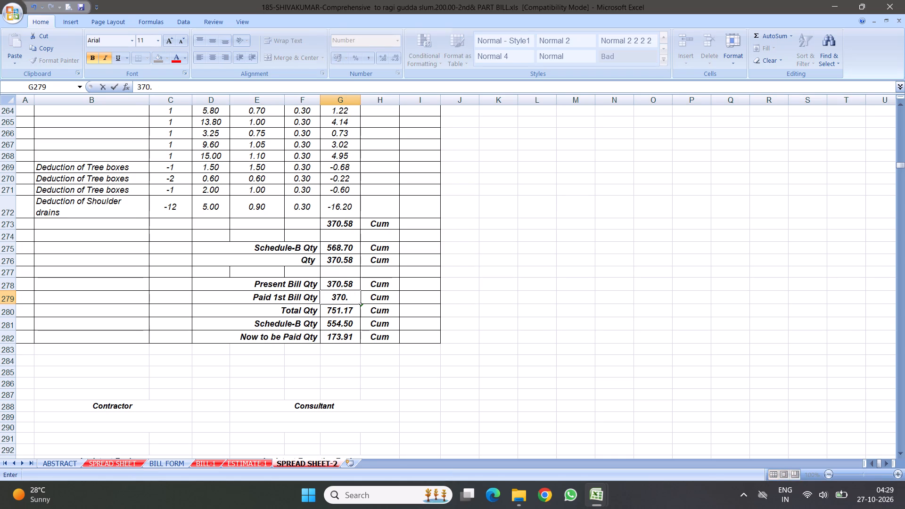
type("58")
key("Return")
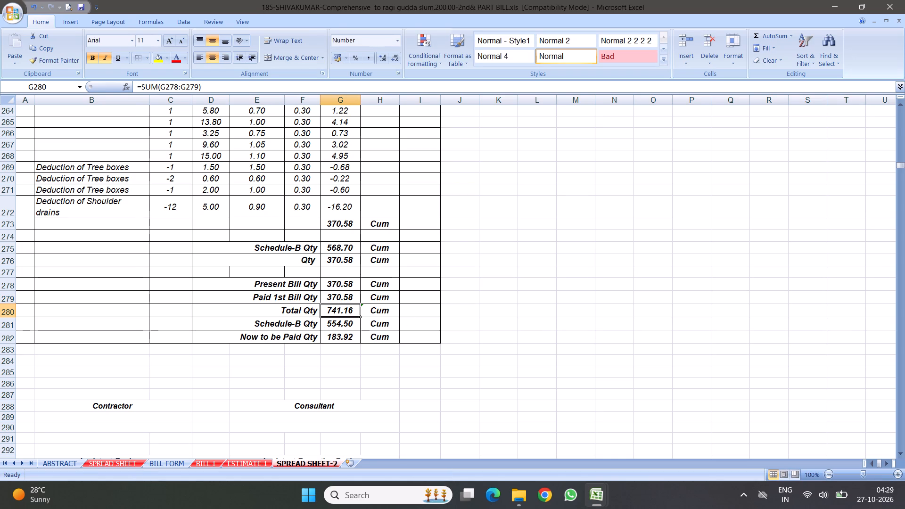
left_click(339, 324)
type("556")
key("BackSpace")
key("BackSpace")
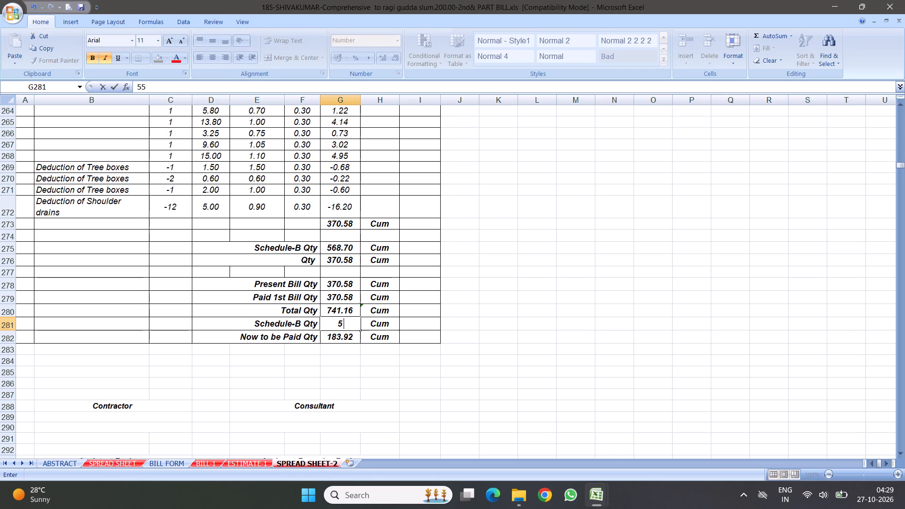
type("68.7")
key("Return")
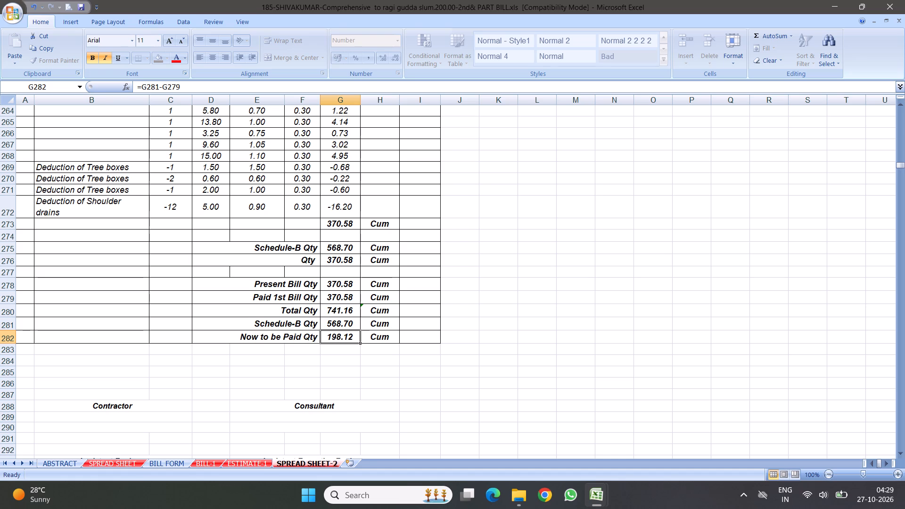
Examine item 7's dismantling measurement sheet in SPREAD SHEET-2 and the sheets above it back to item 5.
scroll(317, 283, "down", 9)
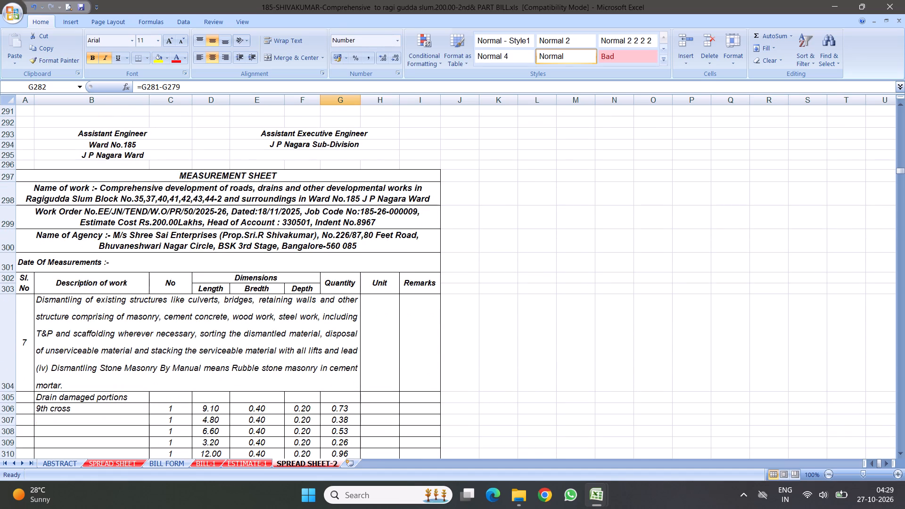
scroll(371, 328, "down", 6)
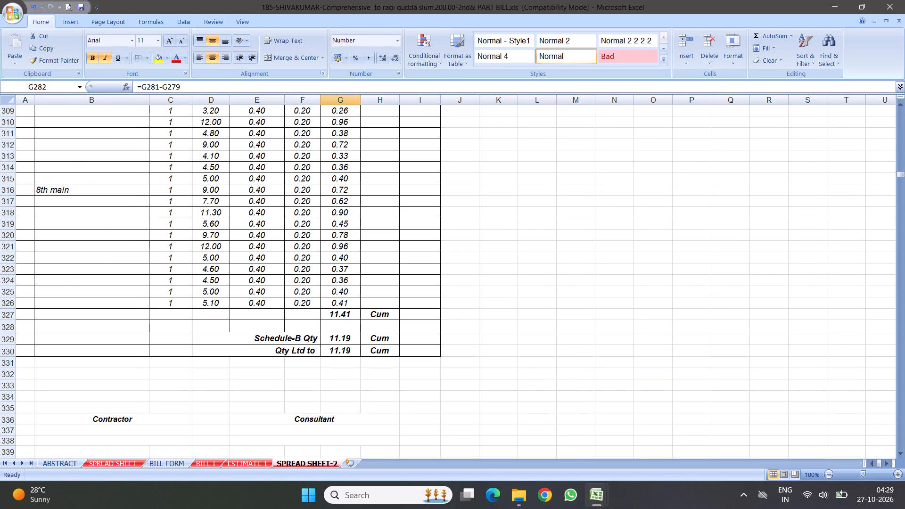
scroll(308, 265, "up", 2)
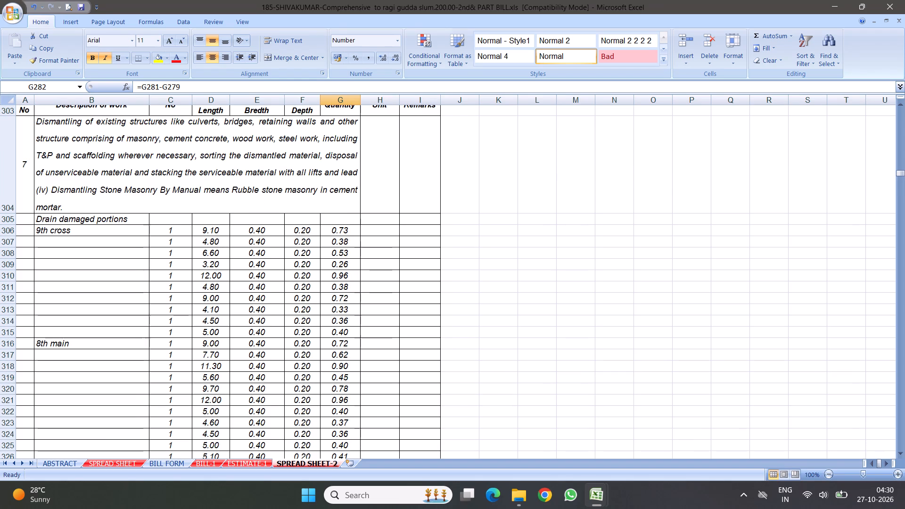
scroll(258, 275, "up", 8)
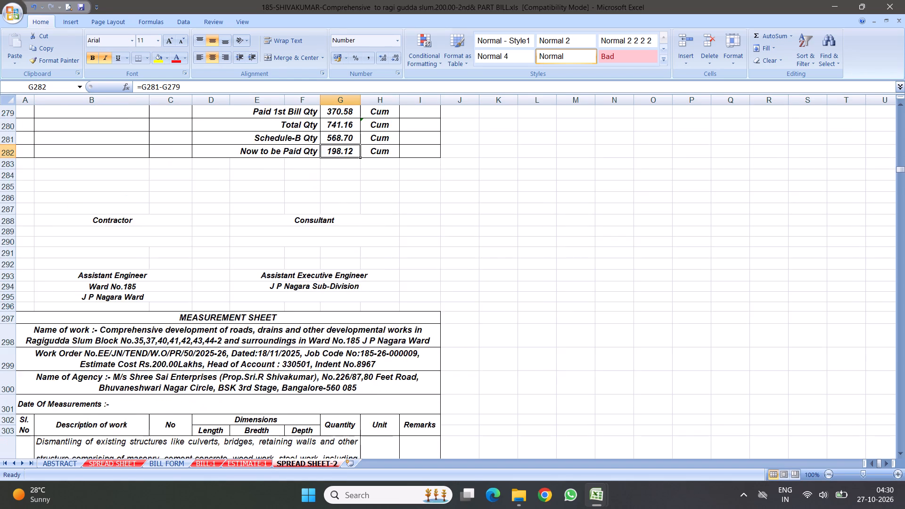
scroll(261, 291, "up", 20)
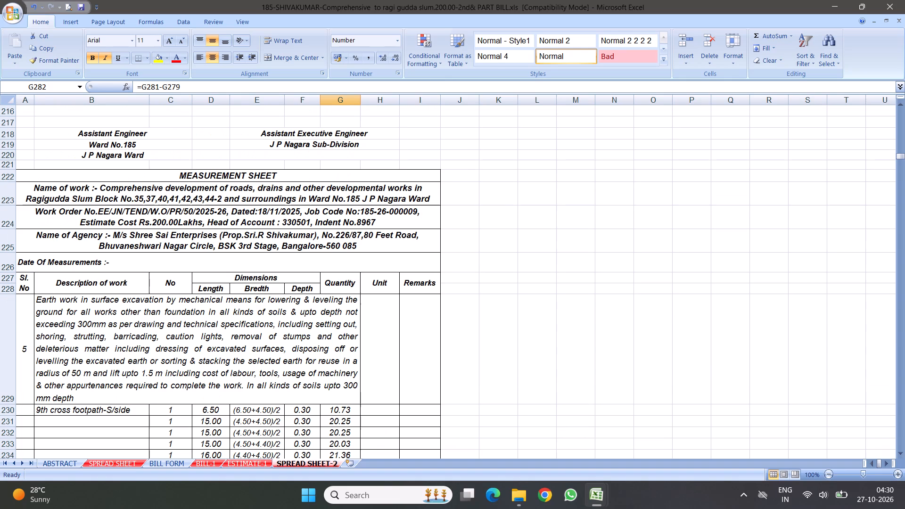
scroll(250, 277, "up", 1)
Find item 6's cement concrete pavement dismantling estimate in the ESTIMATE-1 sheet.
left_click(247, 460)
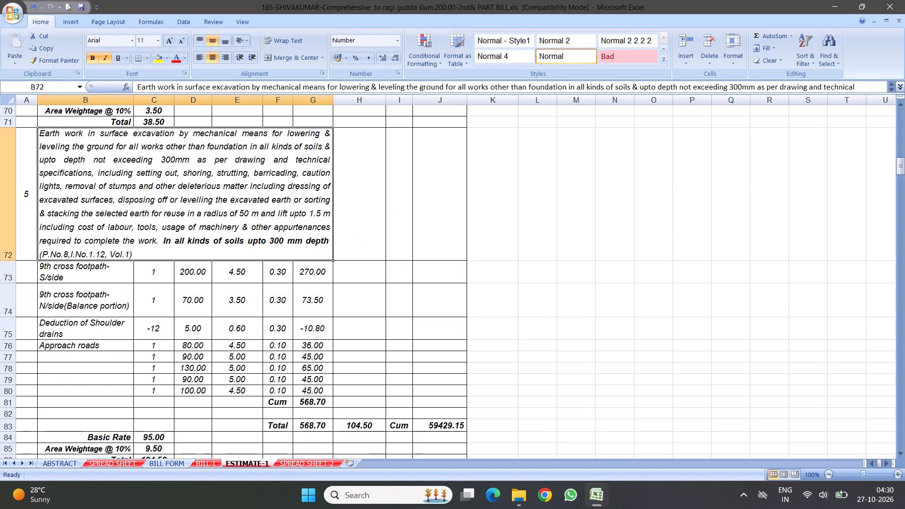
scroll(211, 332, "down", 4)
left_click(124, 205)
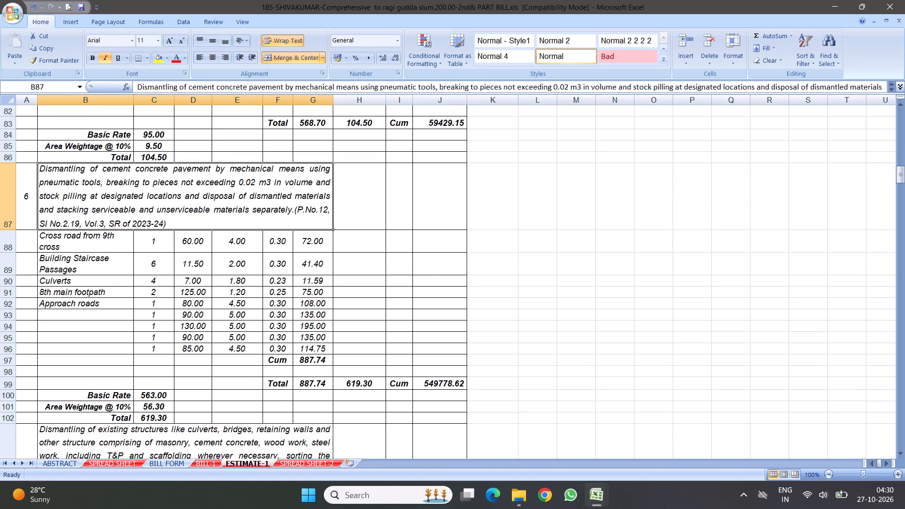
left_click(112, 210)
Examine the SPREAD SHEET-2 measurement sheets around items 5 and 7 for where item 6 belongs.
left_click_drag(0, 206, 50, 419)
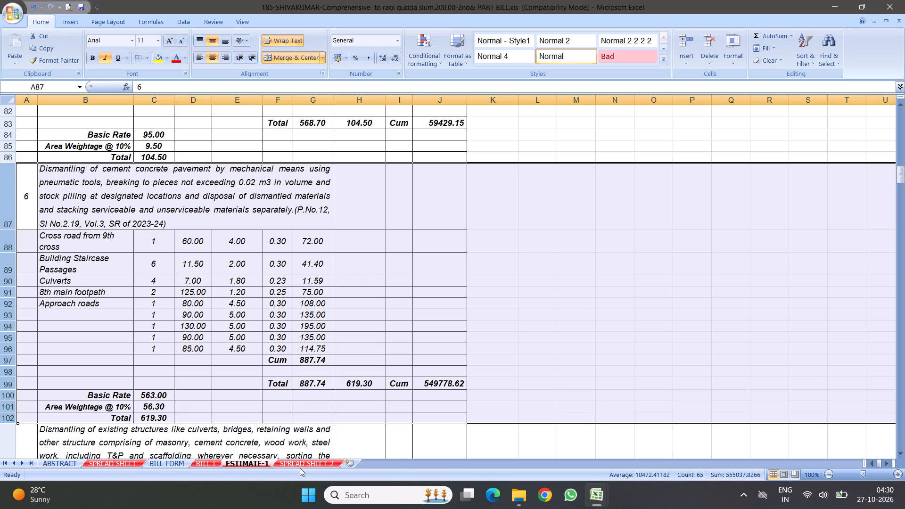
left_click(299, 464)
scroll(179, 312, "down", 6)
scroll(293, 277, "down", 17)
scroll(256, 255, "down", 2)
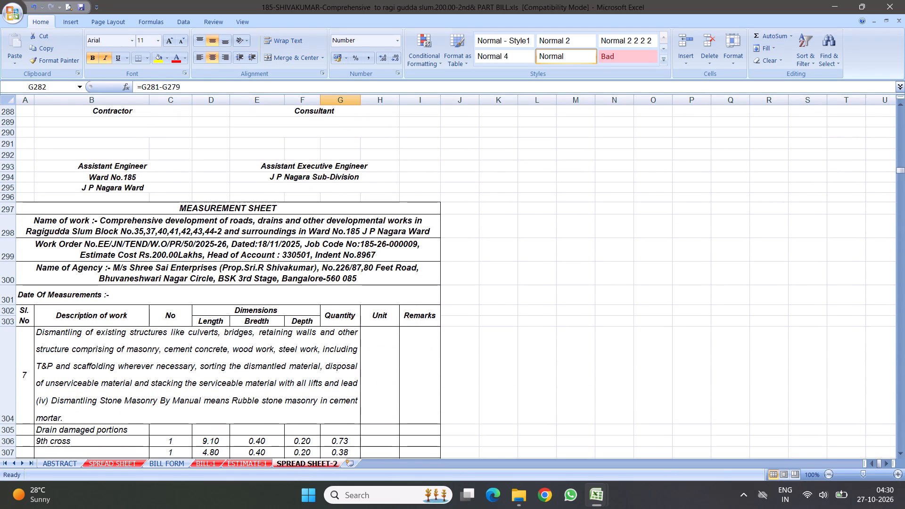
scroll(198, 244, "up", 12)
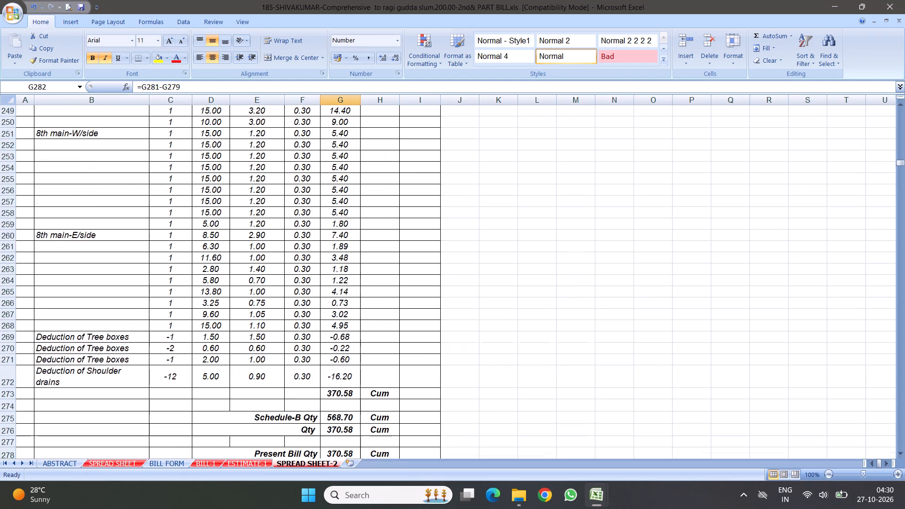
scroll(190, 241, "up", 16)
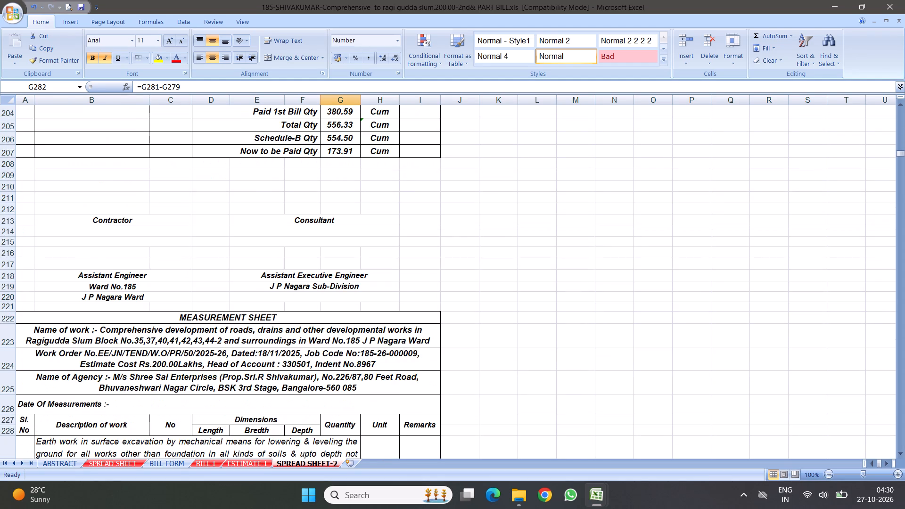
scroll(198, 243, "up", 1)
scroll(262, 278, "down", 20)
scroll(262, 278, "down", 7)
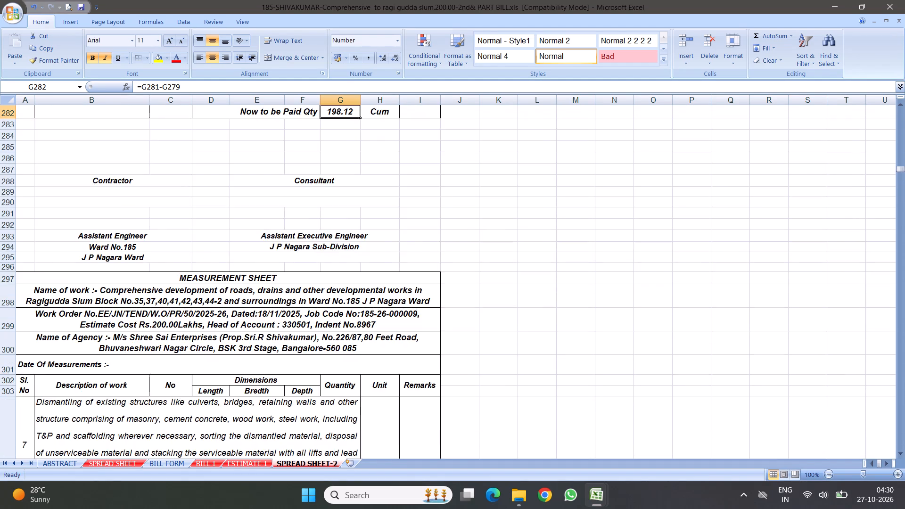
scroll(262, 286, "down", 11)
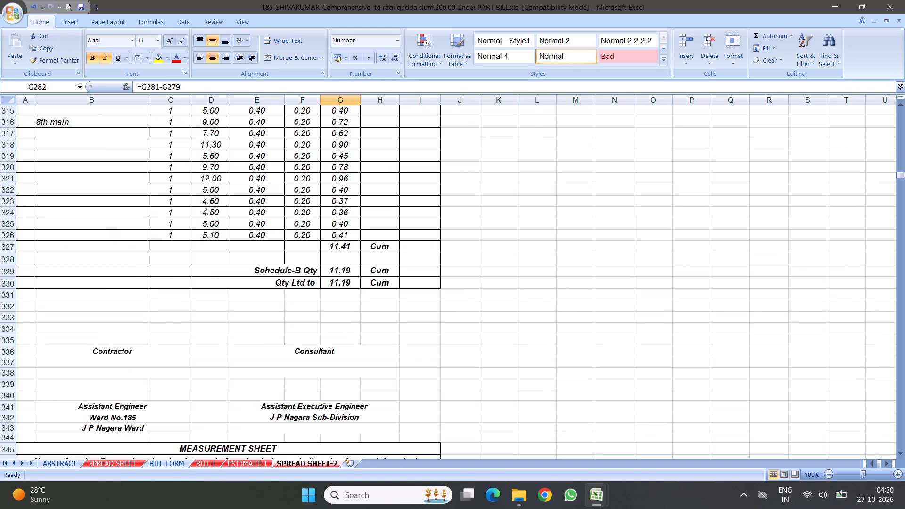
scroll(195, 234, "up", 10)
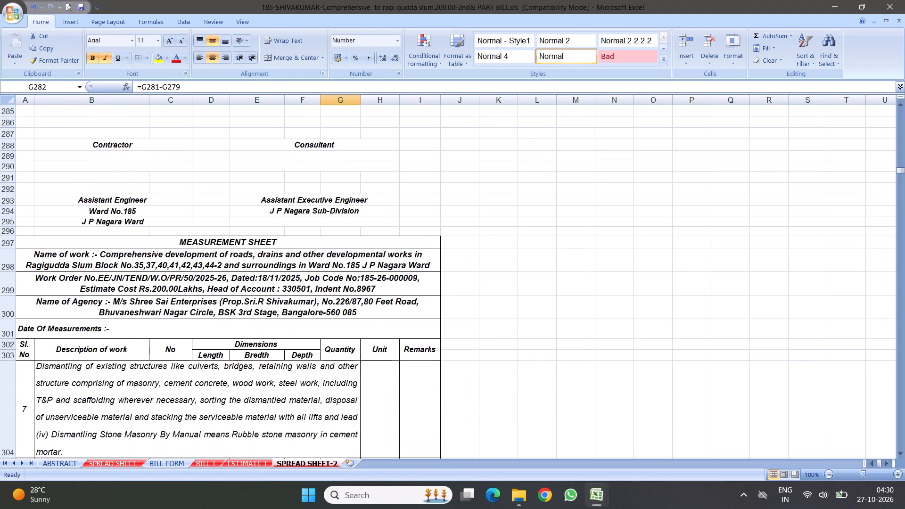
Copy item 7's full measurement sheet, from its row 297 heading through the signature block, and insert the copy above it.
left_click_drag(5, 241, 89, 464)
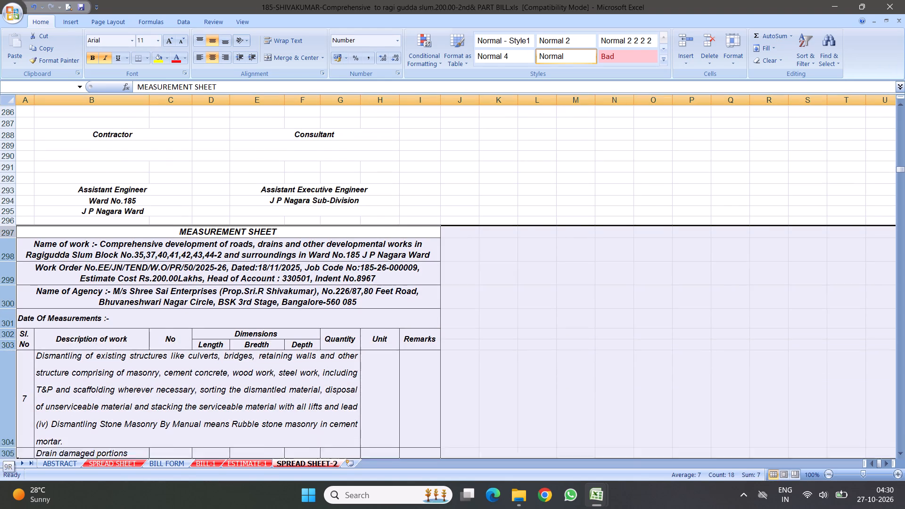
left_click_drag(89, 464, 243, 171)
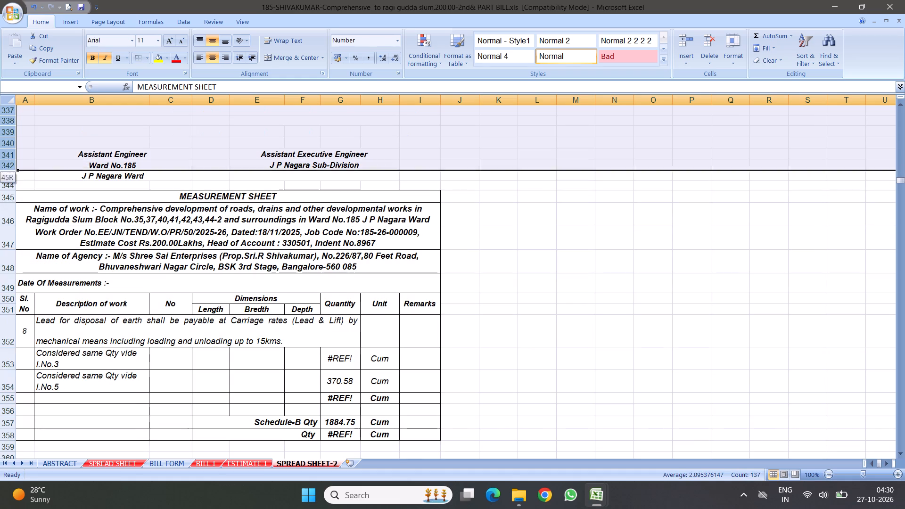
left_click_drag(243, 171, 236, 188)
right_click(159, 155)
left_click(186, 176)
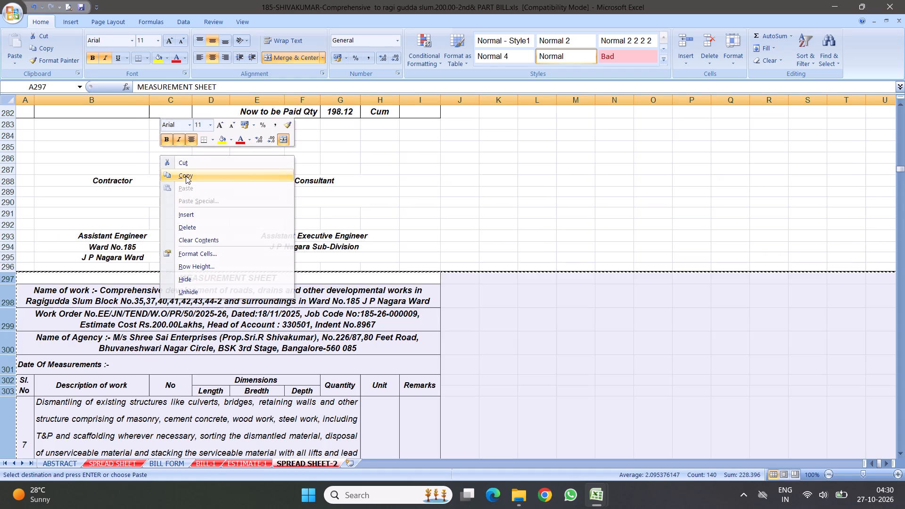
scroll(192, 258, "up", 15)
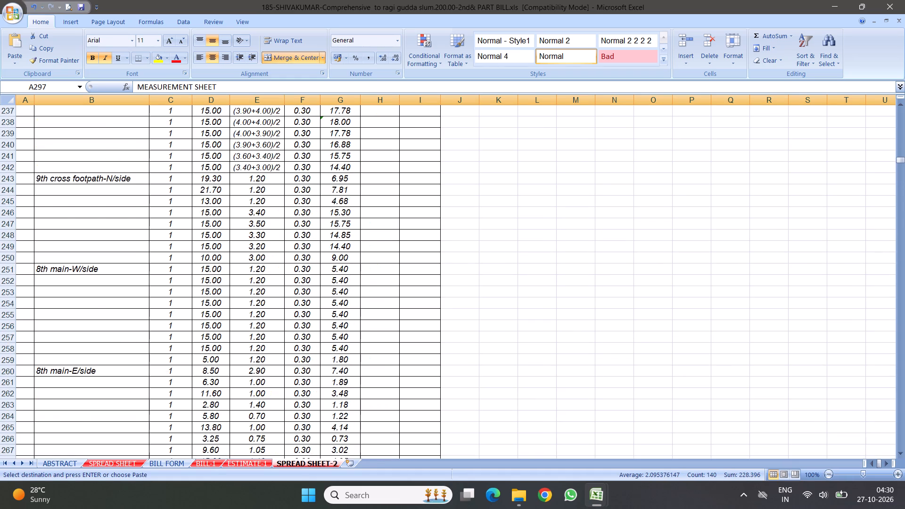
scroll(162, 265, "up", 6)
scroll(255, 284, "down", 3)
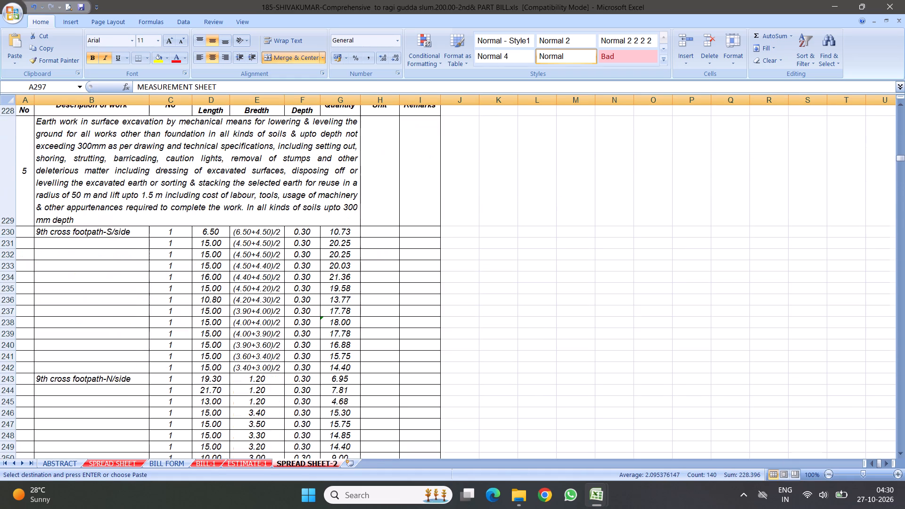
scroll(237, 260, "down", 19)
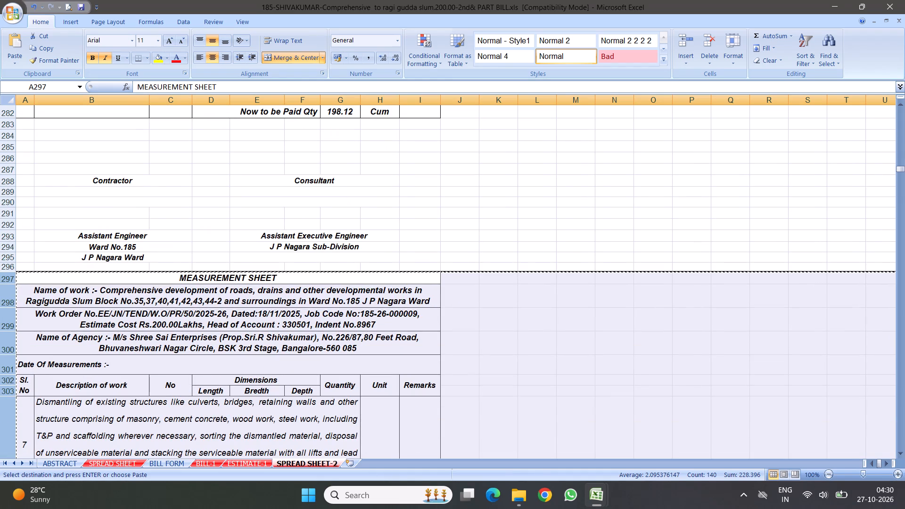
left_click(2, 278)
right_click(2, 277)
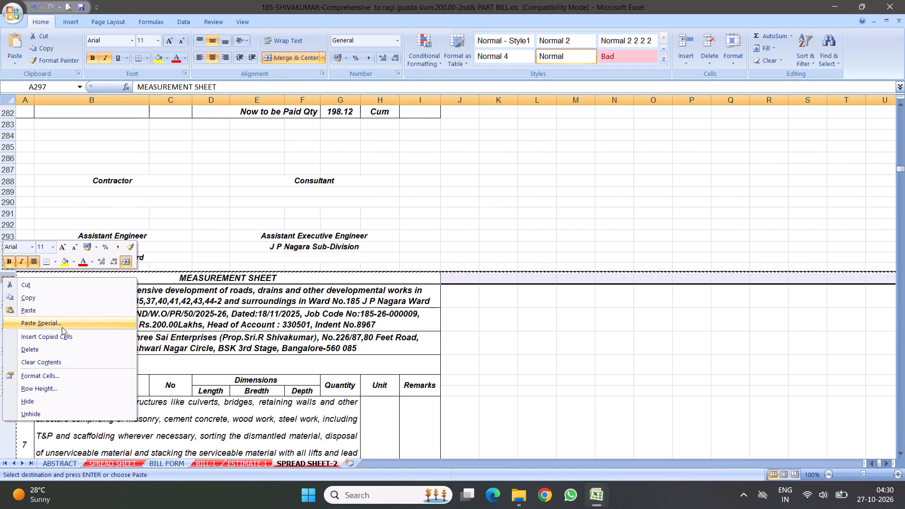
left_click(56, 338)
Renumber the inserted measurement sheet's item as 6.
scroll(176, 328, "down", 5)
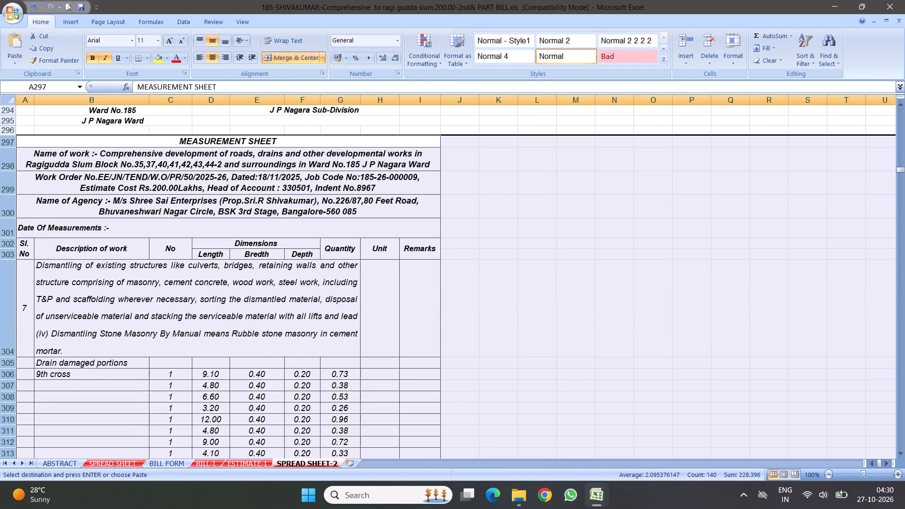
left_click(21, 271)
key("6")
Replace the new sheet's description with item 6's cement concrete pavement dismantling text from ESTIMATE-1, and reduce the row height to fit.
left_click(83, 280)
key("Delete")
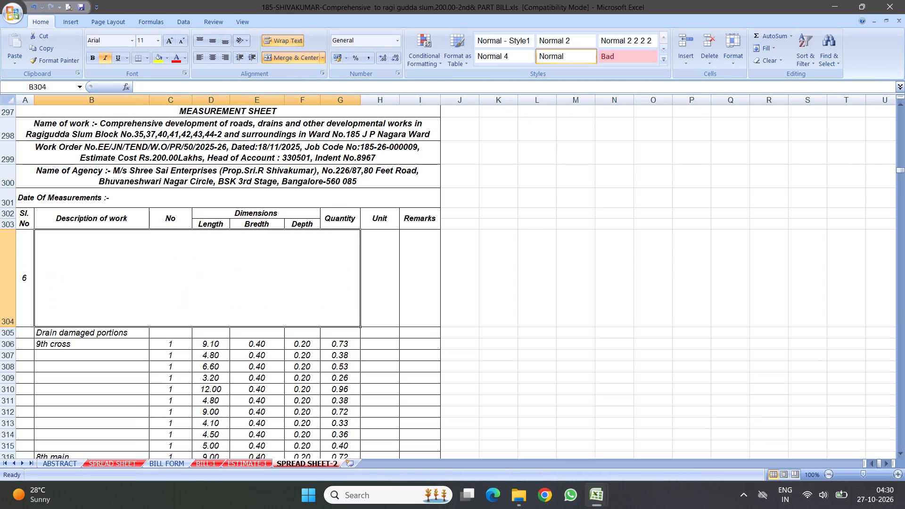
left_click(244, 462)
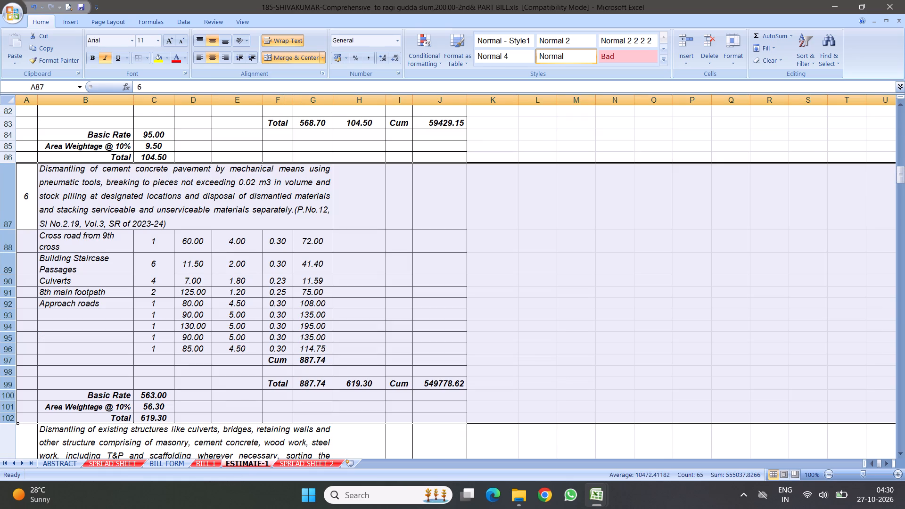
left_click(156, 189)
right_click(156, 190)
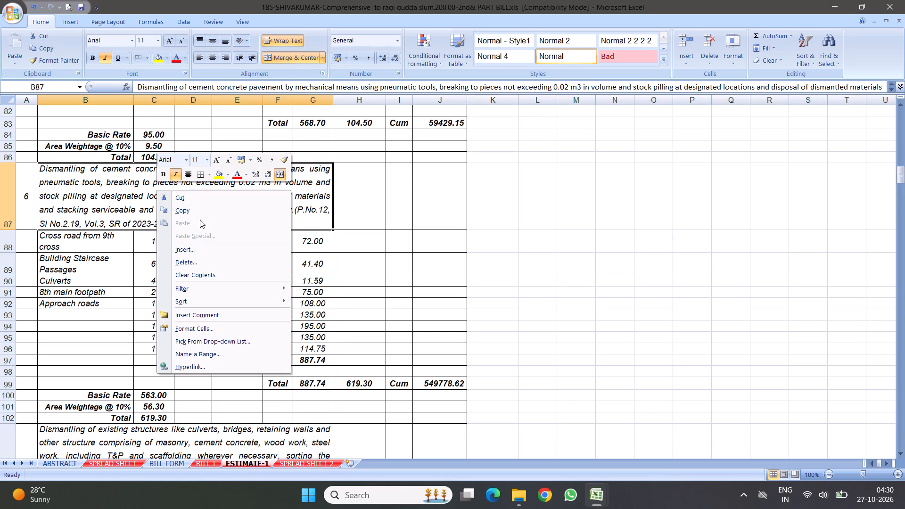
left_click(185, 211)
left_click(296, 465)
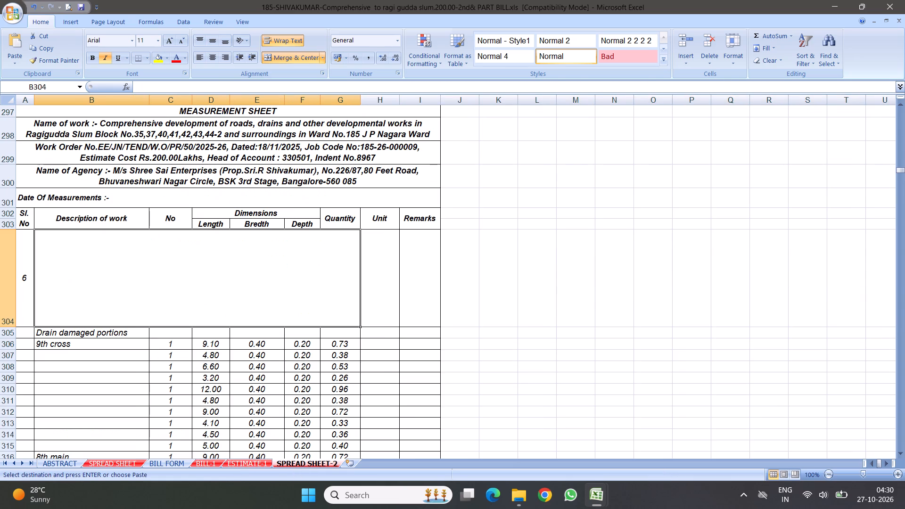
right_click(182, 265)
left_click(202, 294)
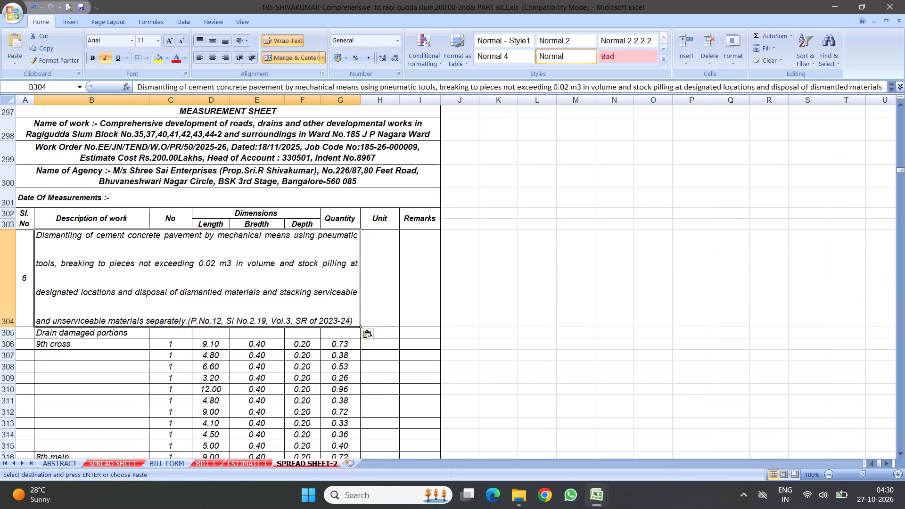
left_click_drag(11, 325, 38, 292)
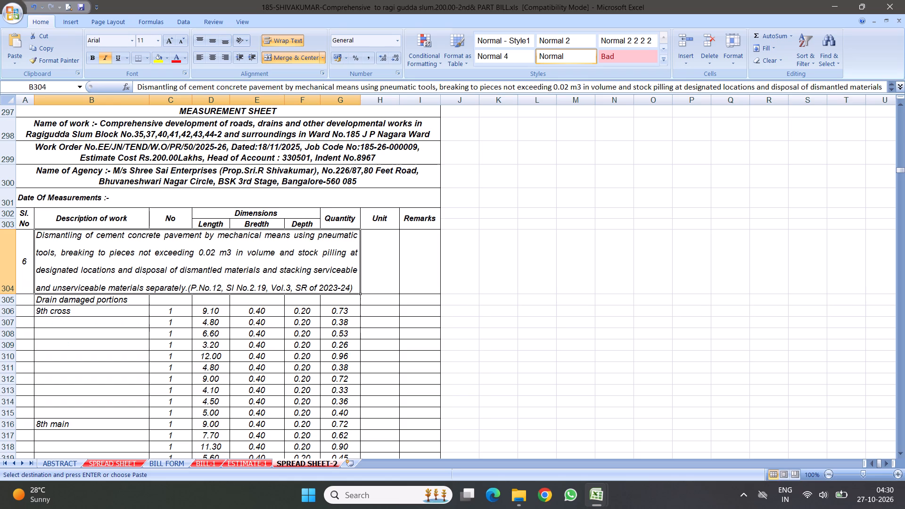
Look up item 6 in BILL FORM and set the Schedule-B Qty in its SPREAD SHEET-2 measurement sheet to 887.74.
scroll(200, 291, "down", 1)
left_click(83, 247)
scroll(350, 312, "down", 3)
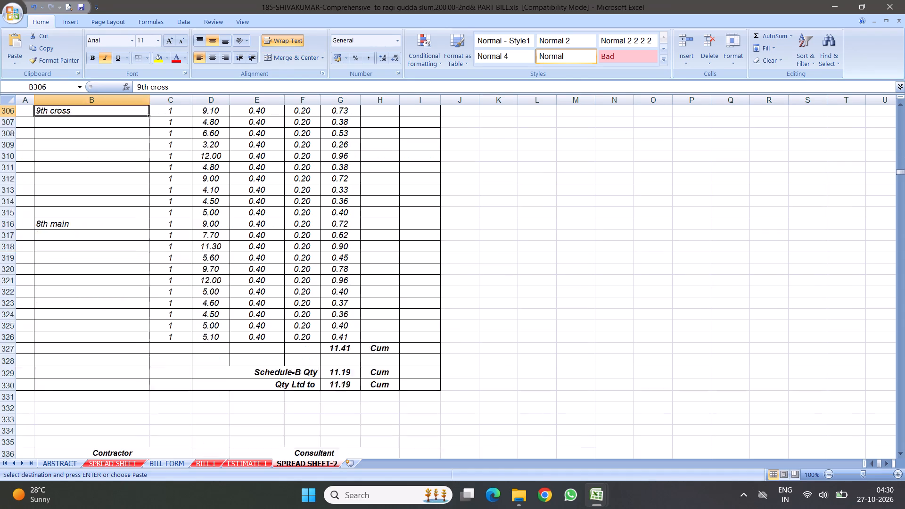
scroll(356, 315, "down", 3)
scroll(290, 270, "up", 1)
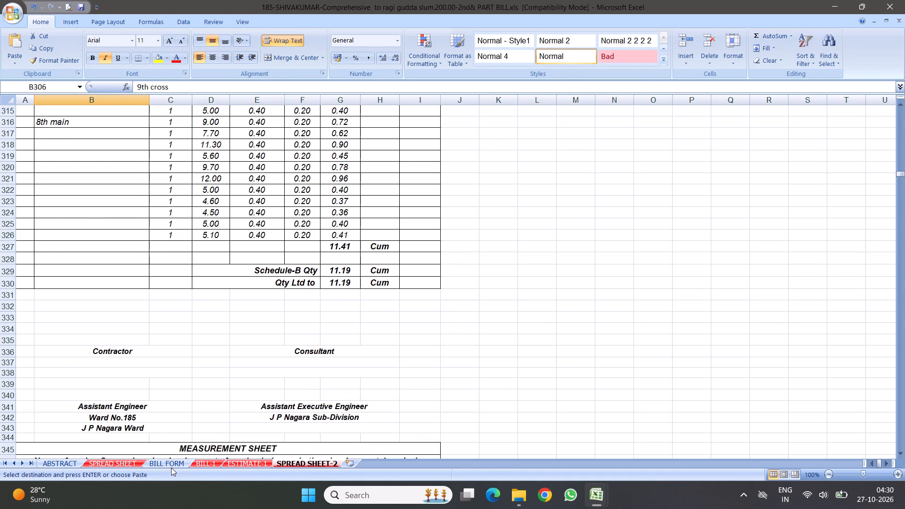
left_click(169, 462)
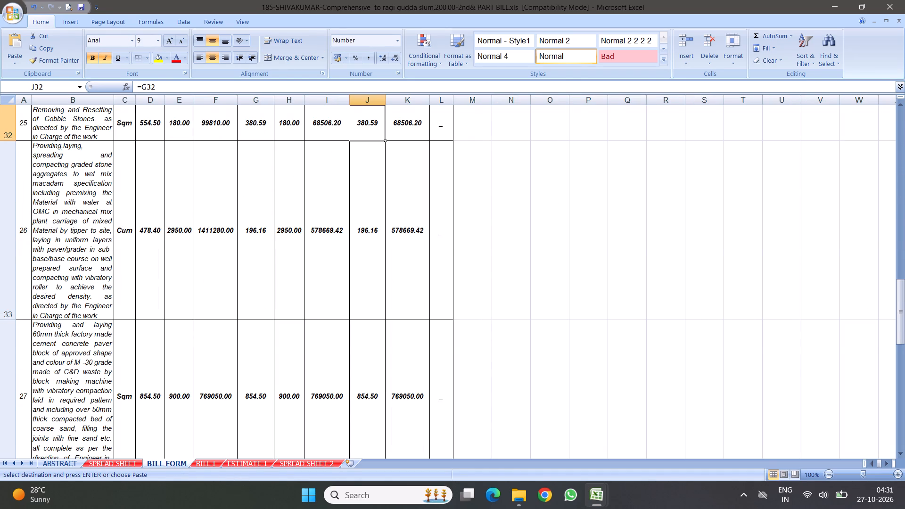
scroll(142, 260, "up", 9)
scroll(151, 302, "up", 3)
scroll(123, 360, "down", 3)
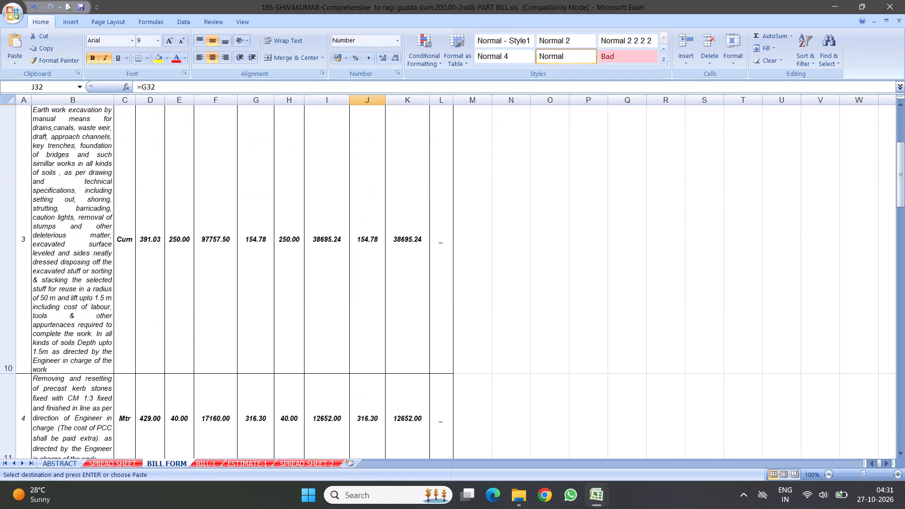
scroll(107, 334, "down", 1)
left_click(79, 312)
key("Down")
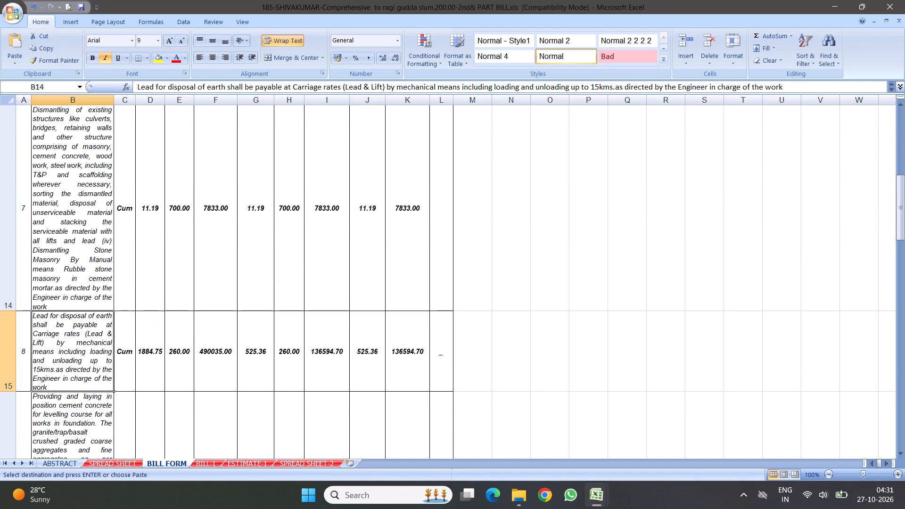
key("Up")
key("Up")
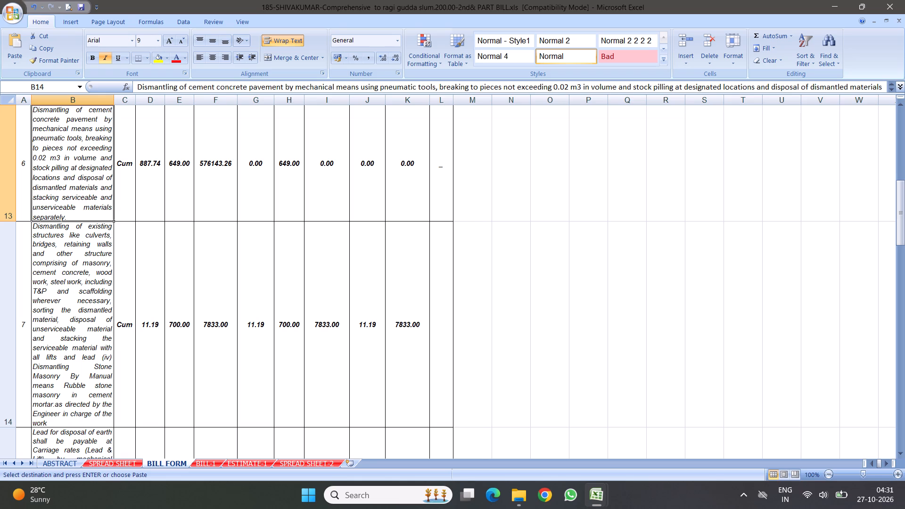
left_click(288, 461)
left_click(336, 268)
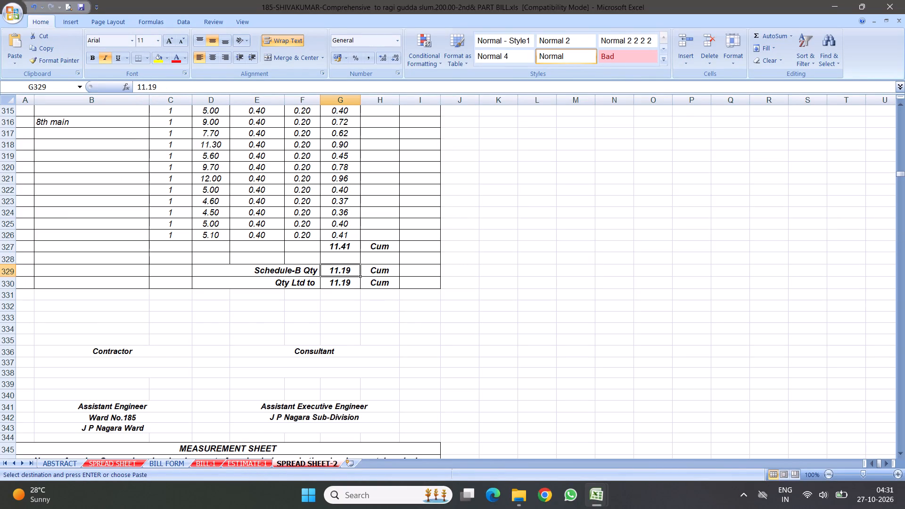
type("887.74")
key("Return")
Return to item 6's description in SPREAD SHEET-2 and save the workbook.
scroll(268, 304, "up", 3)
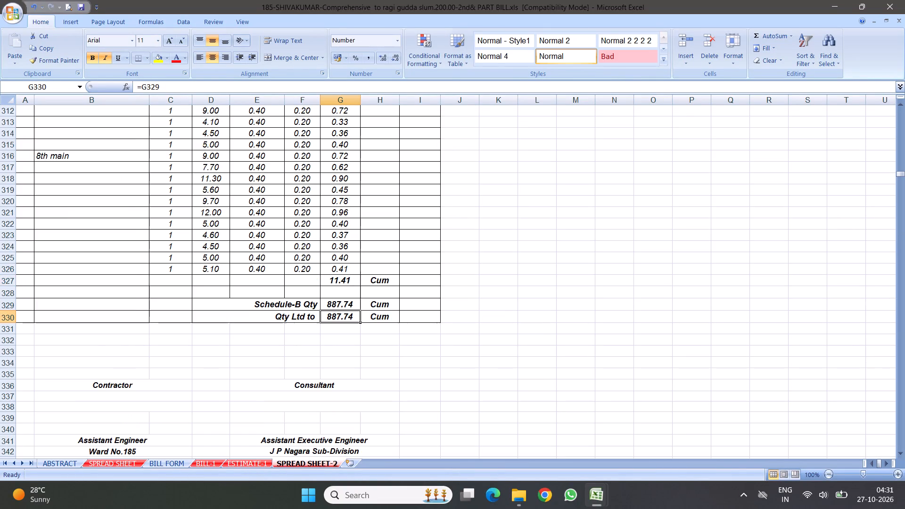
scroll(277, 296, "up", 3)
left_click(184, 247)
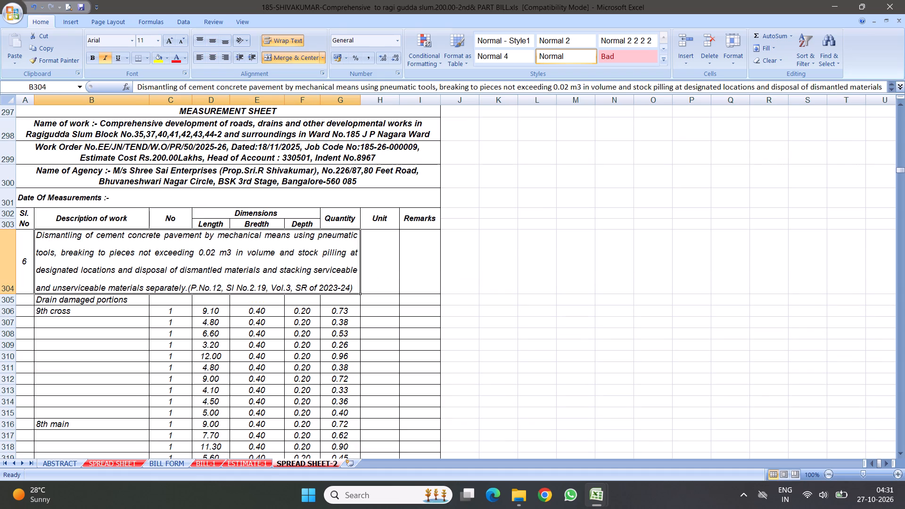
left_click(81, 7)
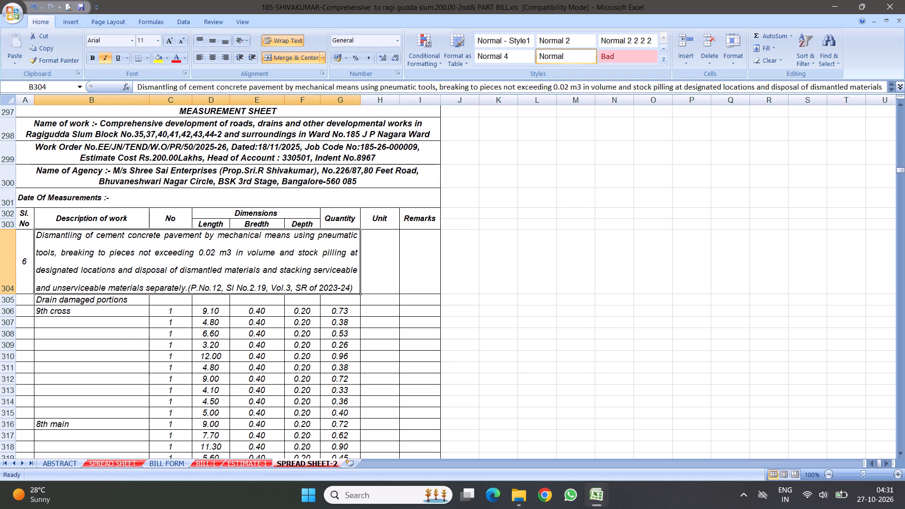
Open the 181 Subashchandrabose Road 75.00 asphalt bill workbook from its folder in BILL FORM ITEMS-6.
left_click(521, 498)
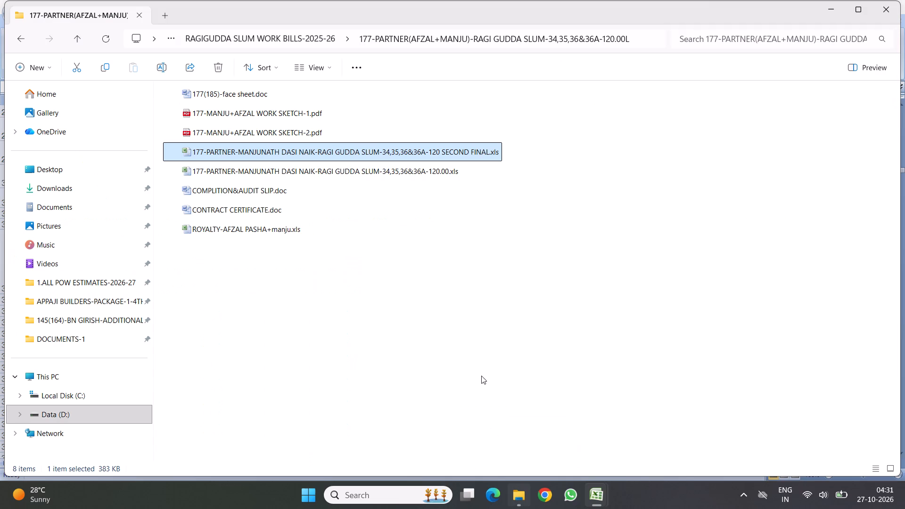
left_click(21, 37)
left_click(21, 37)
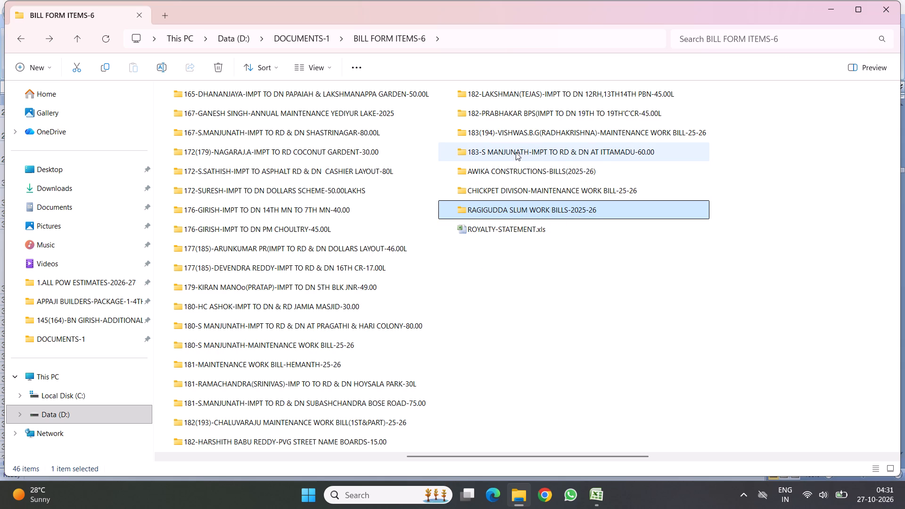
left_click(502, 129)
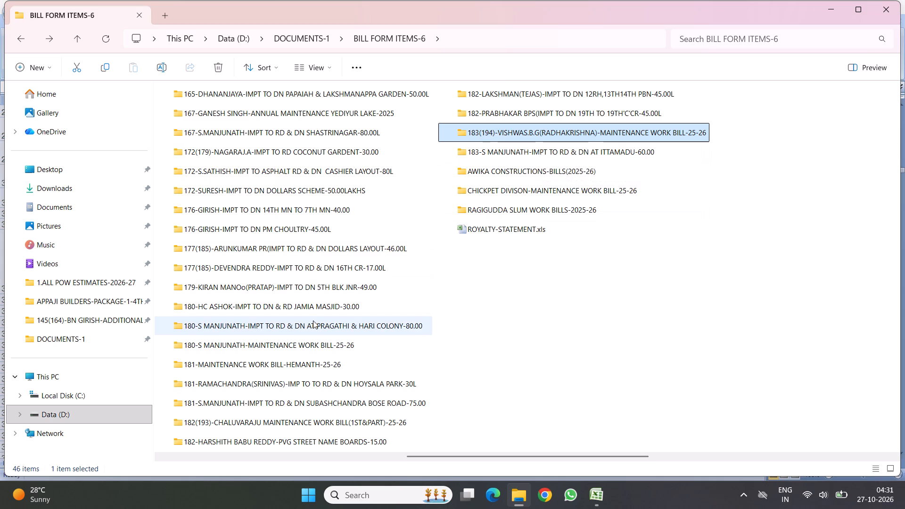
double_click(318, 403)
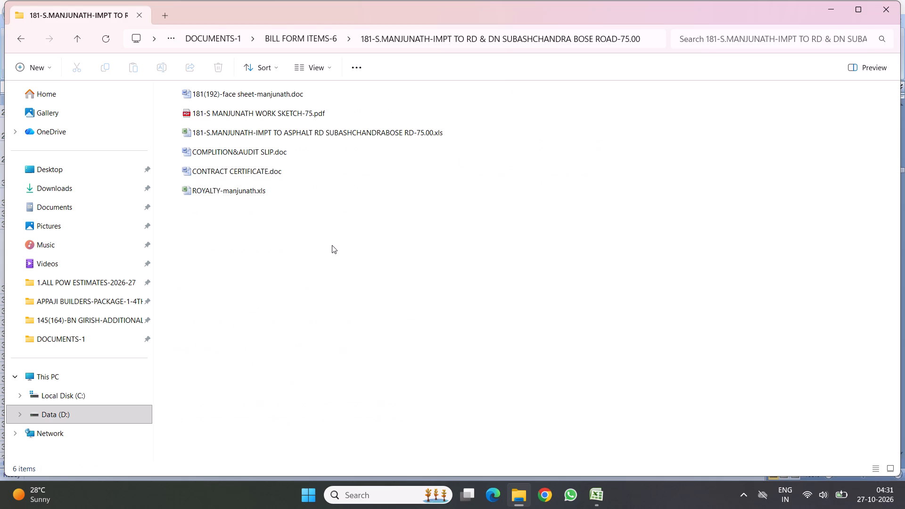
double_click(287, 133)
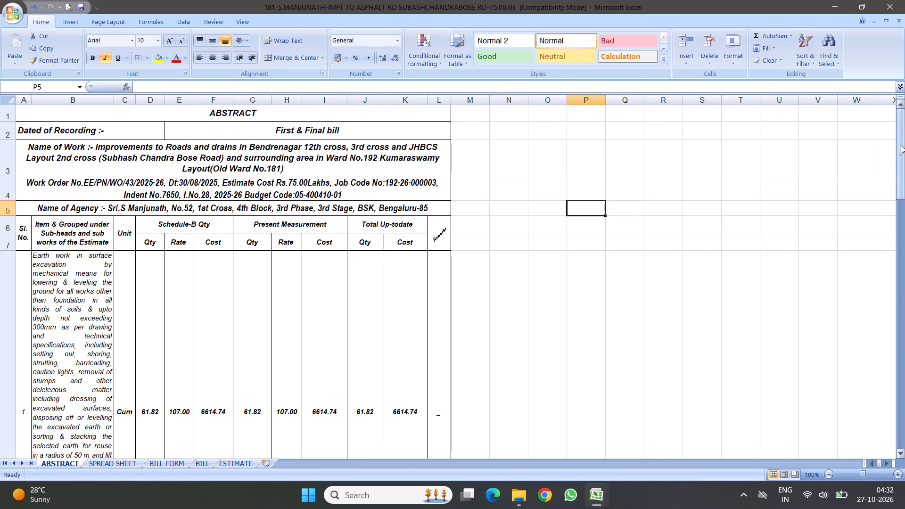
Copy item 20's bituminous concrete measurement rows in SPREAD SHEET, from the B1/B2/Avg B header row through the Qty Ltd to row.
left_click_drag(901, 145, 904, 384)
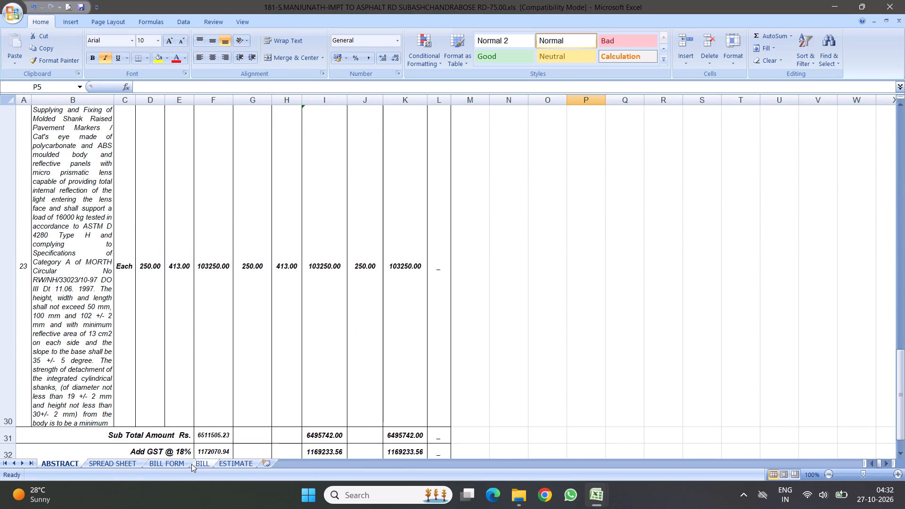
left_click(194, 463)
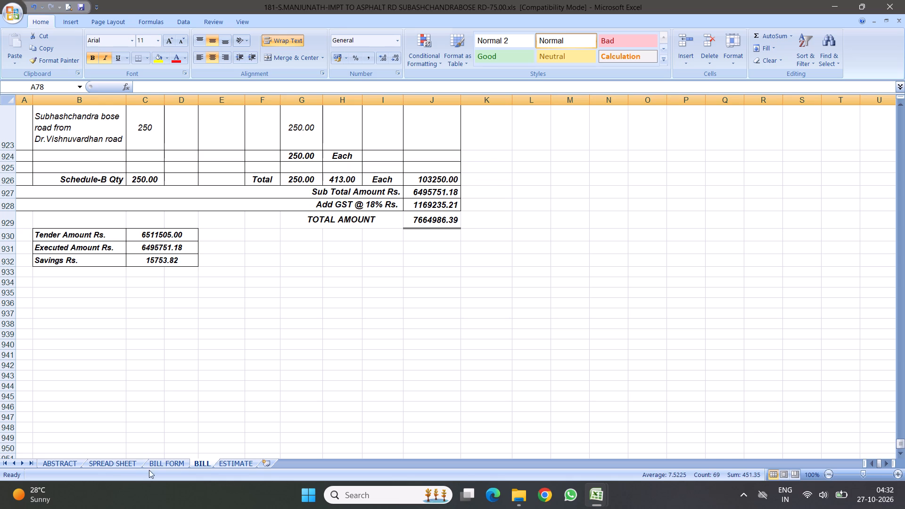
left_click(160, 462)
left_click(121, 460)
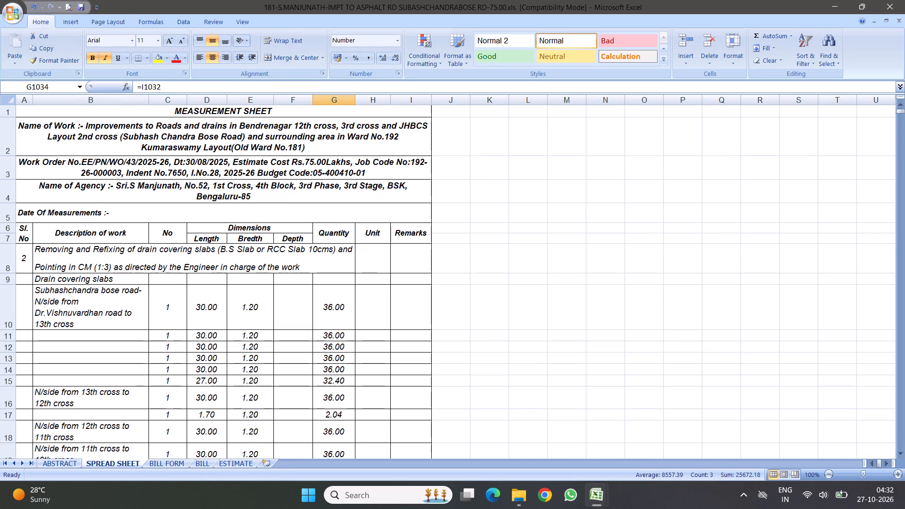
scroll(312, 342, "down", 7)
scroll(347, 271, "down", 8)
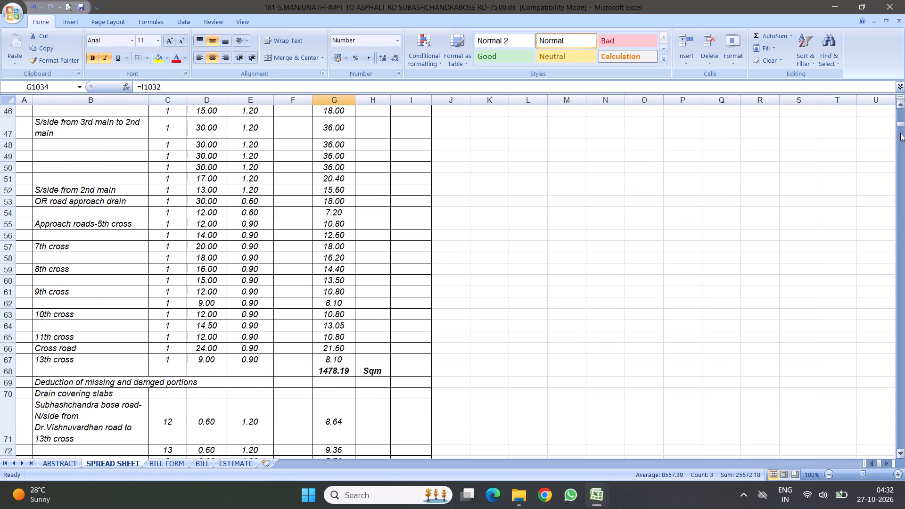
left_click_drag(901, 123, 904, 271)
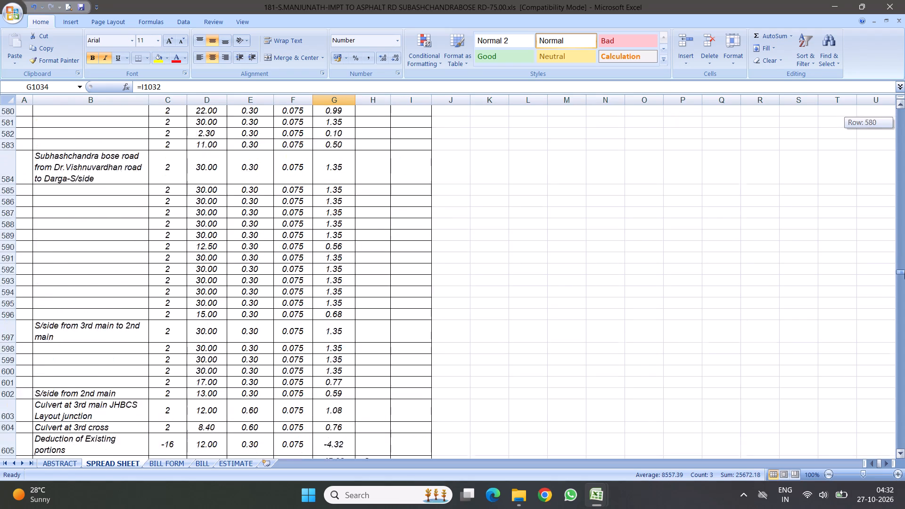
left_click_drag(904, 271, 904, 360)
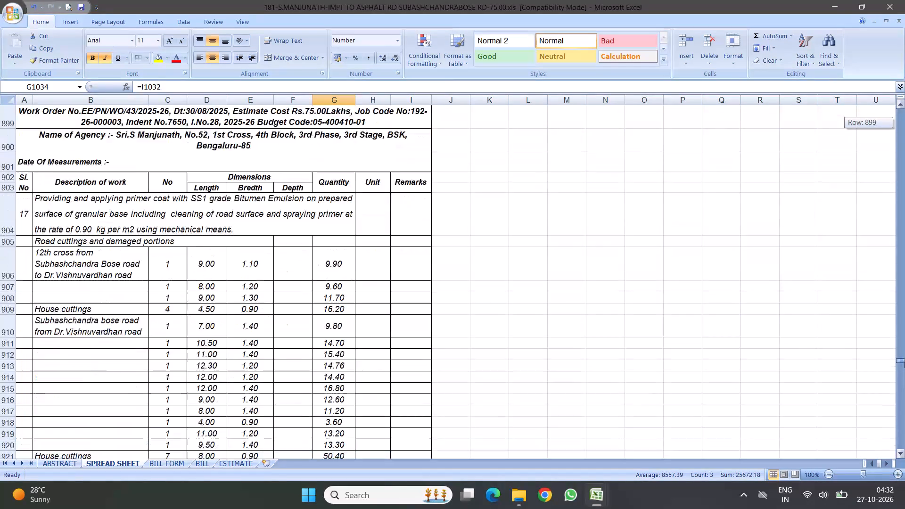
left_click_drag(904, 360, 904, 385)
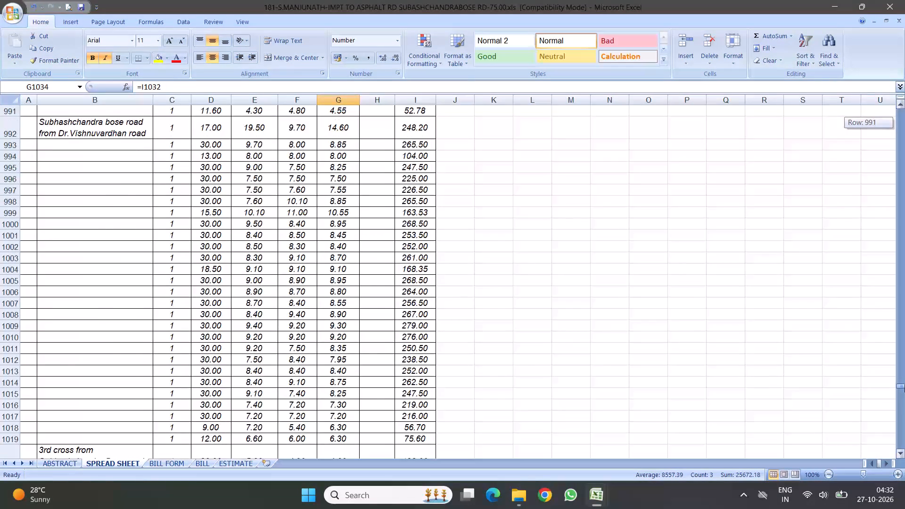
left_click_drag(904, 385, 904, 404)
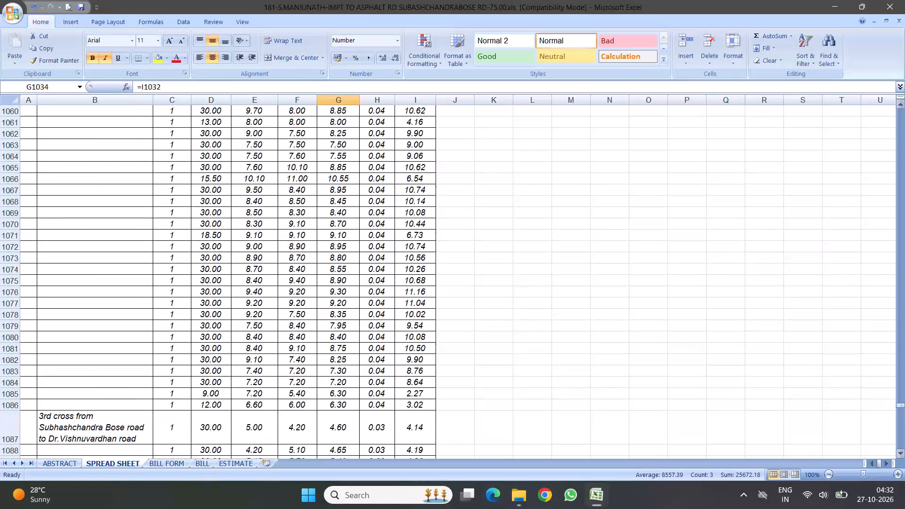
scroll(274, 350, "up", 8)
scroll(272, 252, "down", 4)
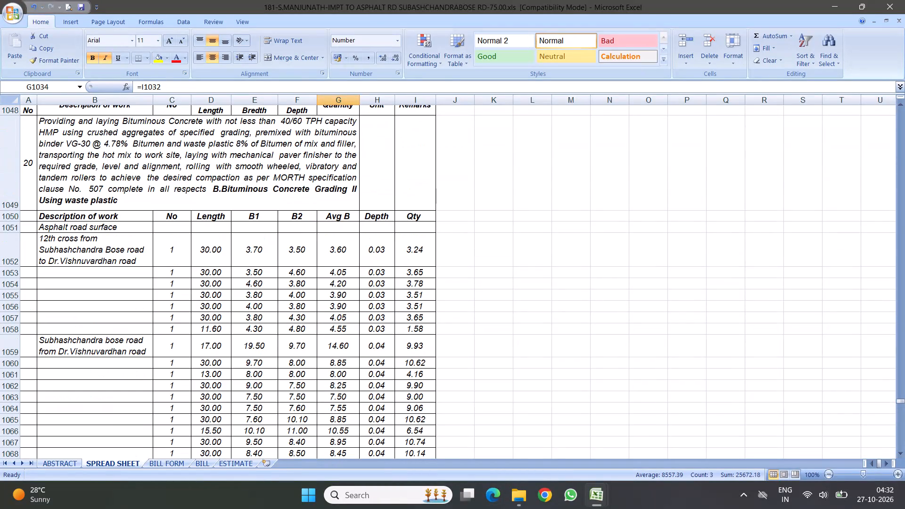
left_click_drag(3, 216, 121, 399)
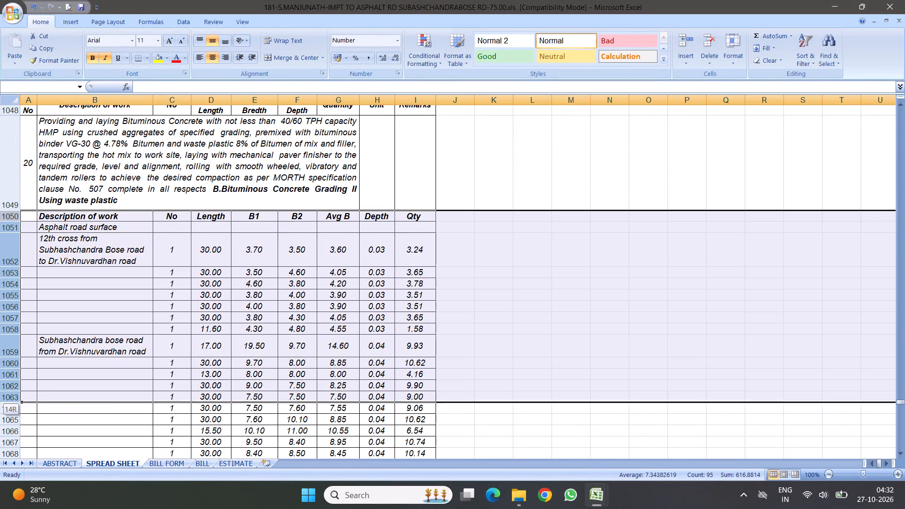
left_click_drag(121, 399, 205, 325)
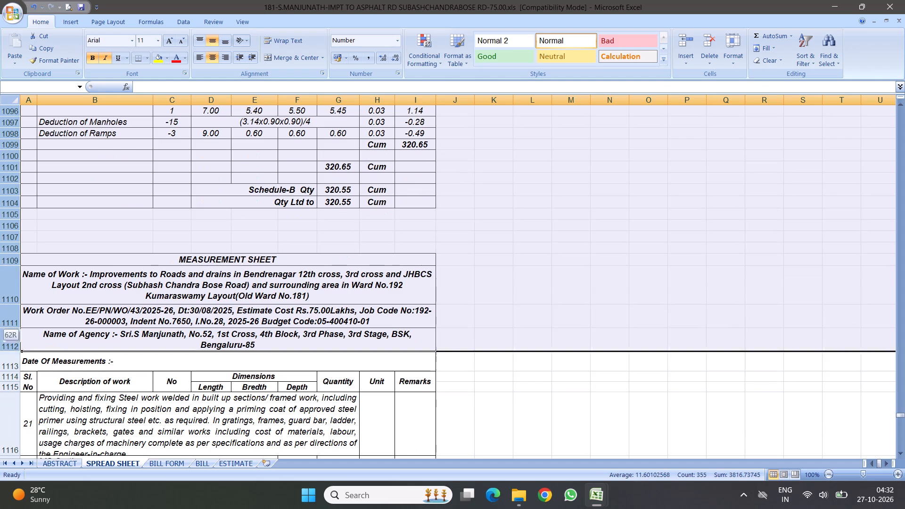
left_click_drag(205, 325, 239, 198)
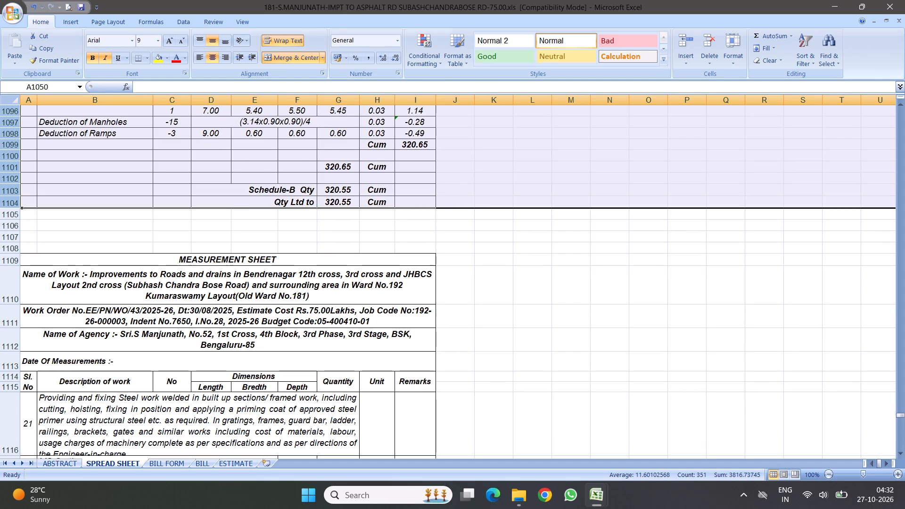
right_click(216, 165)
left_click(241, 186)
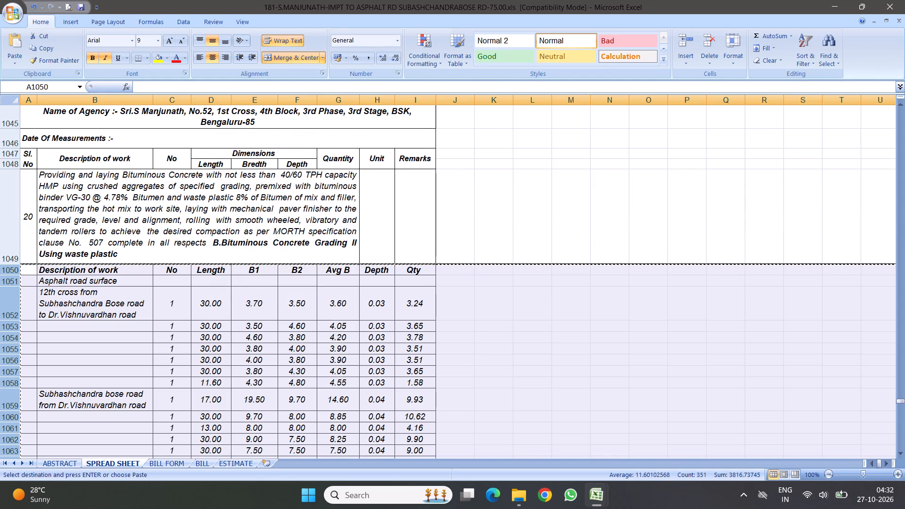
Switch to the 185 Ragigudda slum 200.00 workbook and insert the copied rows directly below item 6's description in SPREAD SHEET-2.
left_click(597, 498)
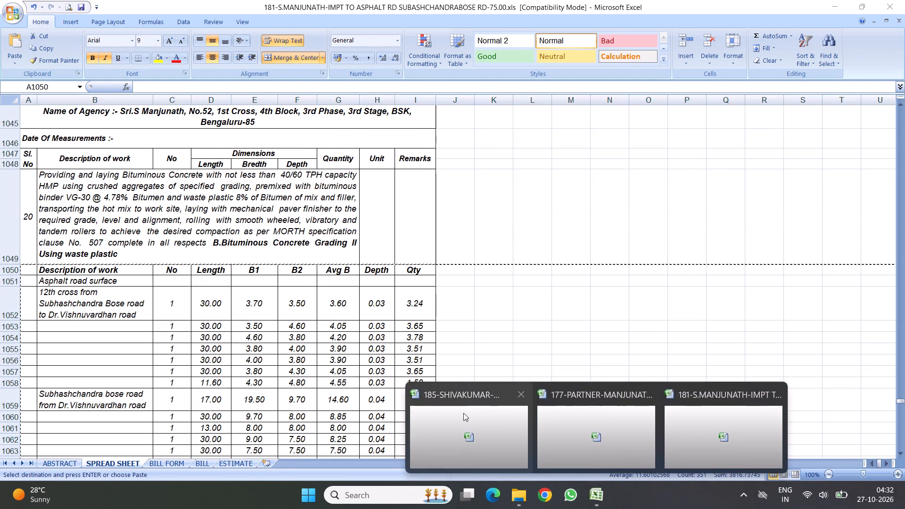
left_click(466, 411)
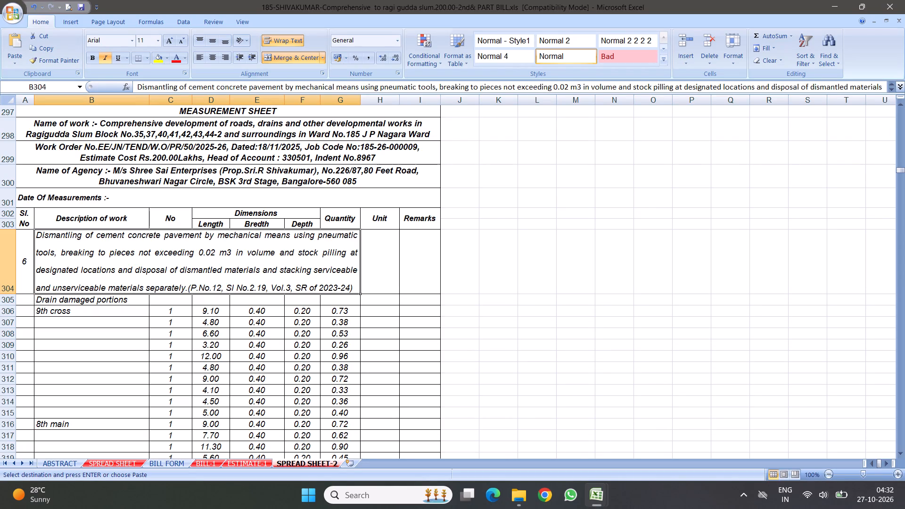
left_click(10, 298)
right_click(10, 298)
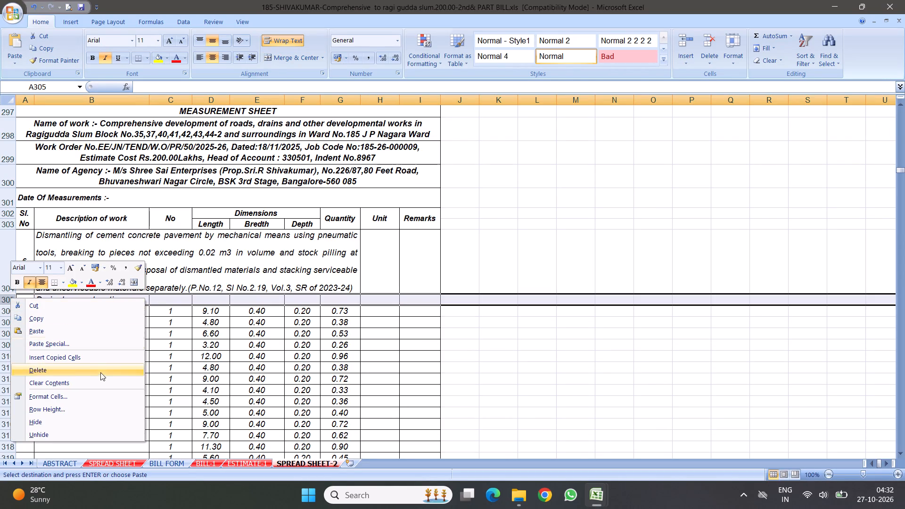
left_click(70, 353)
Delete rows 358 to 383, covering the copied Schedule-B and Qty Ltd rows and the old drain damaged portions measurements.
scroll(271, 312, "down", 6)
scroll(229, 293, "down", 9)
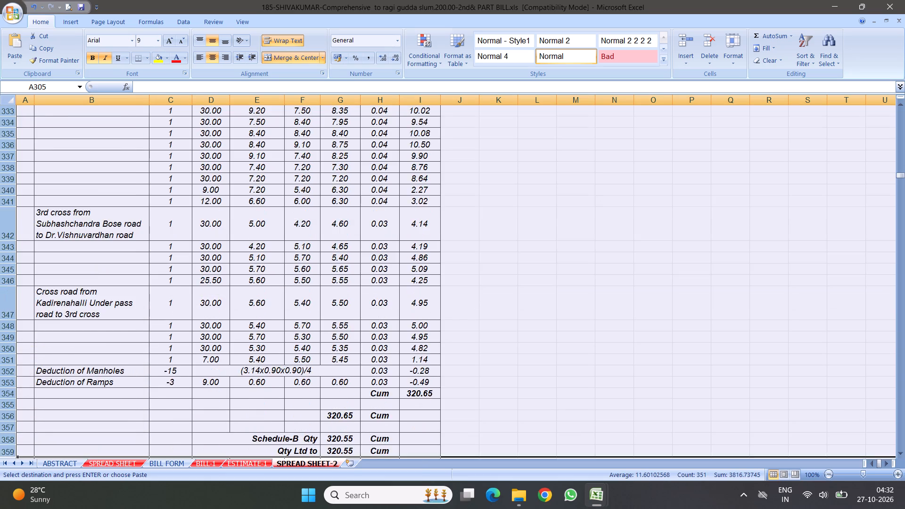
scroll(229, 258, "down", 4)
scroll(320, 222, "down", 2)
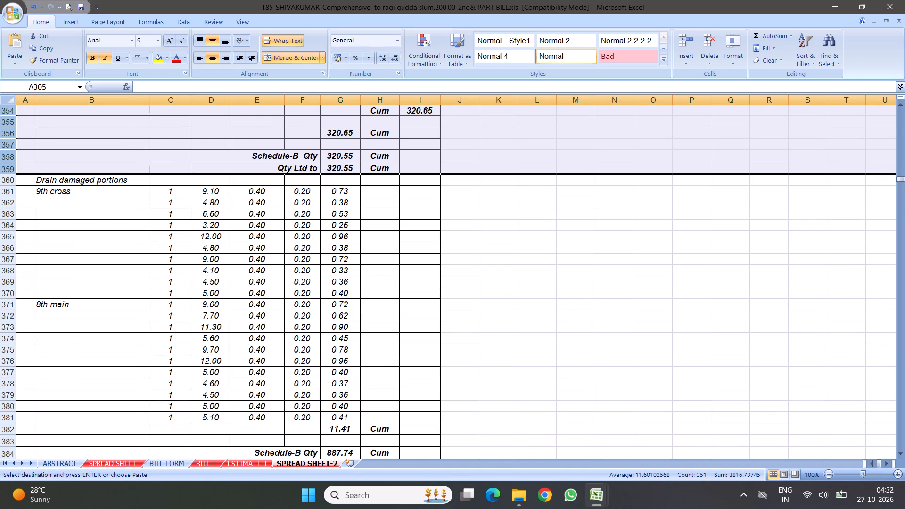
scroll(169, 182, "up", 1)
scroll(224, 205, "down", 1)
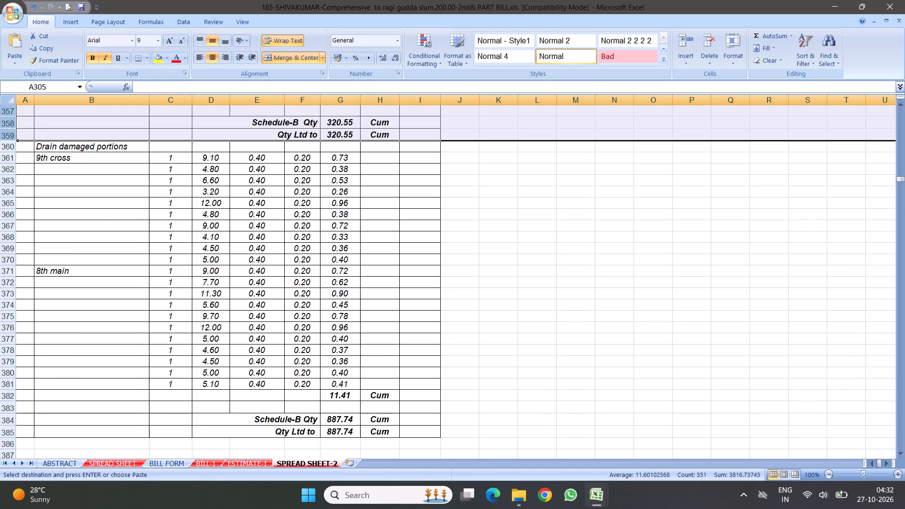
left_click_drag(7, 123, 40, 404)
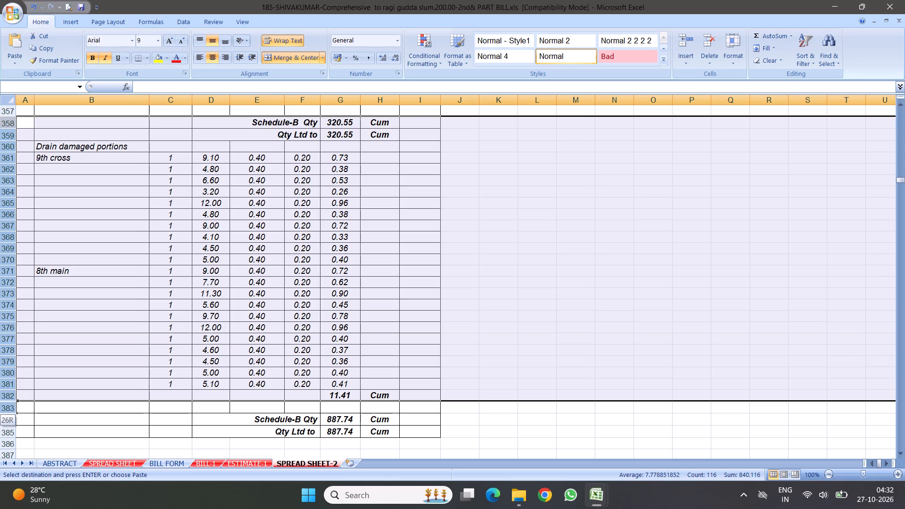
left_click_drag(40, 404, 40, 406)
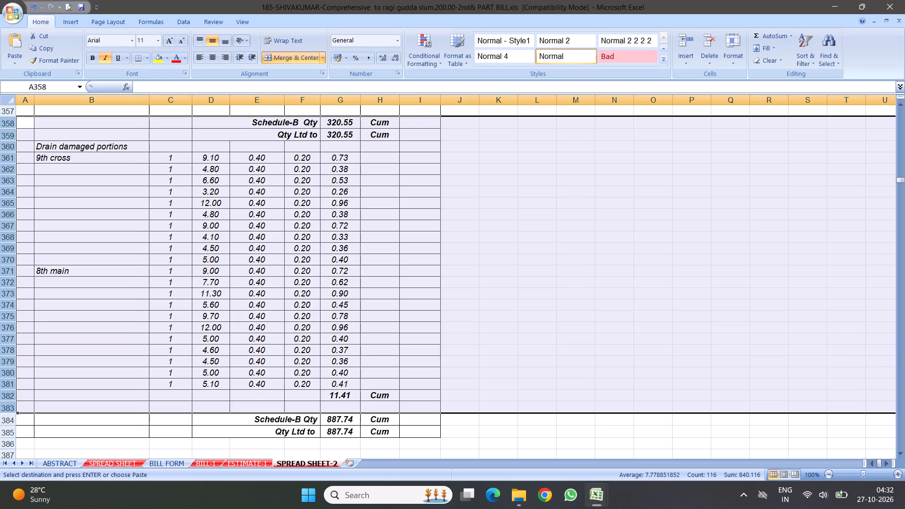
right_click(138, 193)
left_click(162, 264)
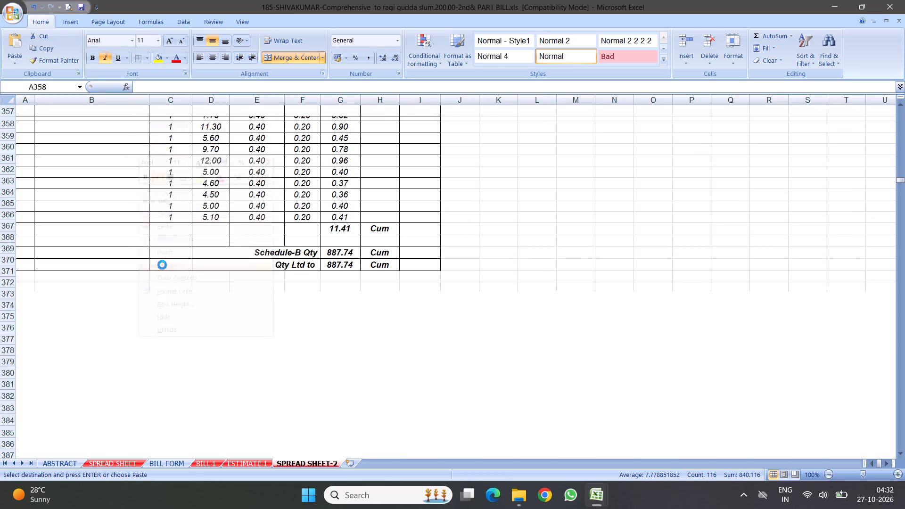
Link the unit beside item 6's Schedule-B Qty to the unit in H356 with the formula =H356.
scroll(303, 176, "up", 3)
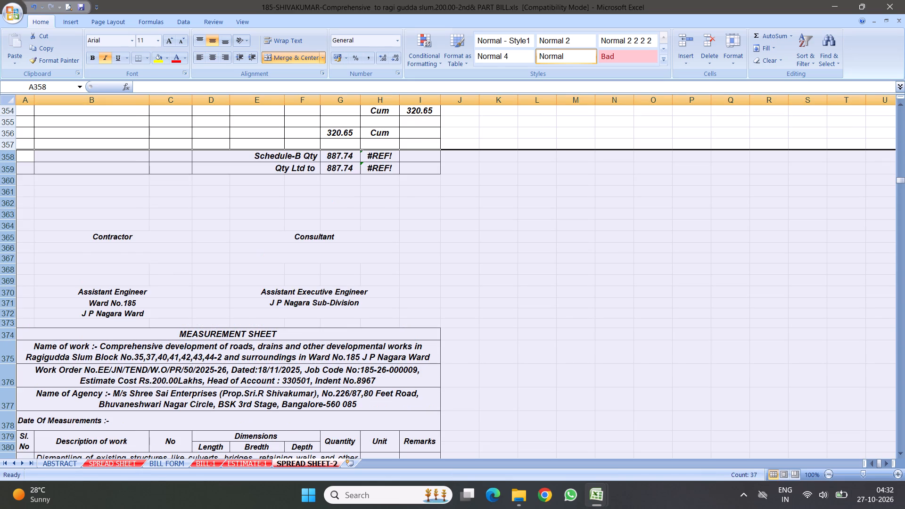
left_click(378, 223)
key("equal")
left_click(385, 200)
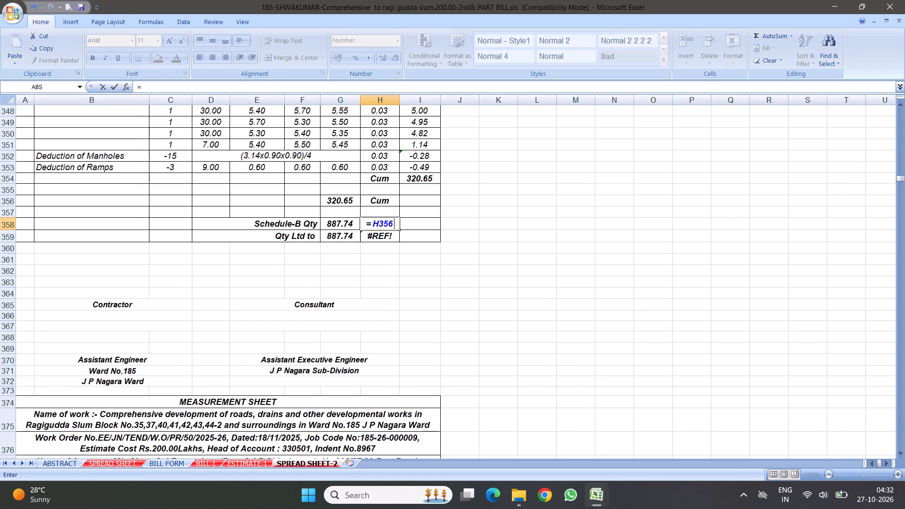
key("Return")
Clear the copied road location descriptions under Asphalt road surface in item 6's measurement rows, starting from B307.
scroll(165, 200, "up", 8)
scroll(162, 276, "up", 4)
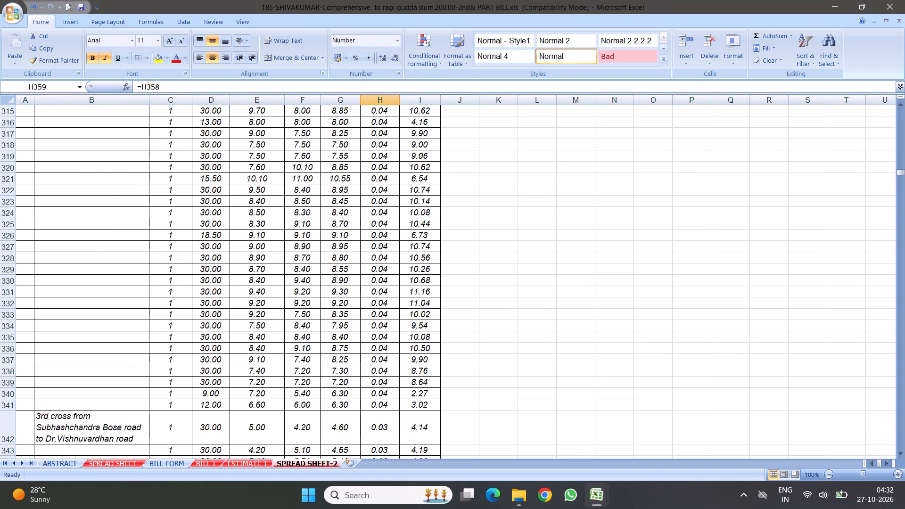
scroll(163, 275, "up", 6)
scroll(257, 367, "down", 3)
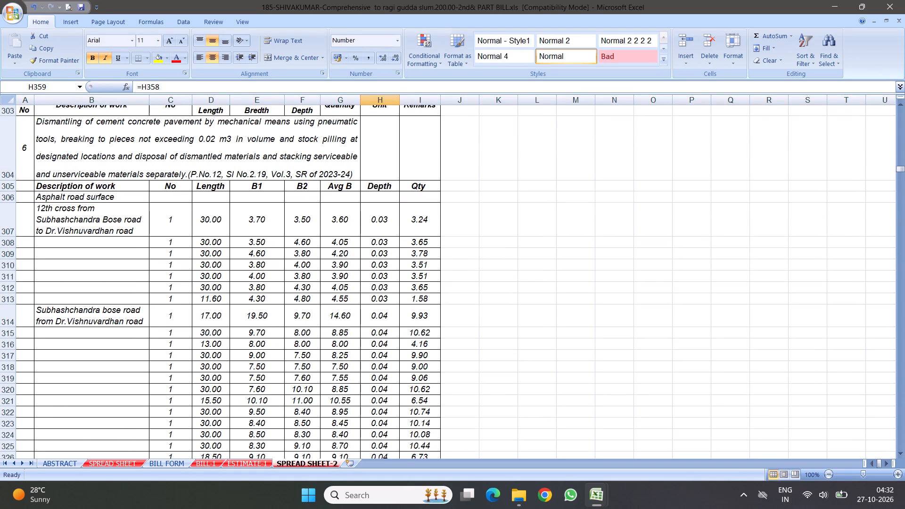
left_click(215, 242)
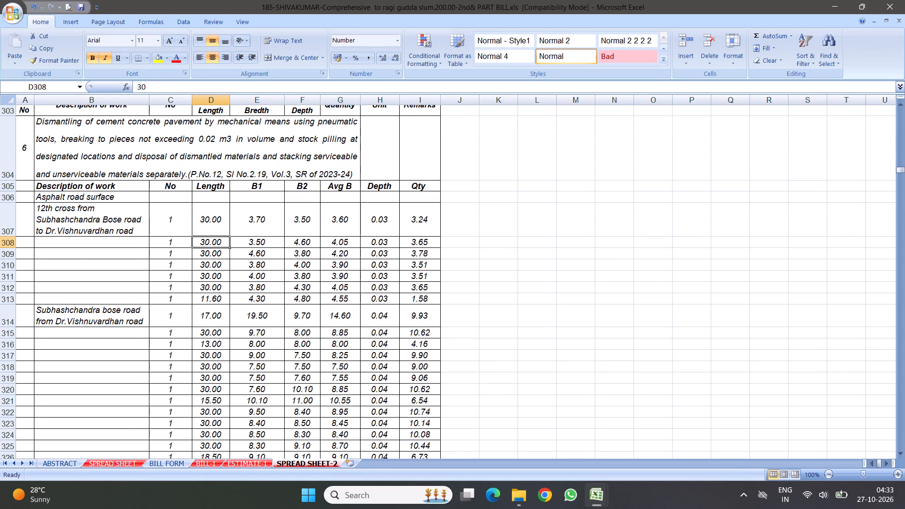
left_click_drag(122, 219, 126, 501)
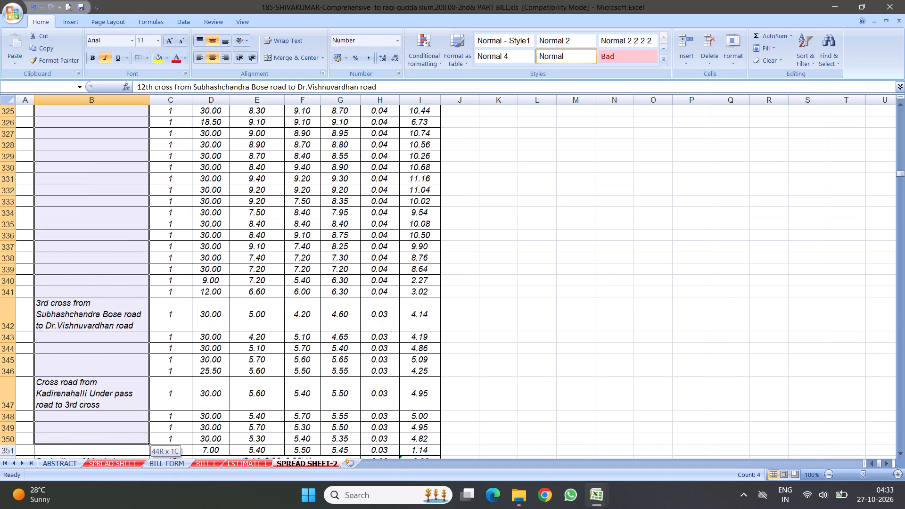
left_click_drag(126, 501, 138, 418)
key("Delete")
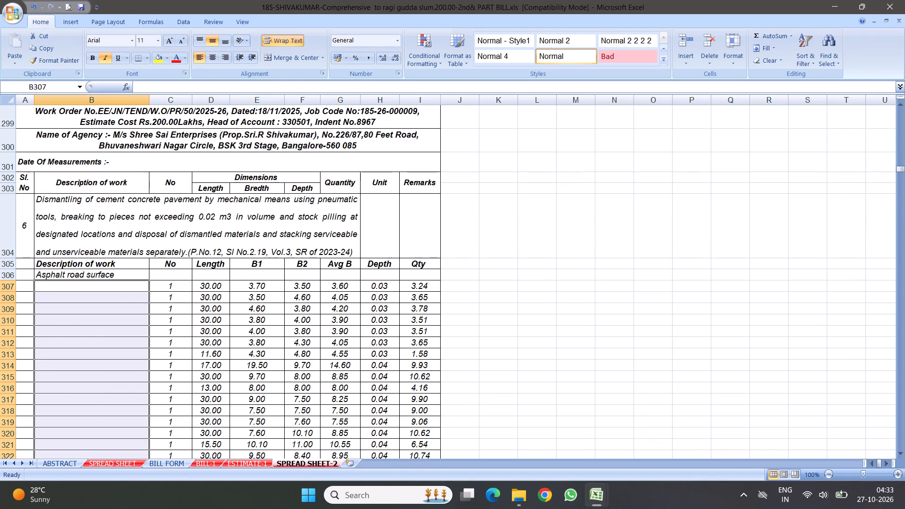
left_click(209, 296)
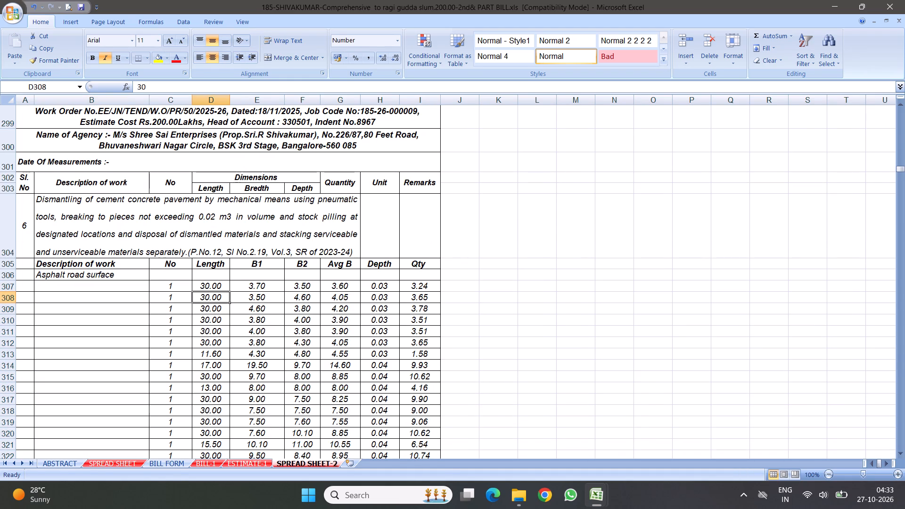
Fill the 30.00 length from D308 down through D351 in item 6's measurement rows.
left_click_drag(228, 304, 219, 423)
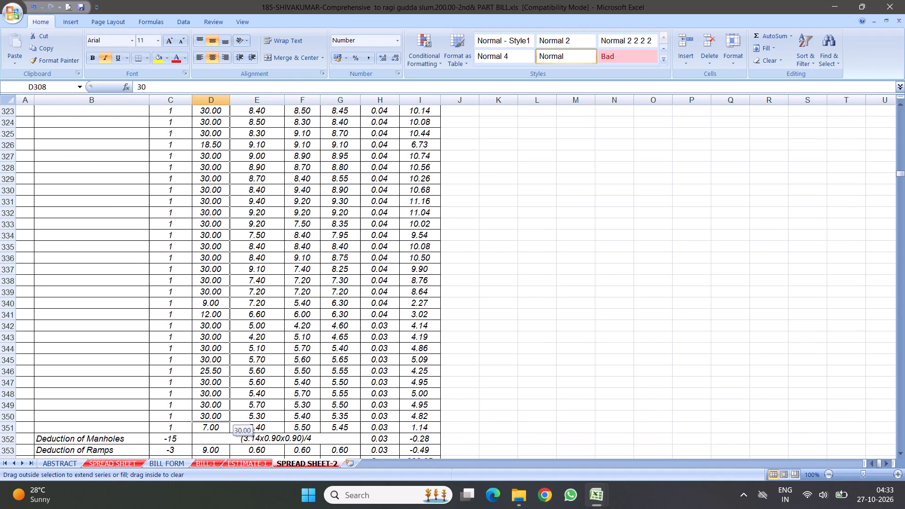
left_click_drag(219, 423, 216, 431)
Fill the B1 formula =F307 from E308 down through E351 so each row takes the previous row's B2.
scroll(312, 234, "up", 10)
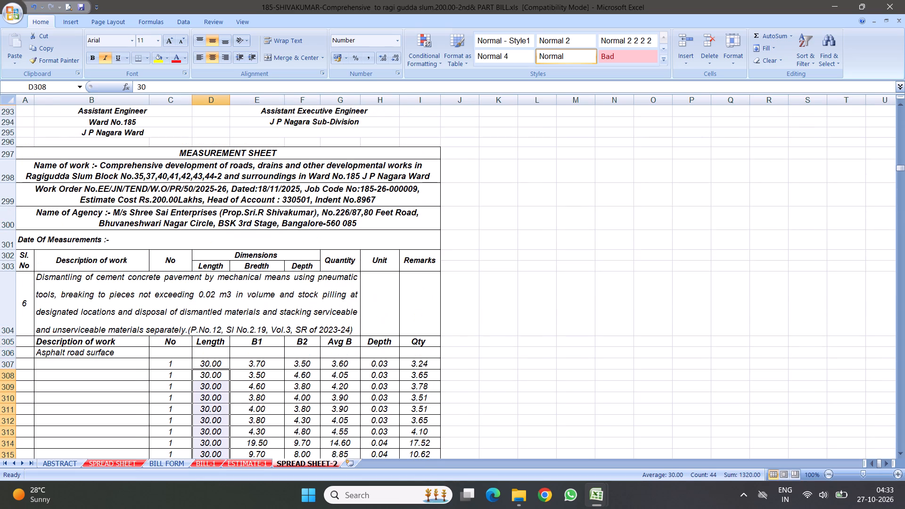
scroll(282, 369, "down", 1)
left_click(260, 342)
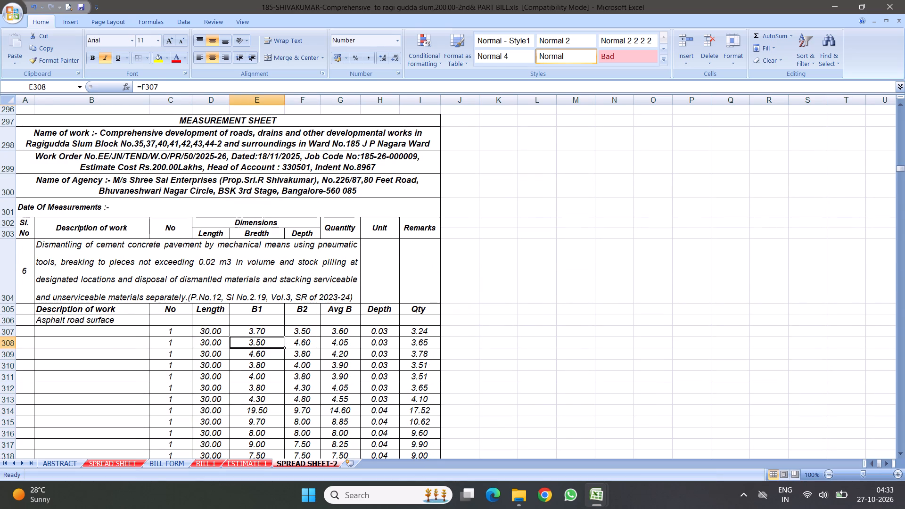
left_click(163, 87)
left_click(397, 324)
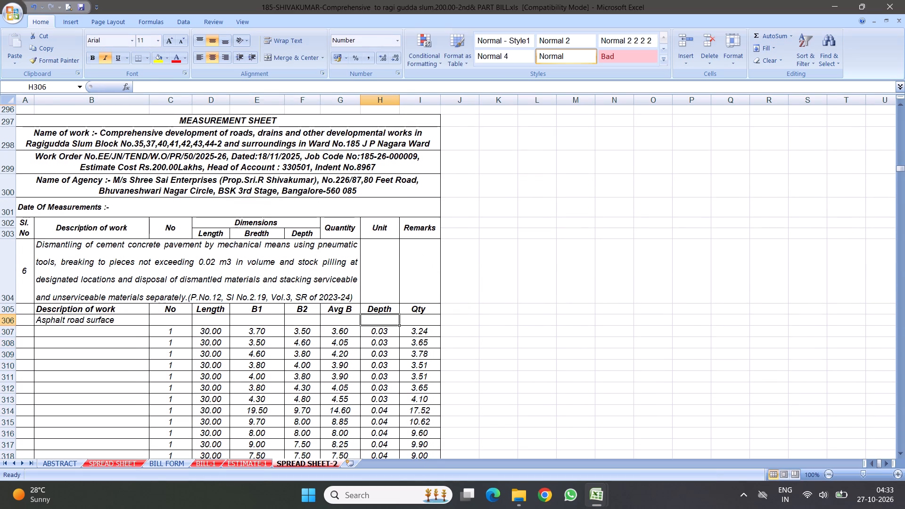
left_click(255, 342)
left_click_drag(284, 348, 283, 508)
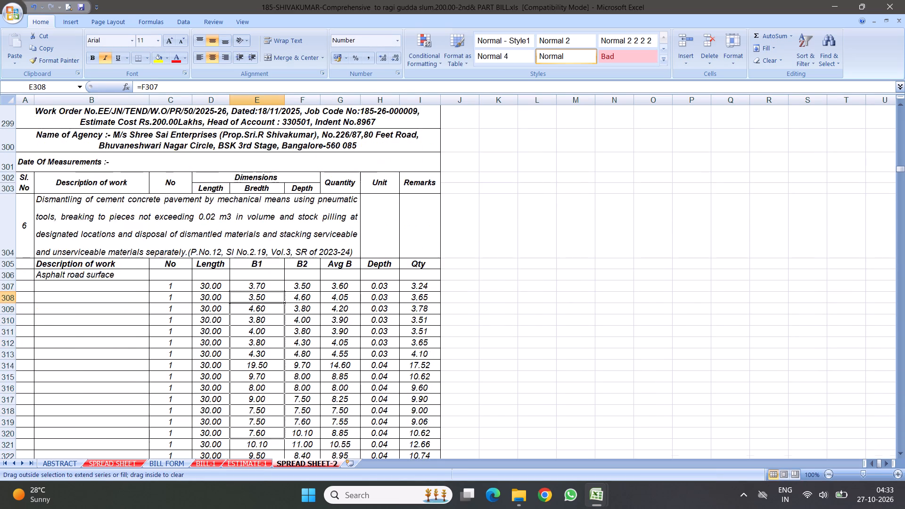
left_click_drag(283, 508, 287, 407)
Fill the Avg B formula =(E307+F307)/2 from G307 down through G351.
scroll(368, 284, "up", 9)
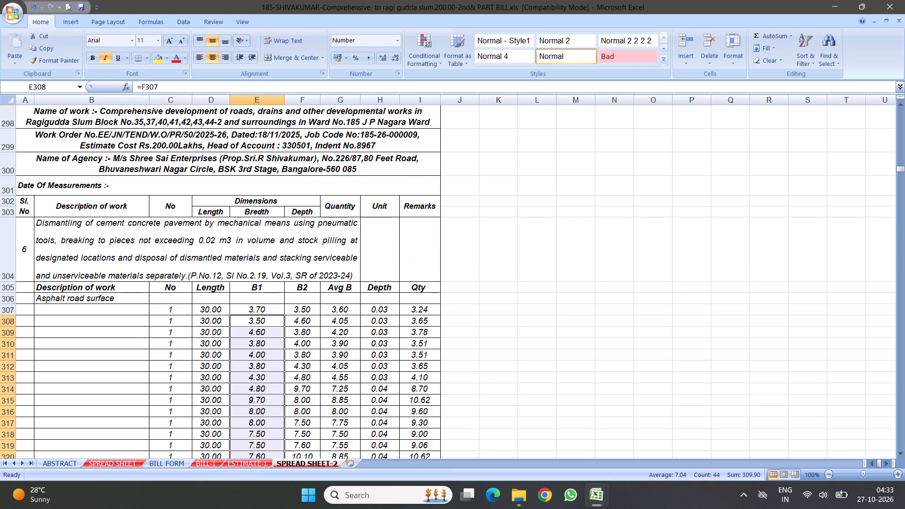
left_click(337, 312)
left_click_drag(360, 315, 356, 411)
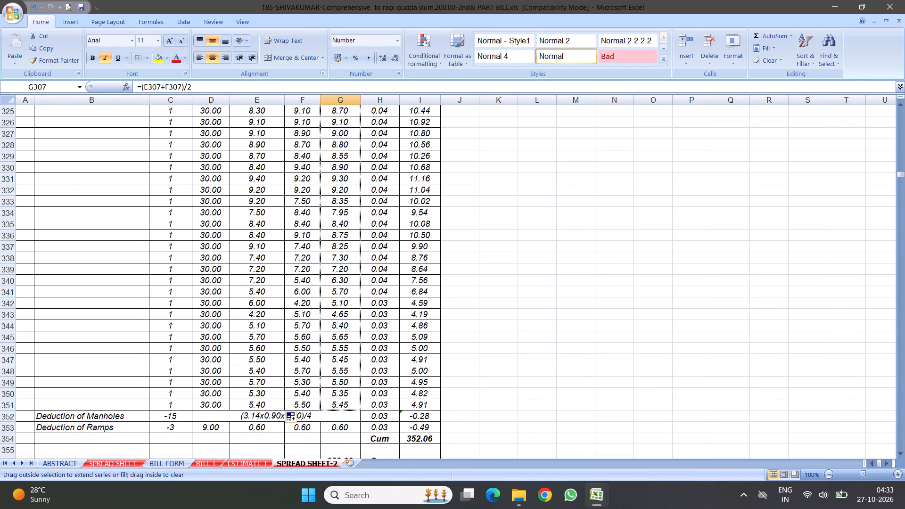
left_click_drag(356, 411, 357, 409)
Set the depth in H307 to 0.3 and fill it down through H353, including the manhole and ramp deduction rows.
scroll(368, 246, "up", 8)
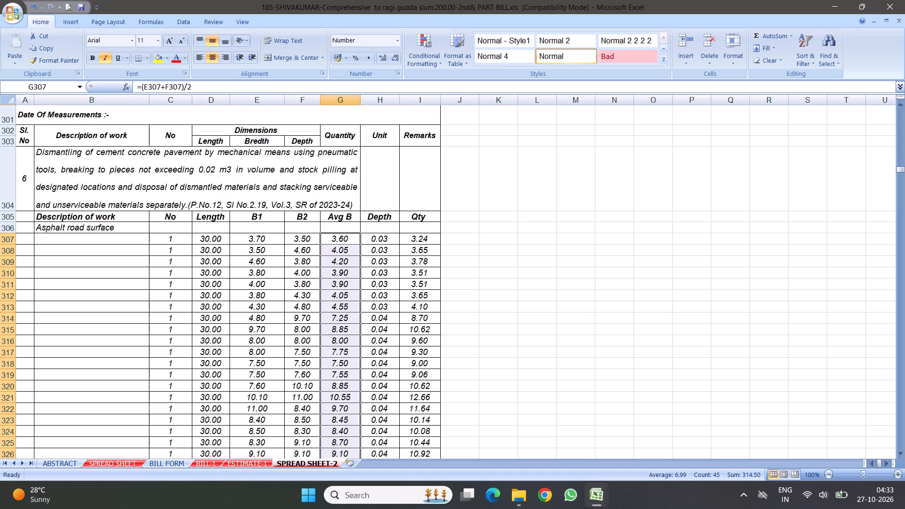
left_click(377, 239)
key("period")
key("3")
left_click(493, 320)
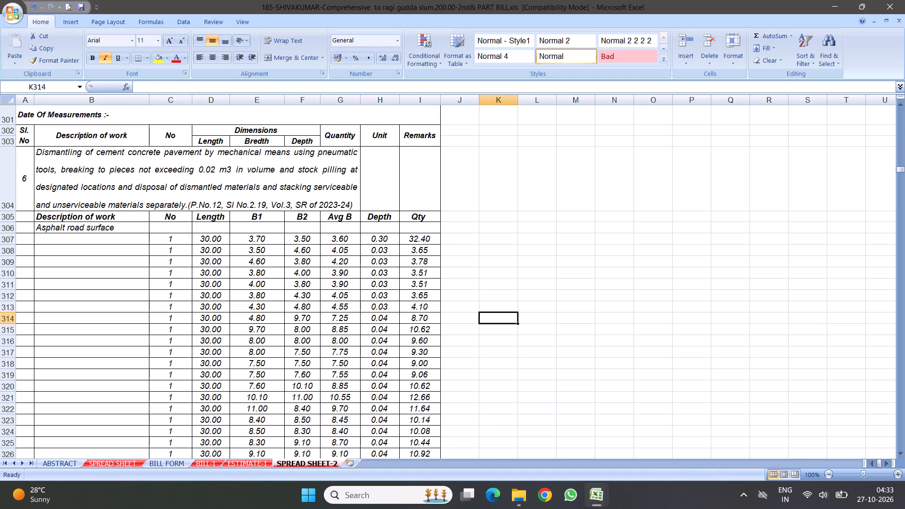
left_click(381, 237)
left_click_drag(399, 243, 391, 508)
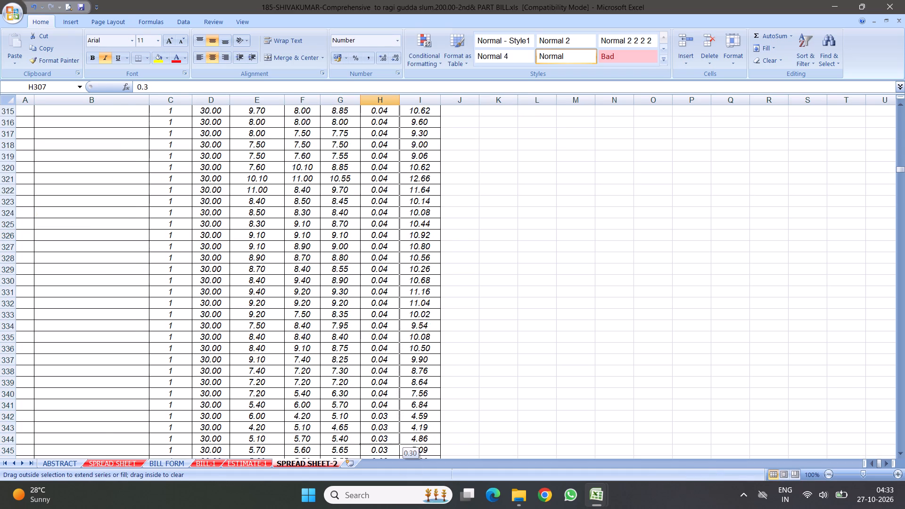
left_click_drag(391, 508, 385, 432)
Examine item 6's cement concrete pavement dismantling entries in the ESTIMATE-1 and BILL-1 sheets.
left_click(241, 462)
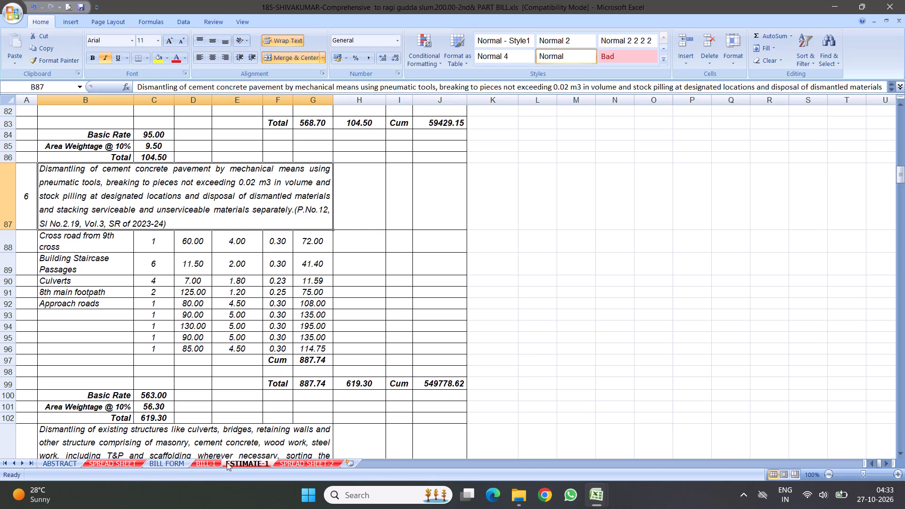
left_click(207, 461)
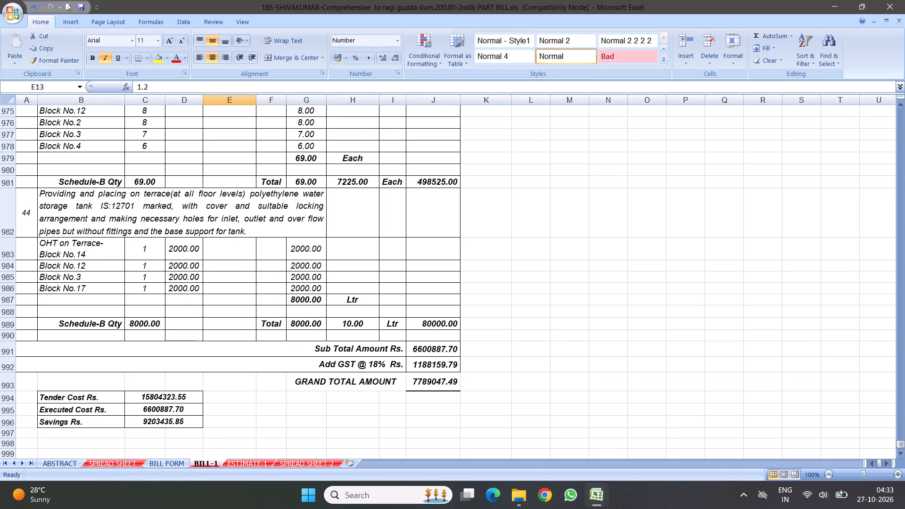
left_click_drag(898, 443, 904, 89)
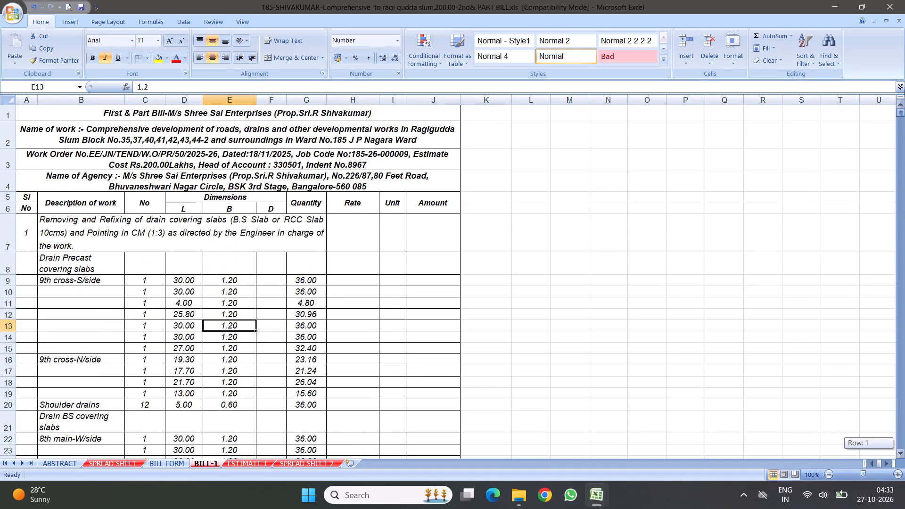
left_click_drag(904, 89, 902, 92)
scroll(315, 301, "down", 20)
scroll(315, 301, "down", 2)
scroll(308, 246, "down", 8)
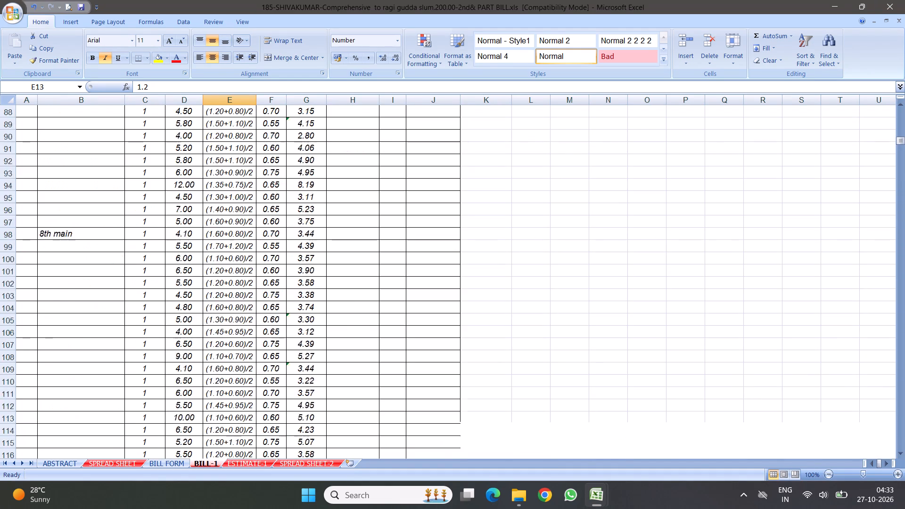
scroll(315, 243, "down", 13)
scroll(366, 259, "down", 7)
scroll(368, 272, "down", 14)
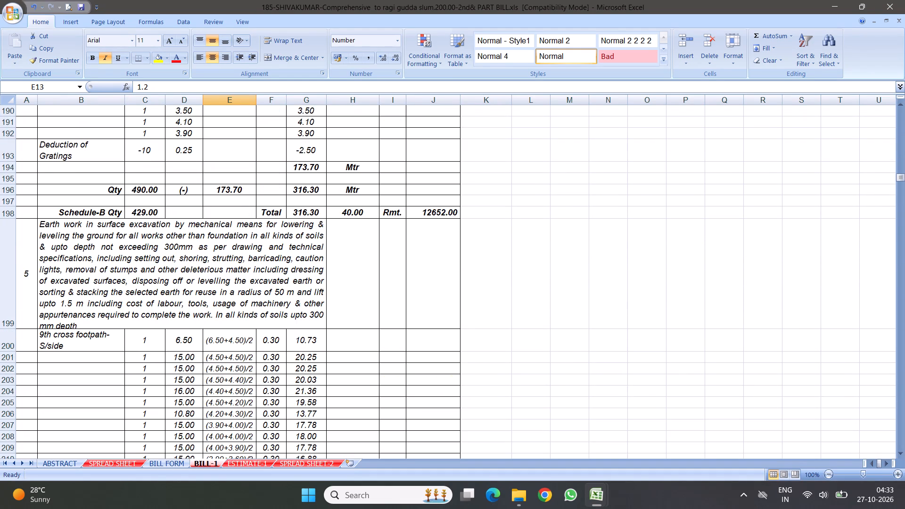
scroll(373, 252, "down", 20)
scroll(356, 263, "up", 4)
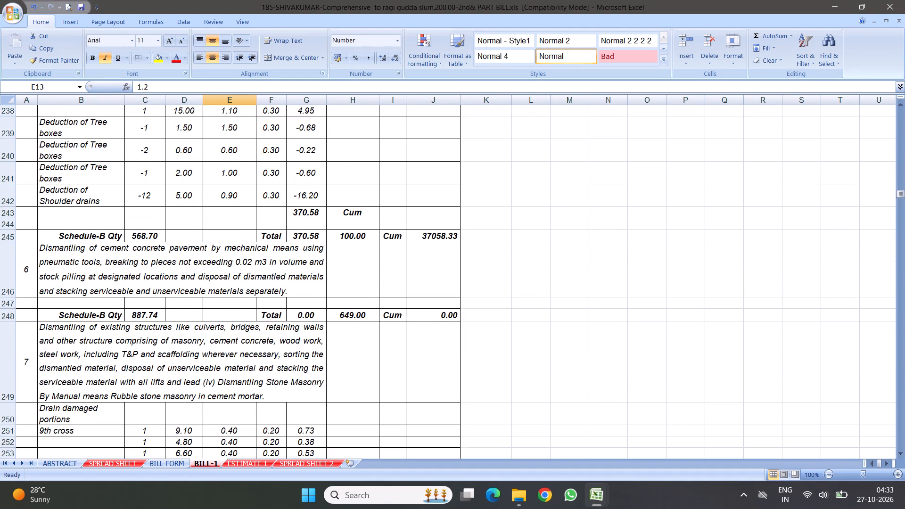
left_click(141, 276)
Return to SPREAD SHEET-2, select the first description cell B307 in item 6's table, and save the workbook.
left_click(302, 462)
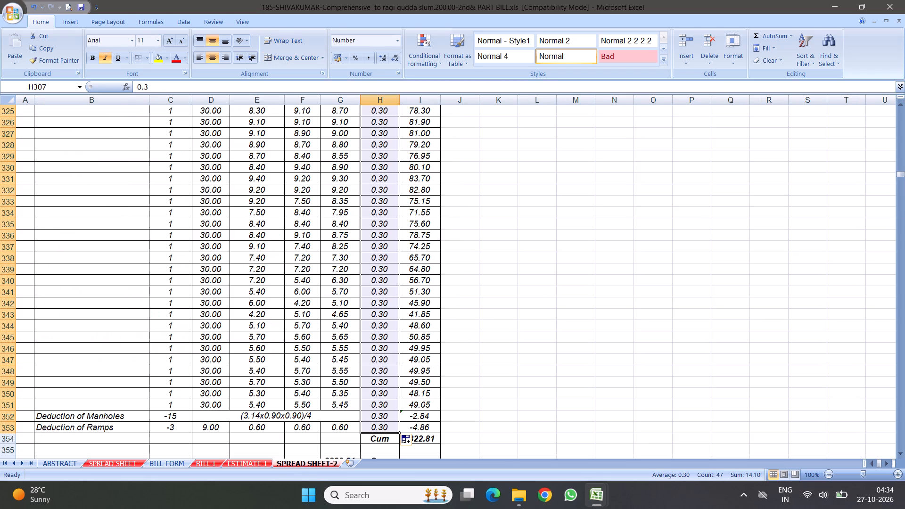
scroll(314, 254, "up", 8)
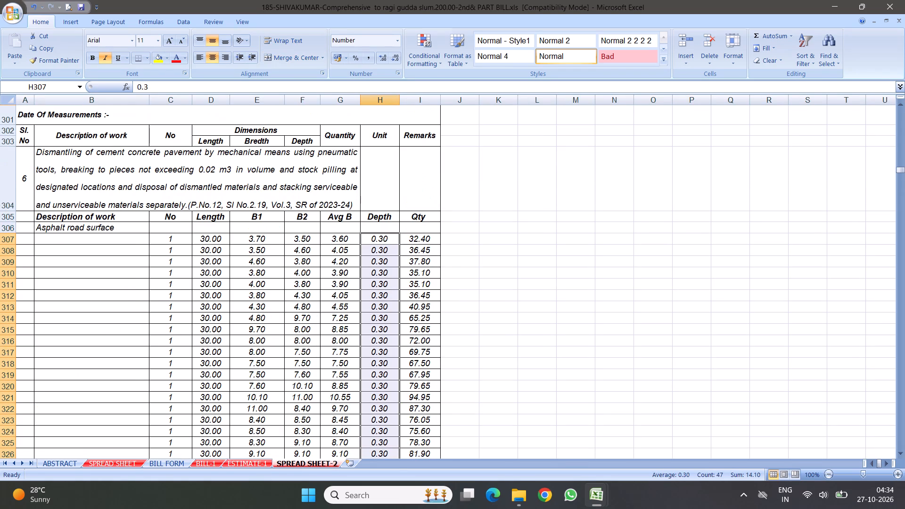
left_click(125, 242)
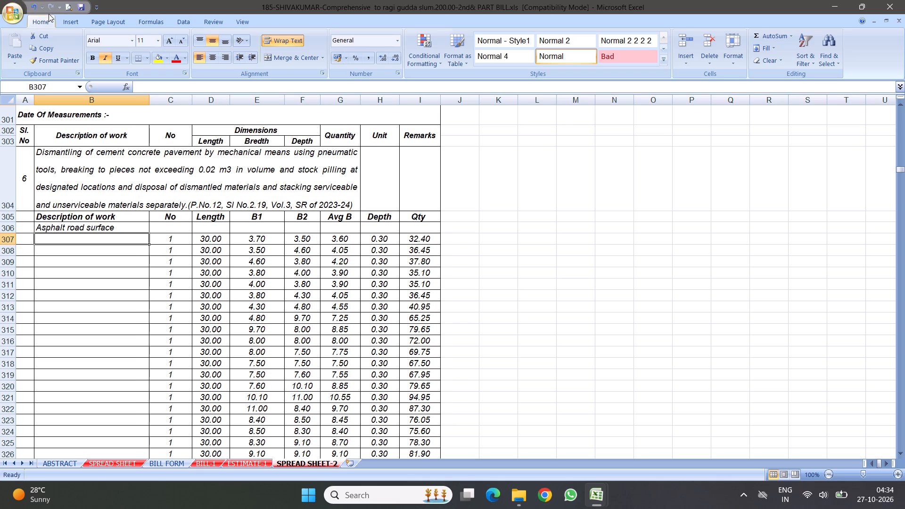
left_click(79, 7)
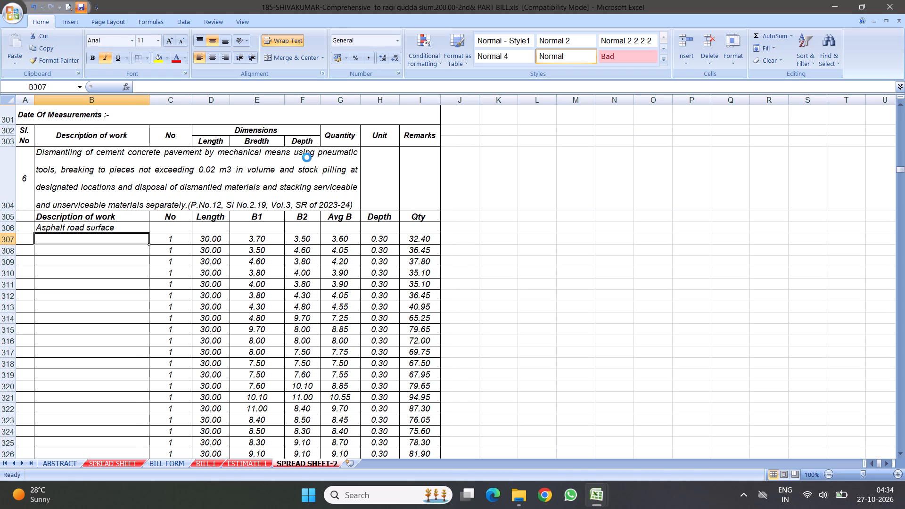
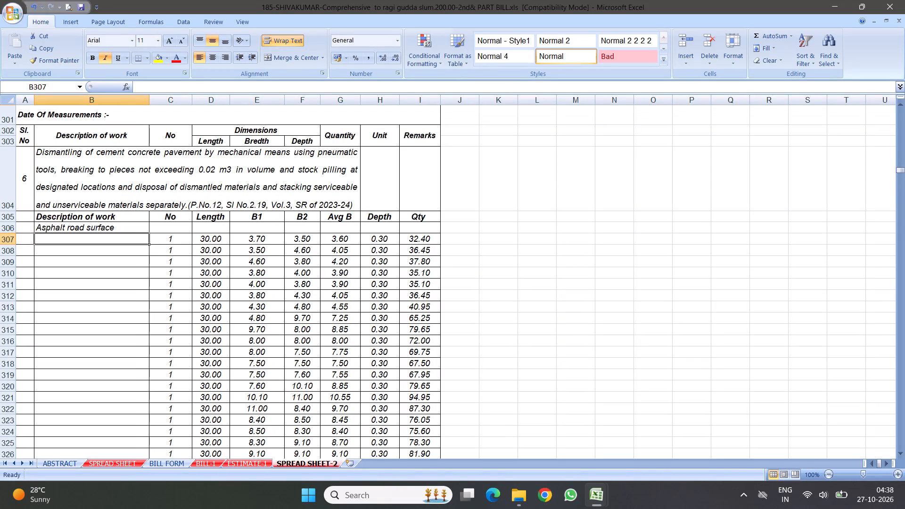
Change the description in B306, above item 6's measurement rows, to "Road surface".
double_click(61, 227)
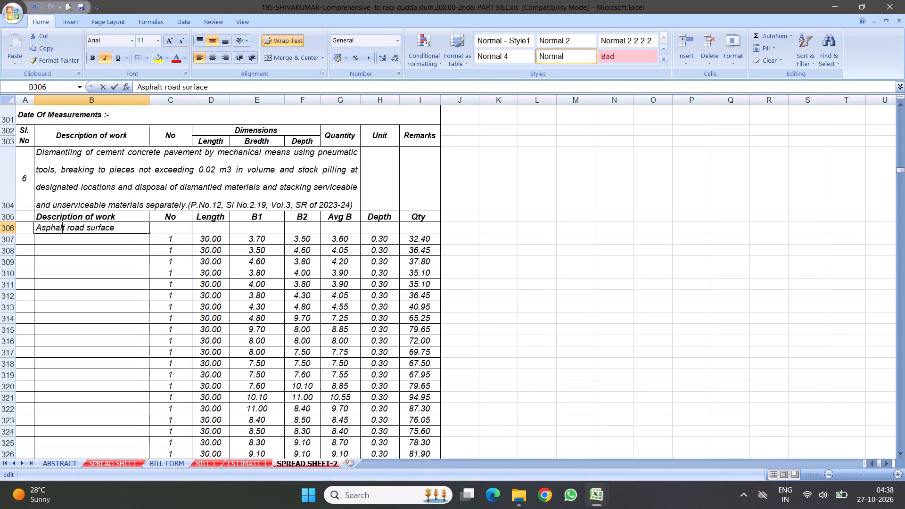
key("Right")
key("BackSpace")
key("BackSpace")
key("BackSpace")
key("BackSpace")
key("BackSpace")
key("BackSpace")
key("BackSpace")
key("BackSpace")
key("BackSpace")
key("BackSpace")
key("BackSpace")
key("BackSpace")
key("BackSpace")
key("BackSpace")
key("BackSpace")
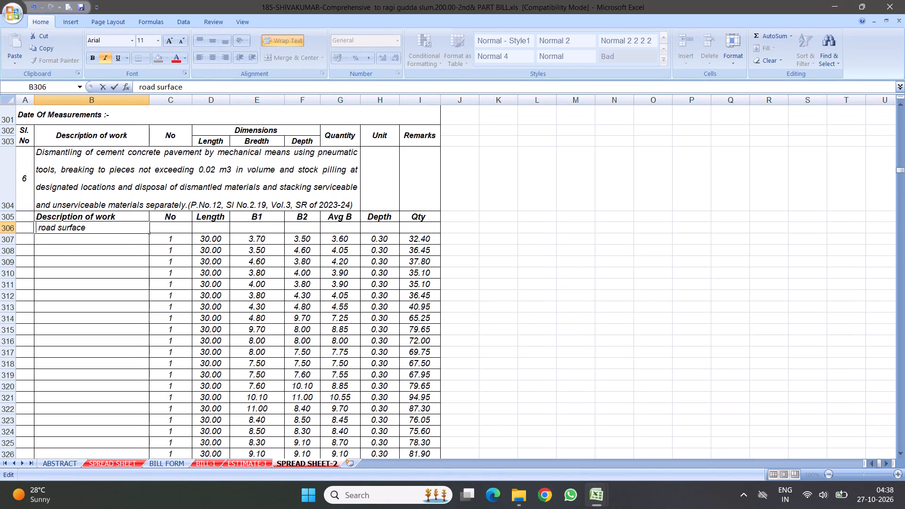
key("Right")
key("BackSpace")
key("BackSpace")
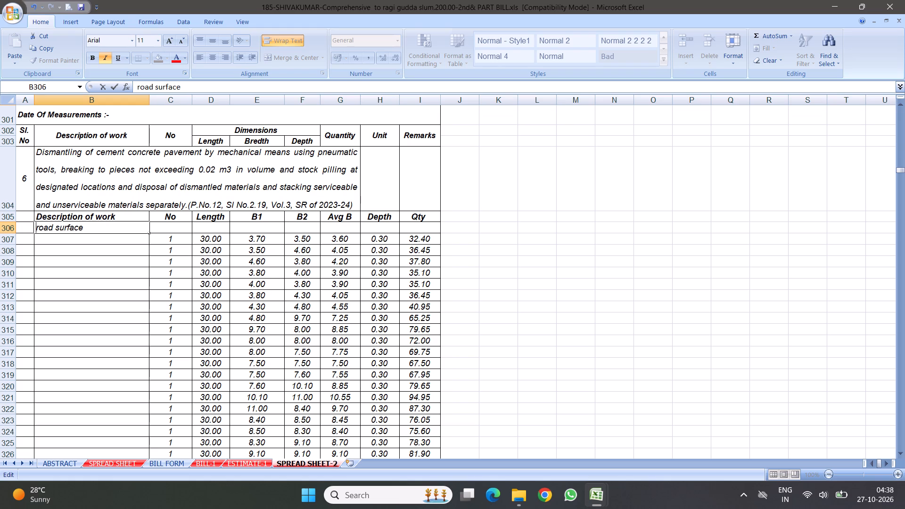
key("Right")
key("BackSpace")
key("shift+r")
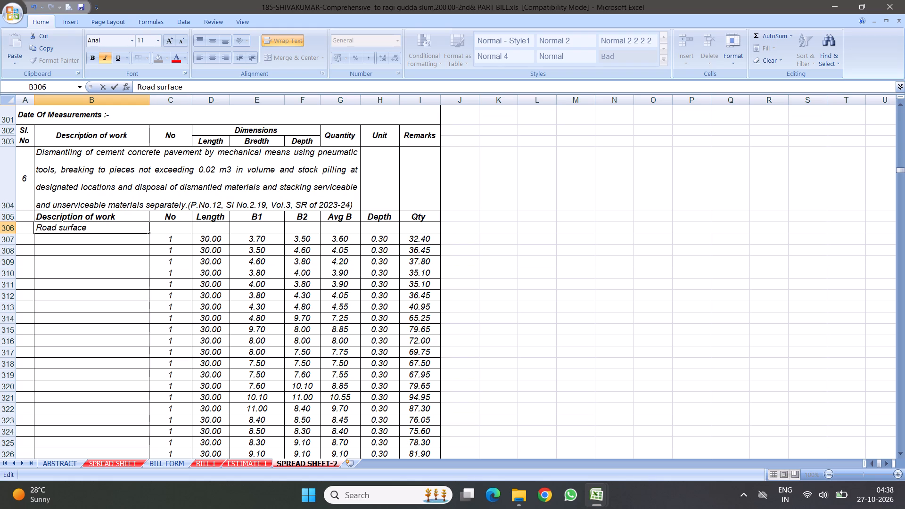
left_click(123, 277)
left_click(88, 240)
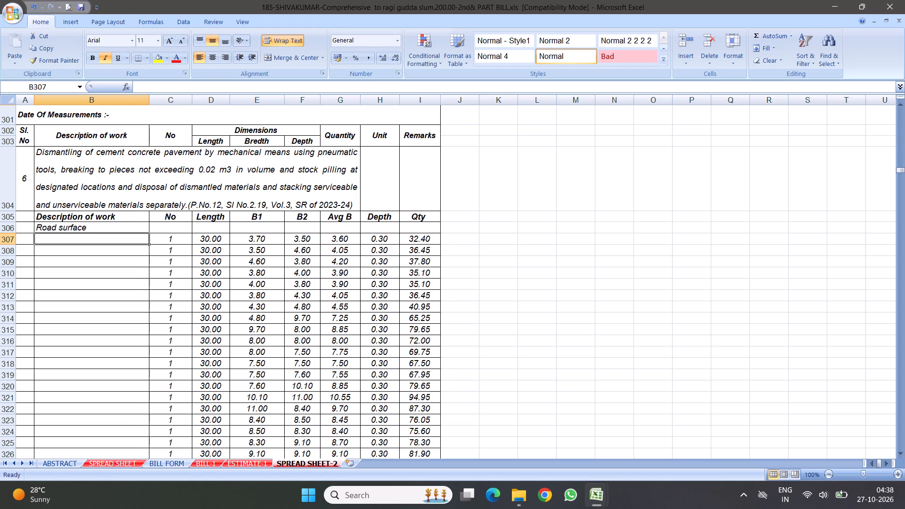
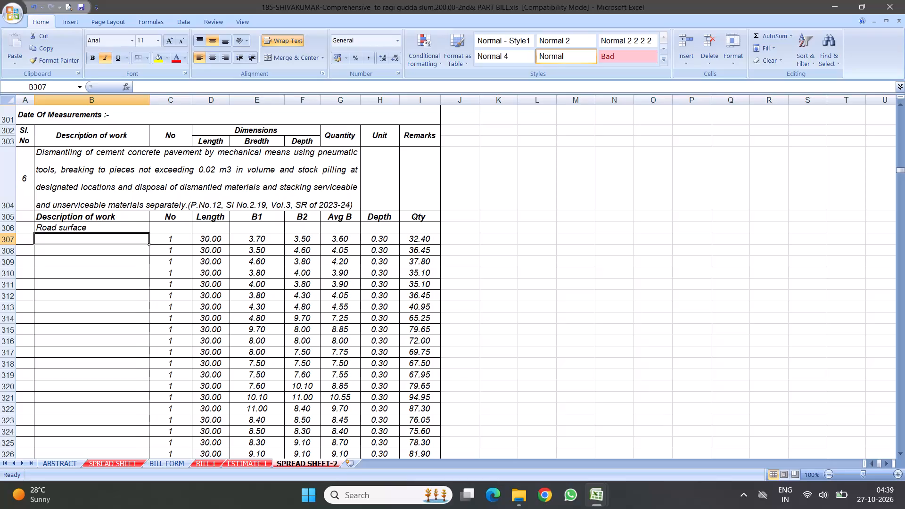
Enter "6th main" as the description in B307, on the first measurement row under Road surface.
type("6th ma")
type("in")
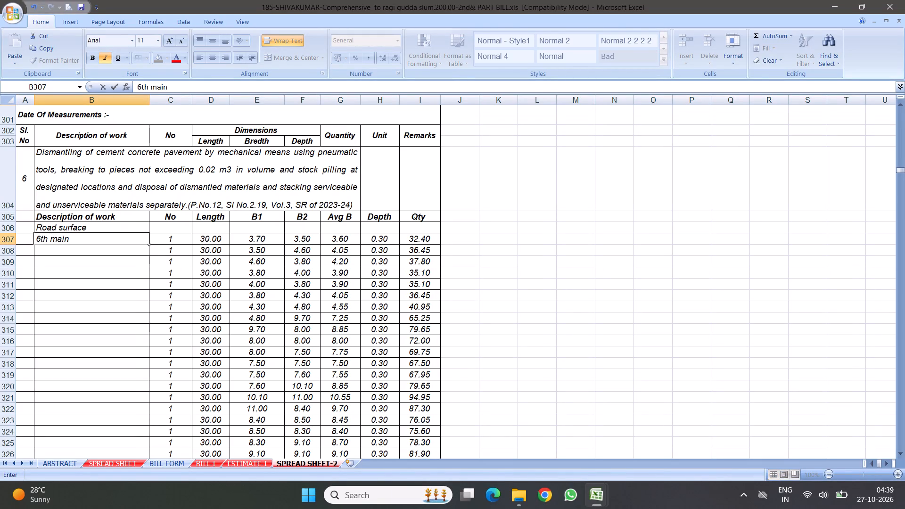
left_click(201, 305)
left_click(208, 238)
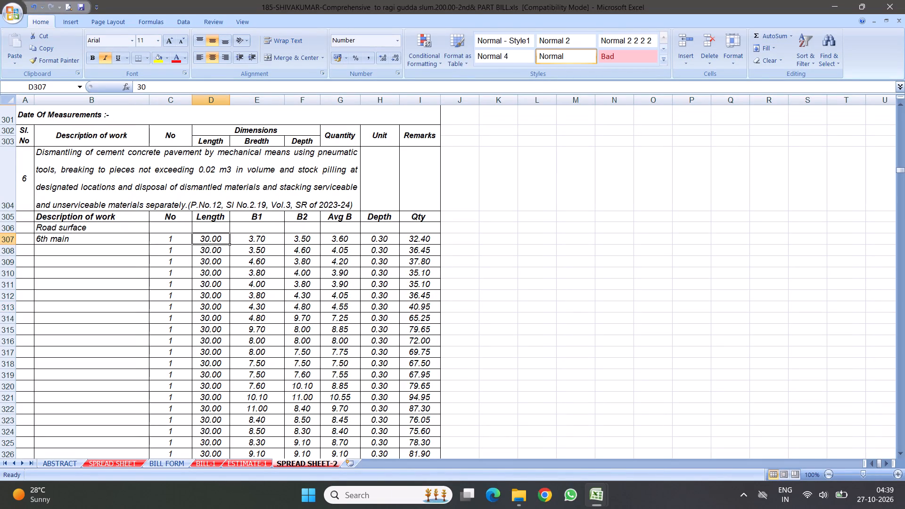
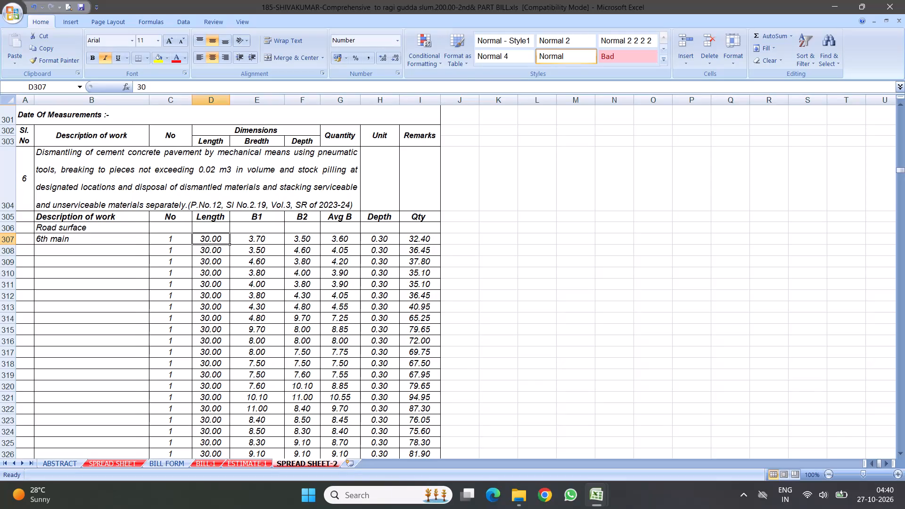
Set B1 to 13 and B2 to 6.5 on the 6th main measurement row, row 307.
left_click(263, 237)
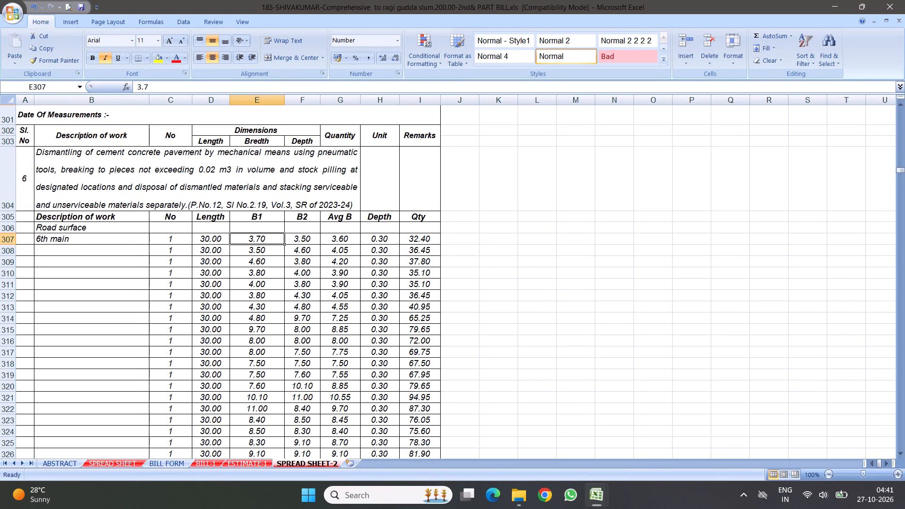
type("13")
key("Right")
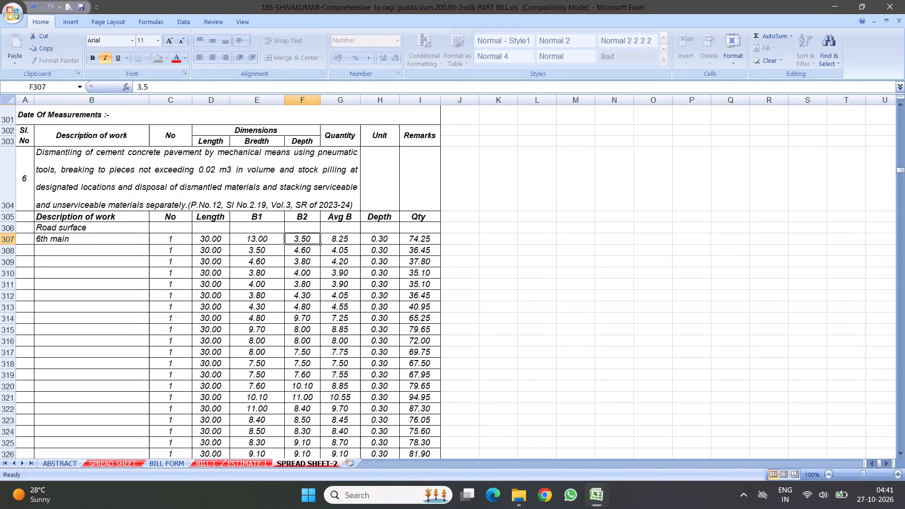
type("6.5")
key("Return")
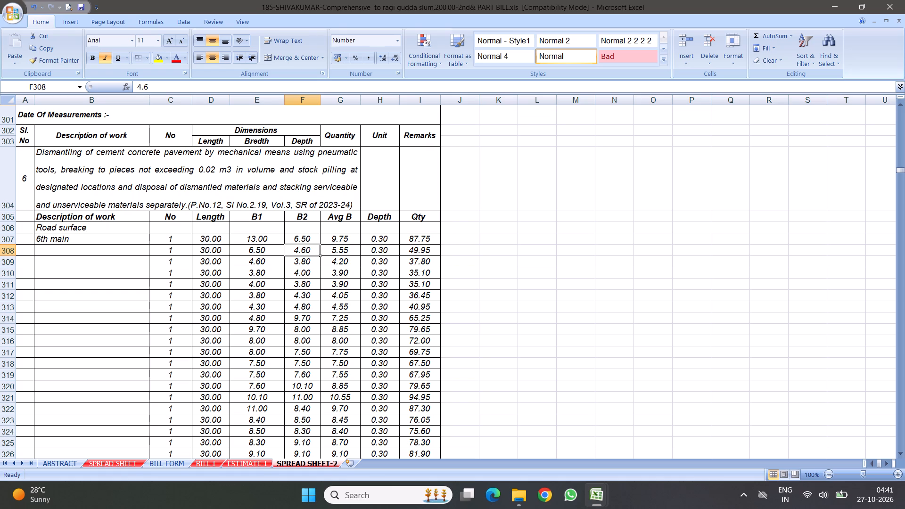
Set the length to 14.5 in D310, on the fourth measurement row under Road surface.
left_click(212, 249)
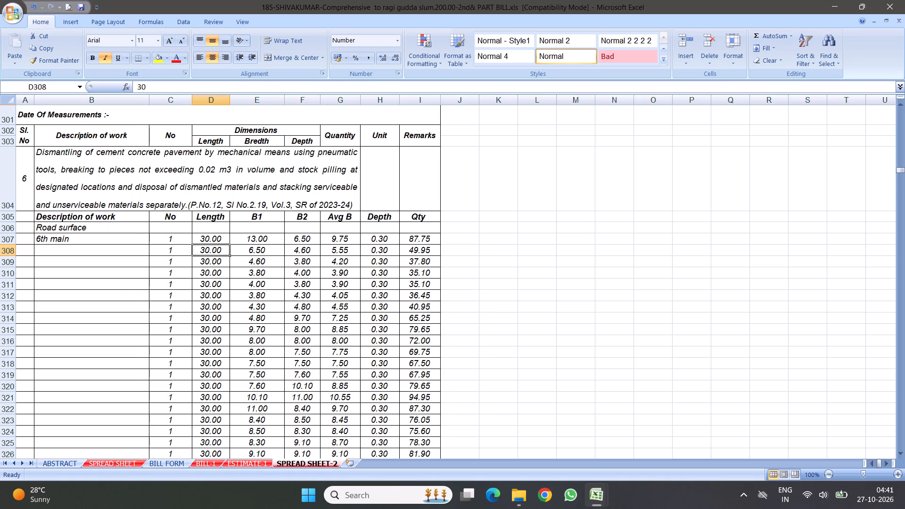
left_click(207, 261)
left_click(206, 269)
left_click(211, 273)
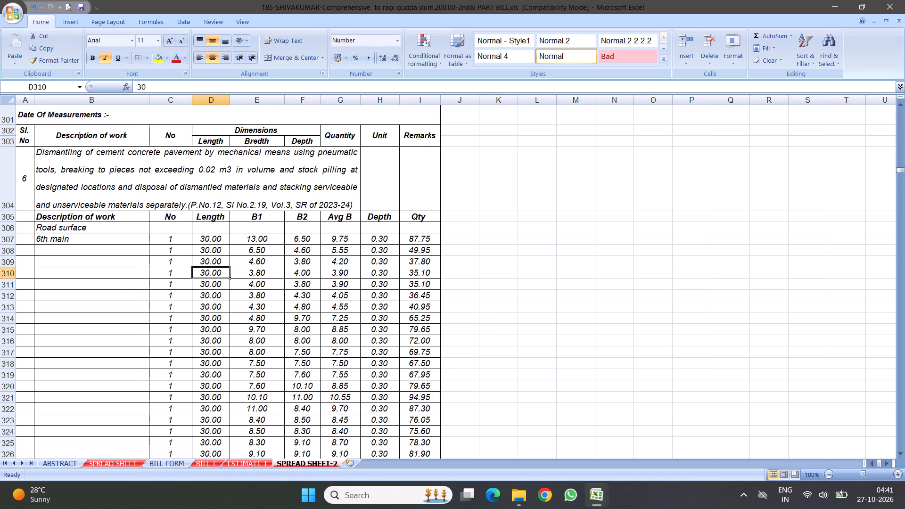
type("14.5")
key("Return")
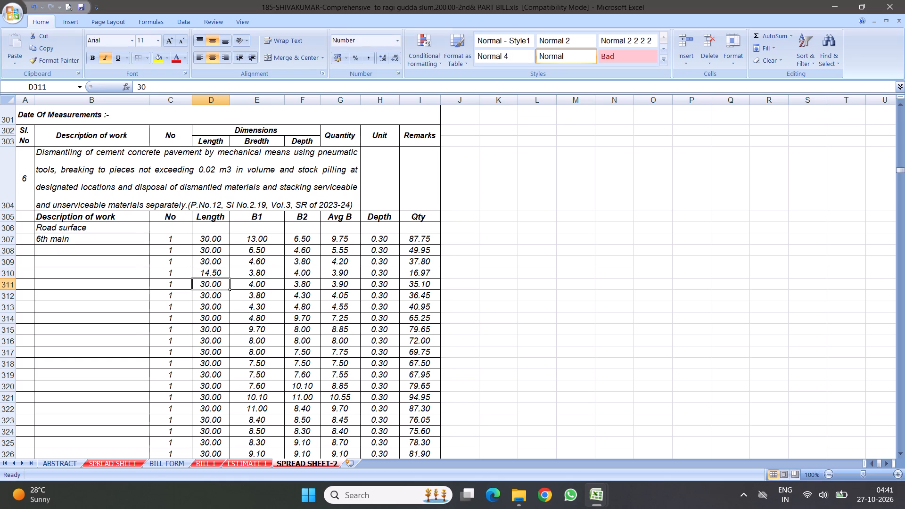
Select the B1 cell E310 on the fourth measurement row under Road surface.
left_click(258, 273)
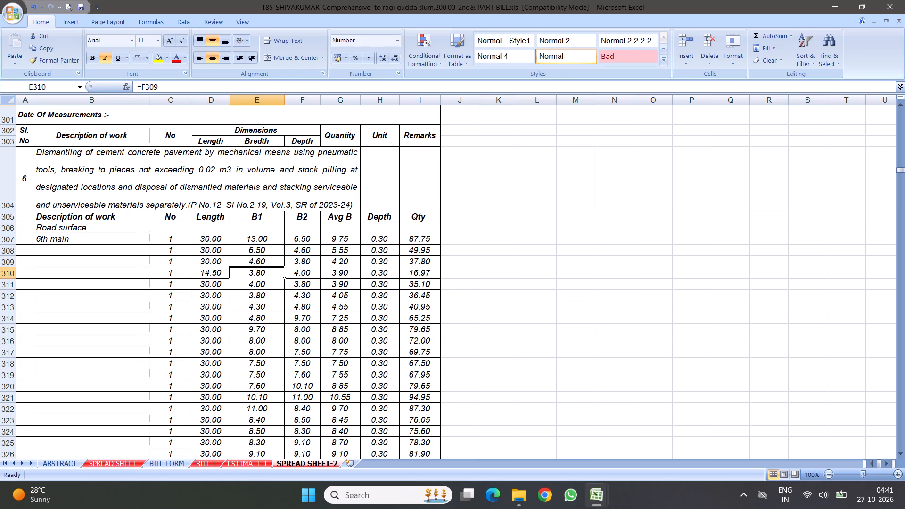